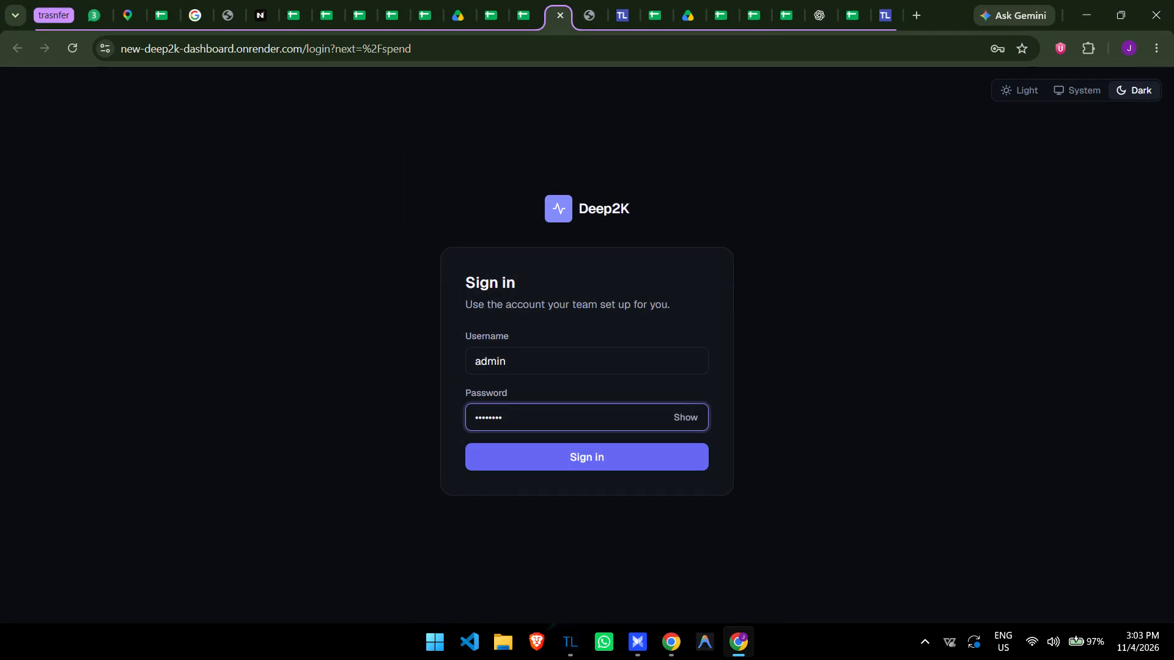
Sign in to the Deep2K dashboard with the admin account and dismiss the password breach warning.
{"action": "left_click", "coordinate": [569, 447]}
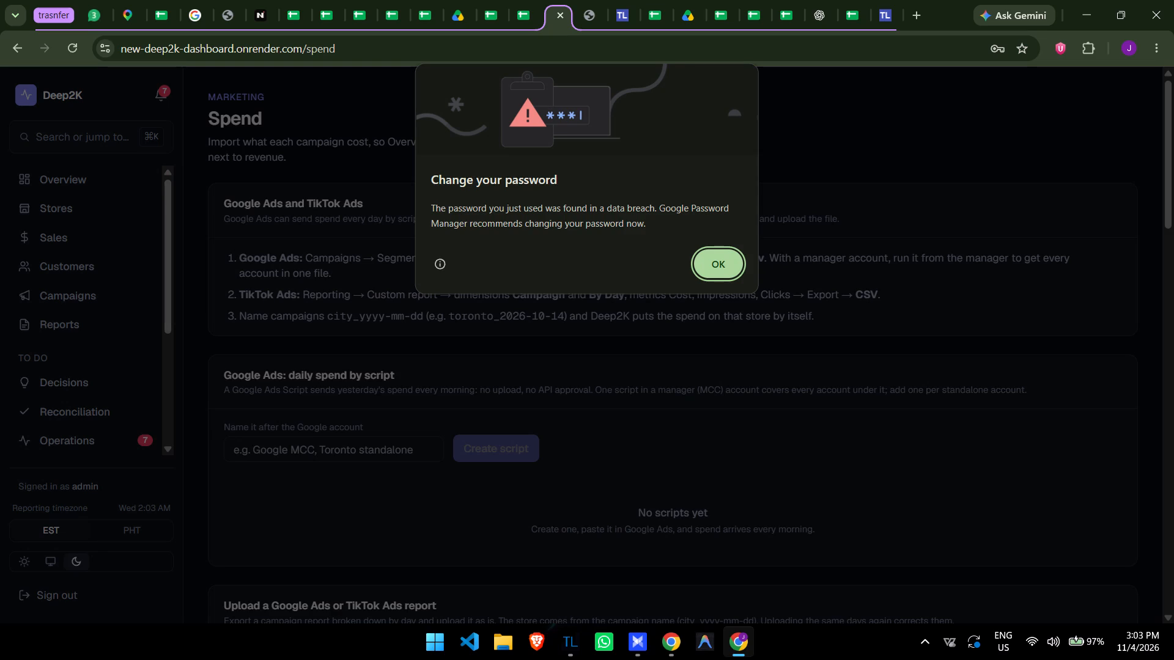
{"action": "left_click_drag", "start_coordinate": [709, 274], "coordinate": [716, 277]}
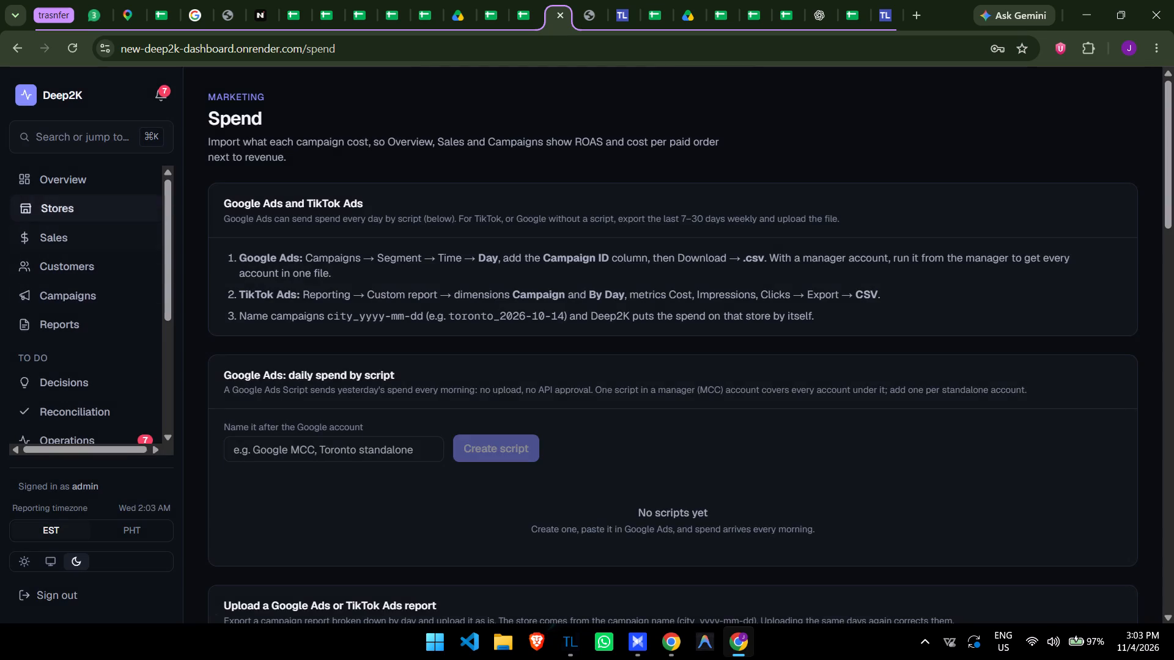
Open the richmondhillpeps.com store from the Stores list and show its setup checklist.
{"action": "double_click", "coordinate": [76, 218]}
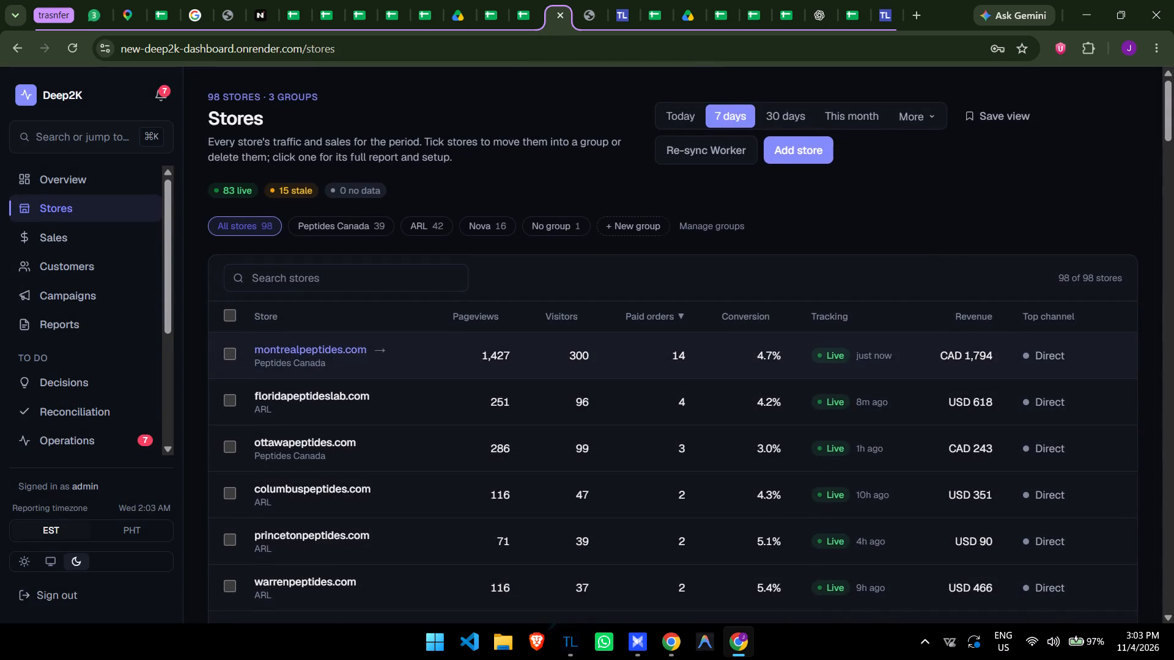
{"action": "scroll", "coordinate": [438, 375], "scroll_direction": "down", "scroll_amount": 4}
{"action": "scroll", "coordinate": [443, 373], "scroll_direction": "up", "scroll_amount": 6}
{"action": "scroll", "coordinate": [446, 370], "scroll_direction": "down", "scroll_amount": 9}
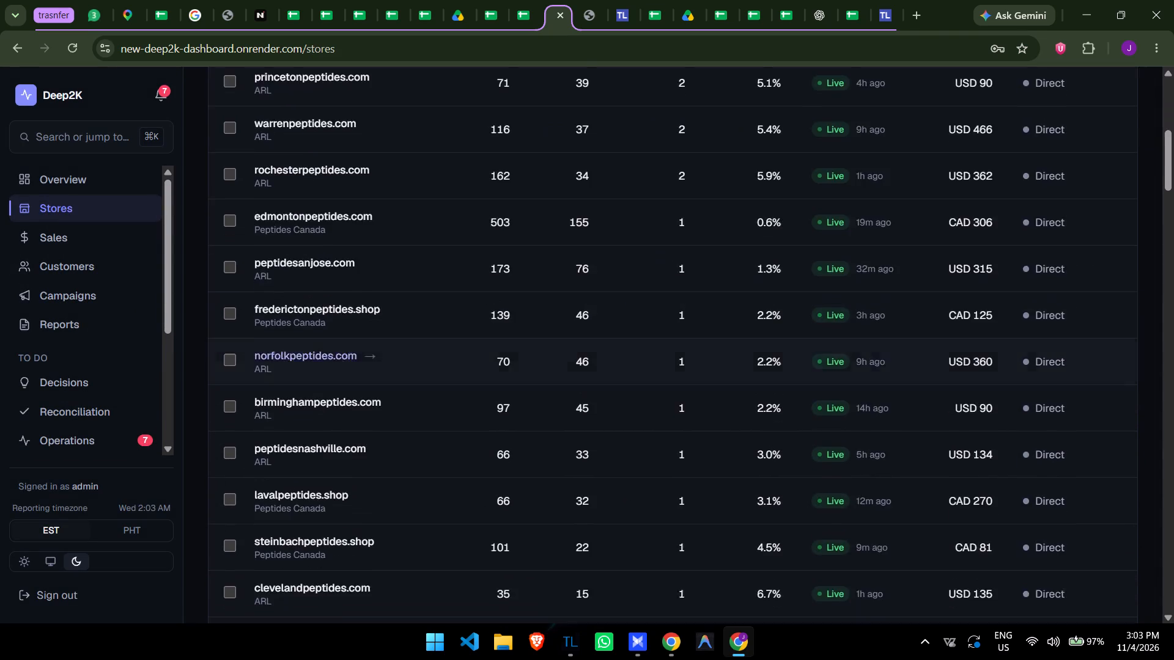
{"action": "scroll", "coordinate": [448, 373], "scroll_direction": "down", "scroll_amount": 9}
{"action": "scroll", "coordinate": [449, 370], "scroll_direction": "up", "scroll_amount": 4}
{"action": "left_click", "coordinate": [347, 251]}
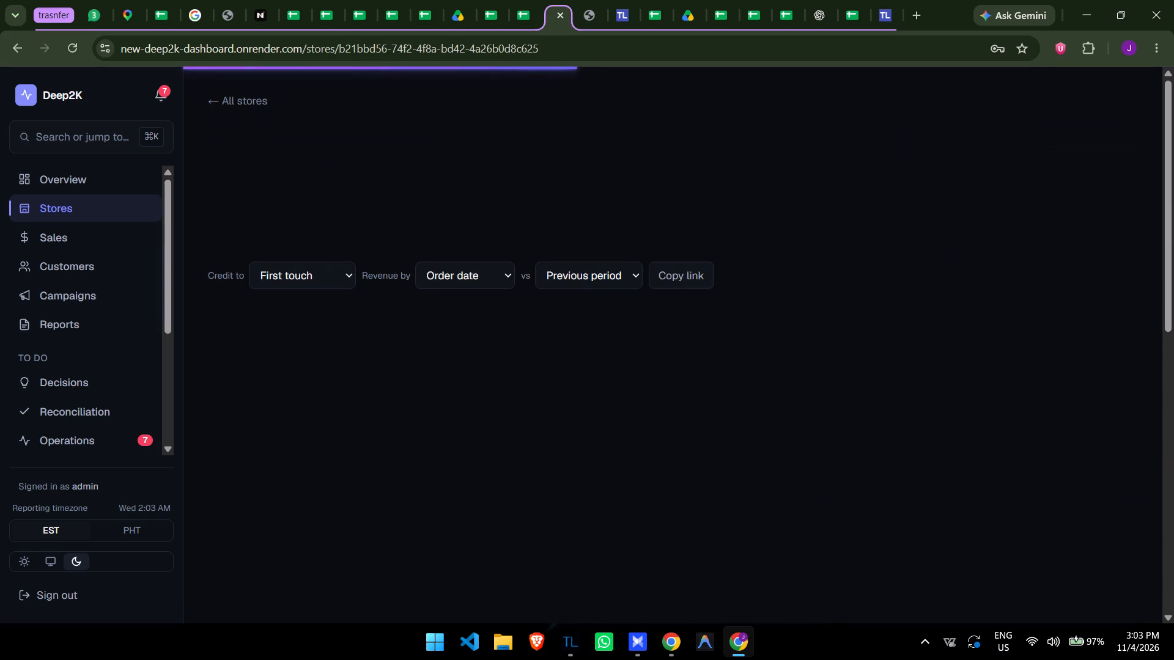
{"action": "left_click", "coordinate": [310, 225]}
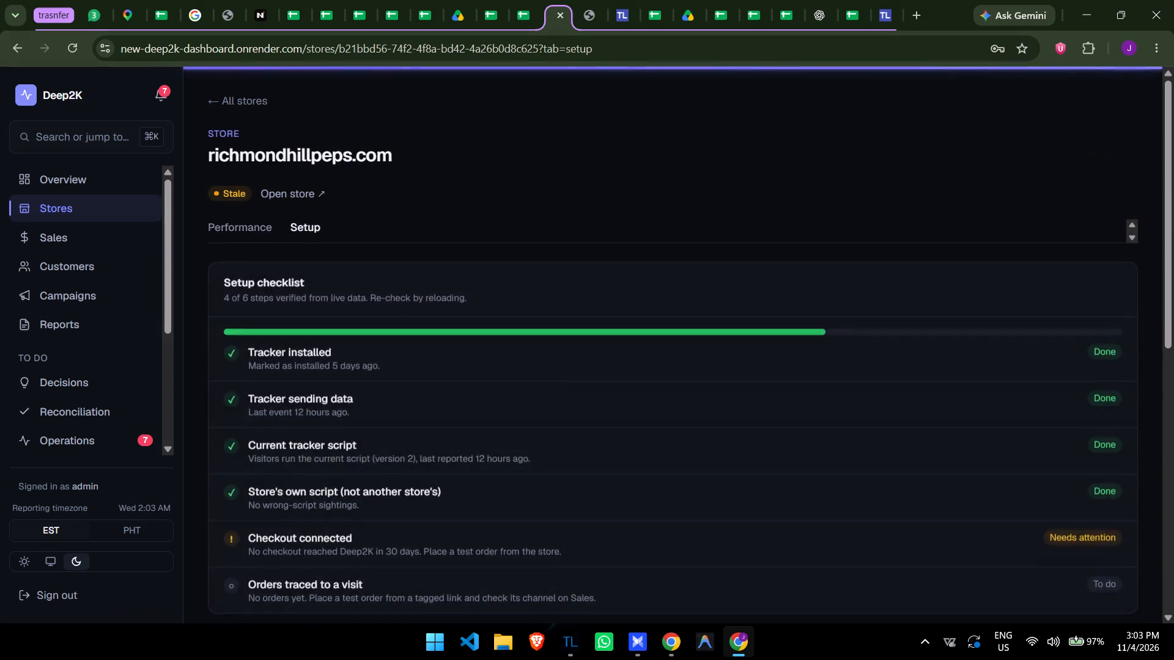
Run the tracking check for the richmondhillpeps.com store.
{"action": "scroll", "coordinate": [862, 372], "scroll_direction": "down", "scroll_amount": 4}
{"action": "left_click", "coordinate": [1091, 519]}
{"action": "scroll", "coordinate": [996, 338], "scroll_direction": "up", "scroll_amount": 10}
Visit the live richmondhillpeps.com site, confirm the age check, browse its Peptide Calculator and Contact pages, then close it and reload the dashboard.
{"action": "left_click", "coordinate": [305, 190]}
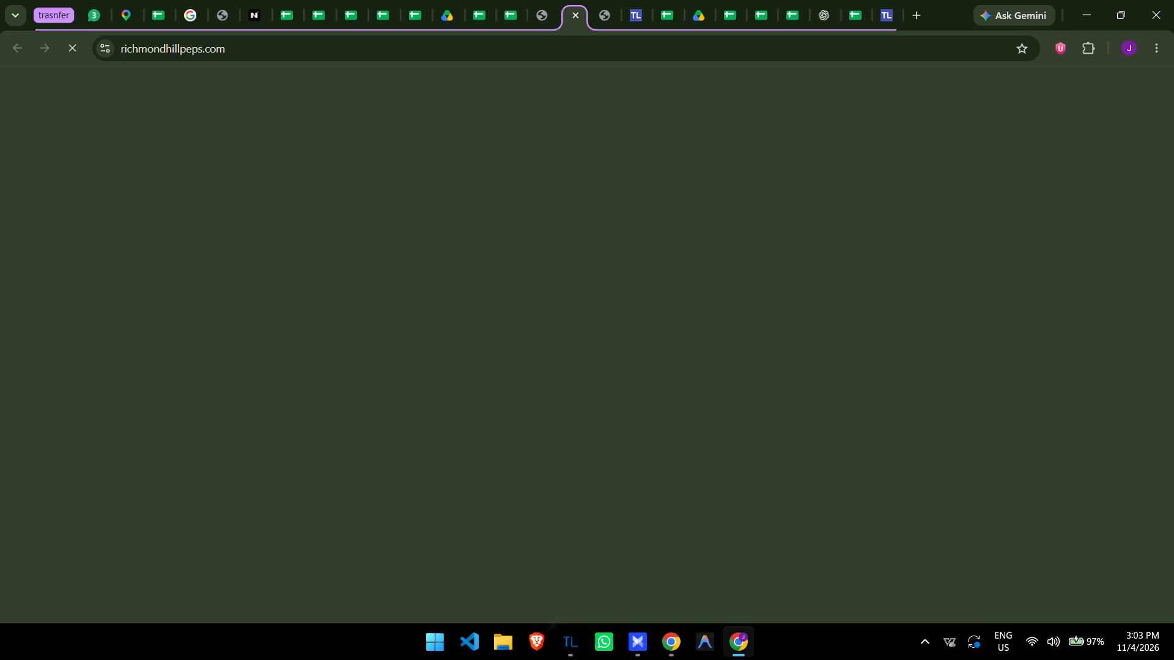
{"action": "left_click", "coordinate": [595, 426]}
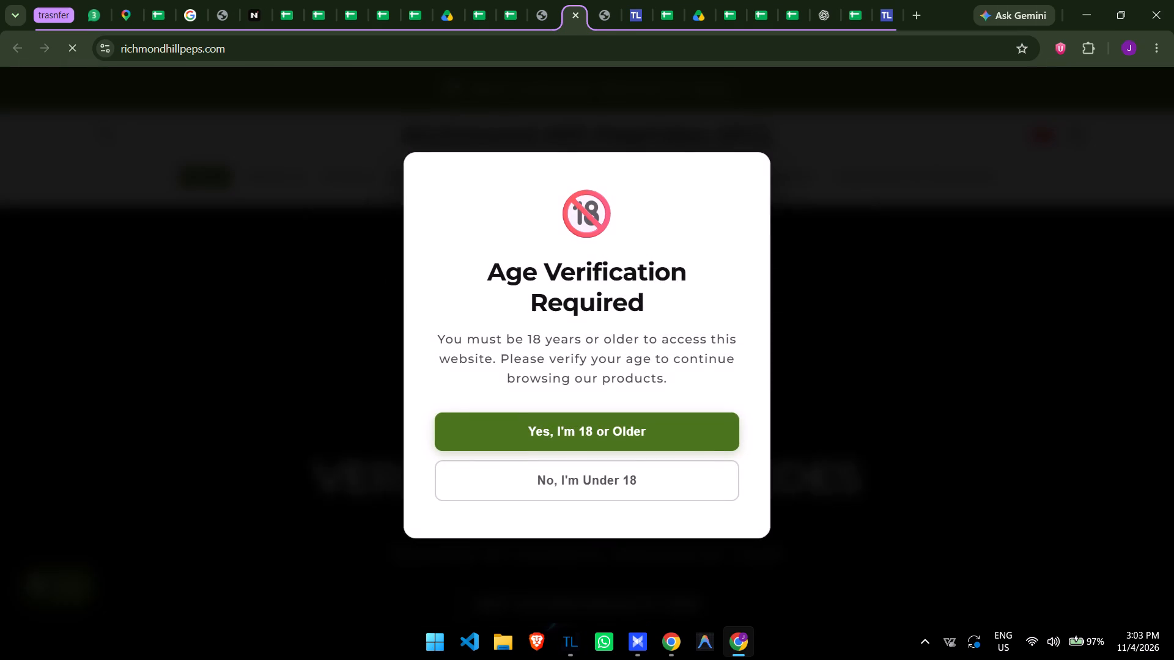
{"action": "left_click", "coordinate": [759, 186]}
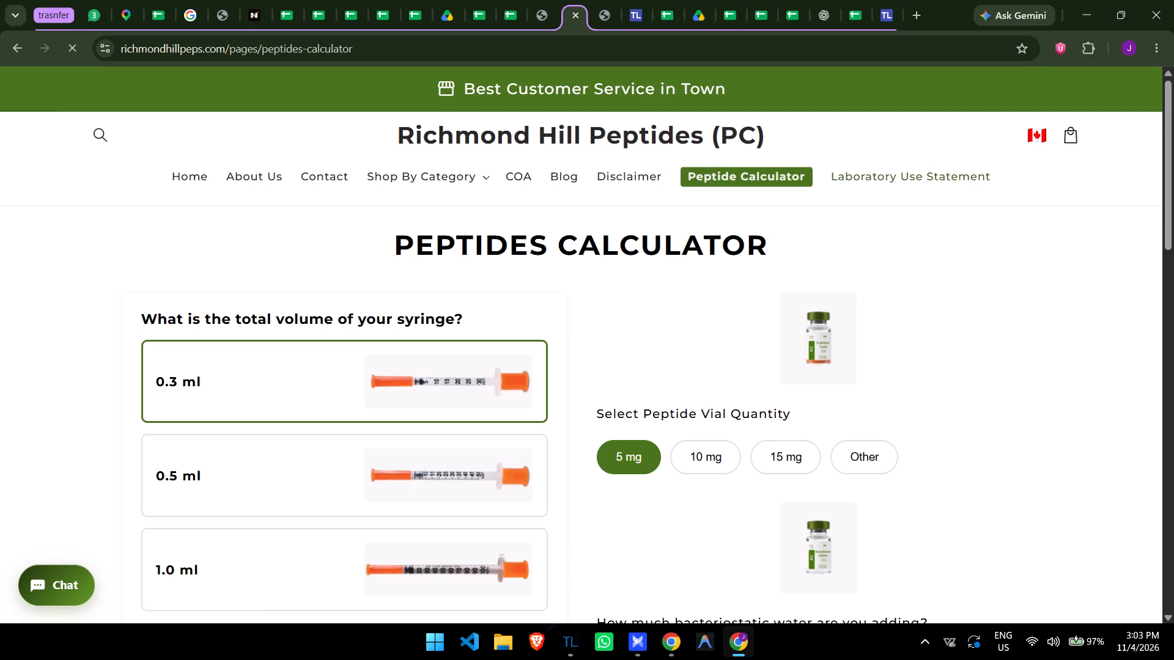
{"action": "left_click", "coordinate": [854, 175]}
{"action": "left_click", "coordinate": [319, 174]}
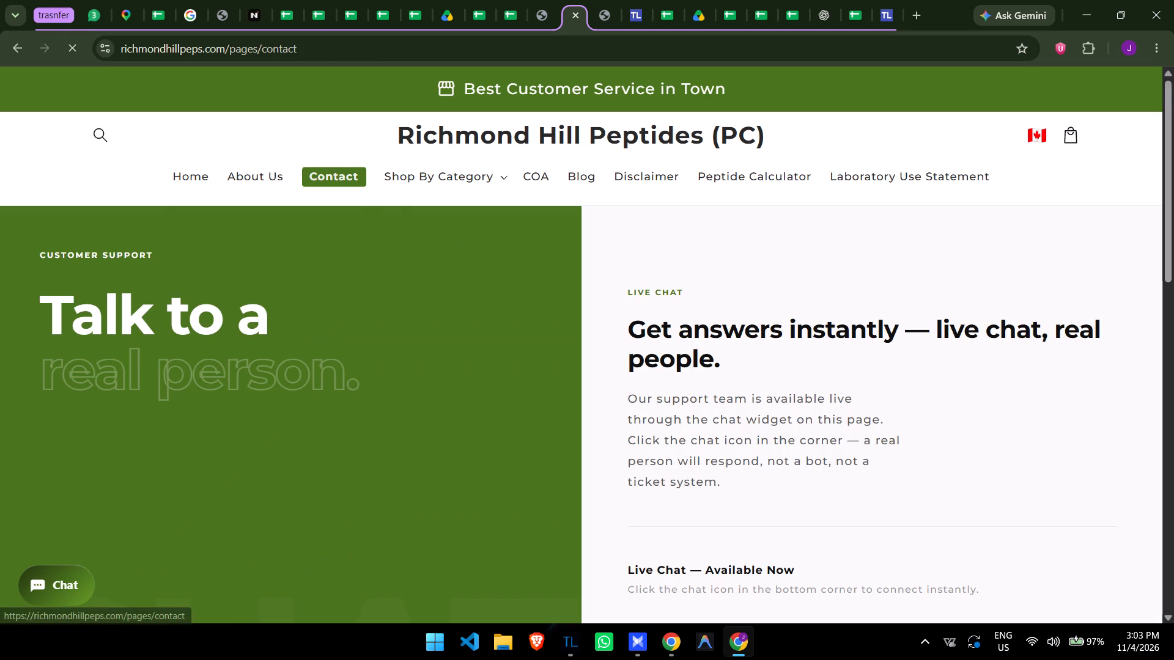
{"action": "scroll", "coordinate": [618, 172], "scroll_direction": "down", "scroll_amount": 10}
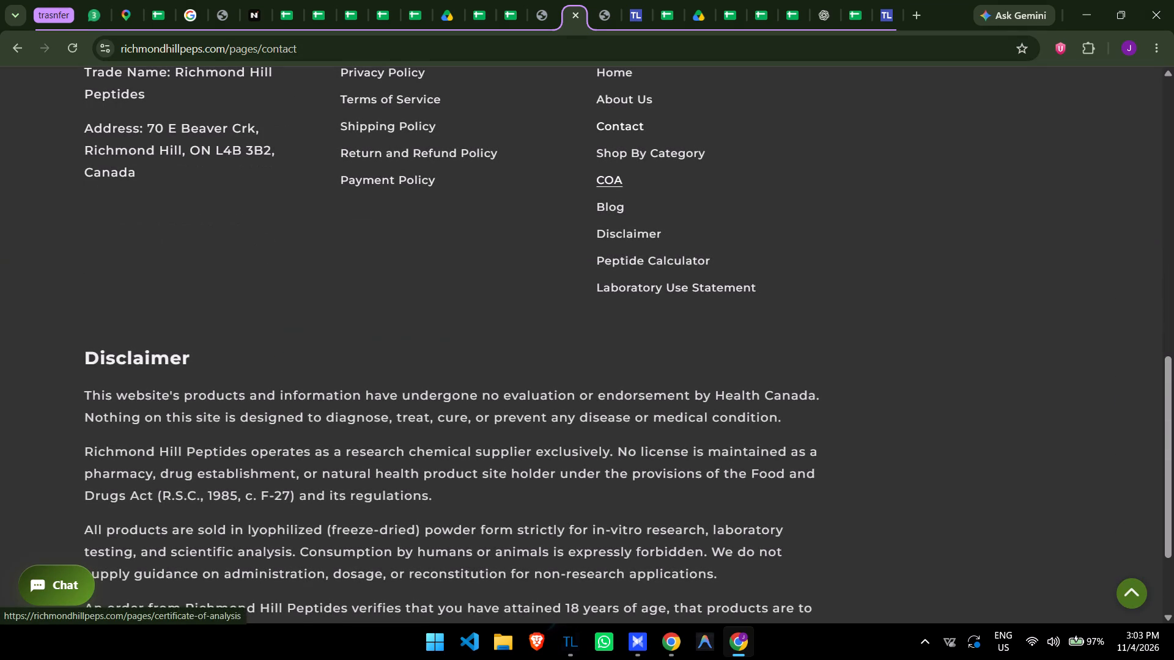
{"action": "scroll", "coordinate": [613, 191], "scroll_direction": "up", "scroll_amount": 10}
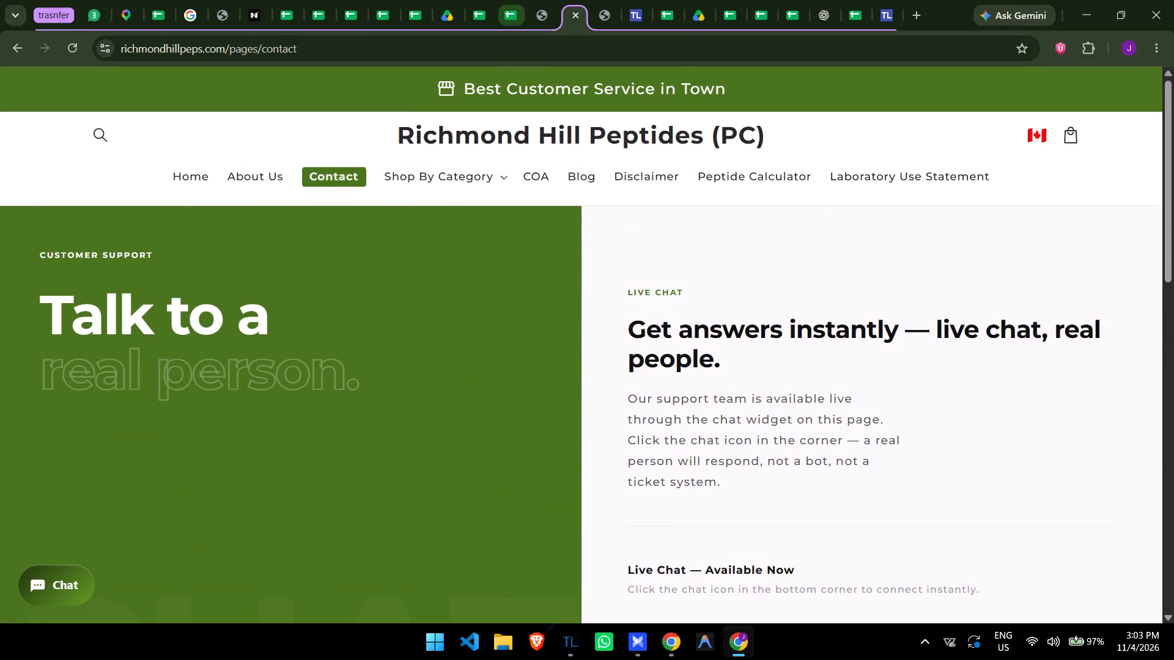
{"action": "key", "text": "ctrl+w"}
{"action": "key", "text": "ctrl+r"}
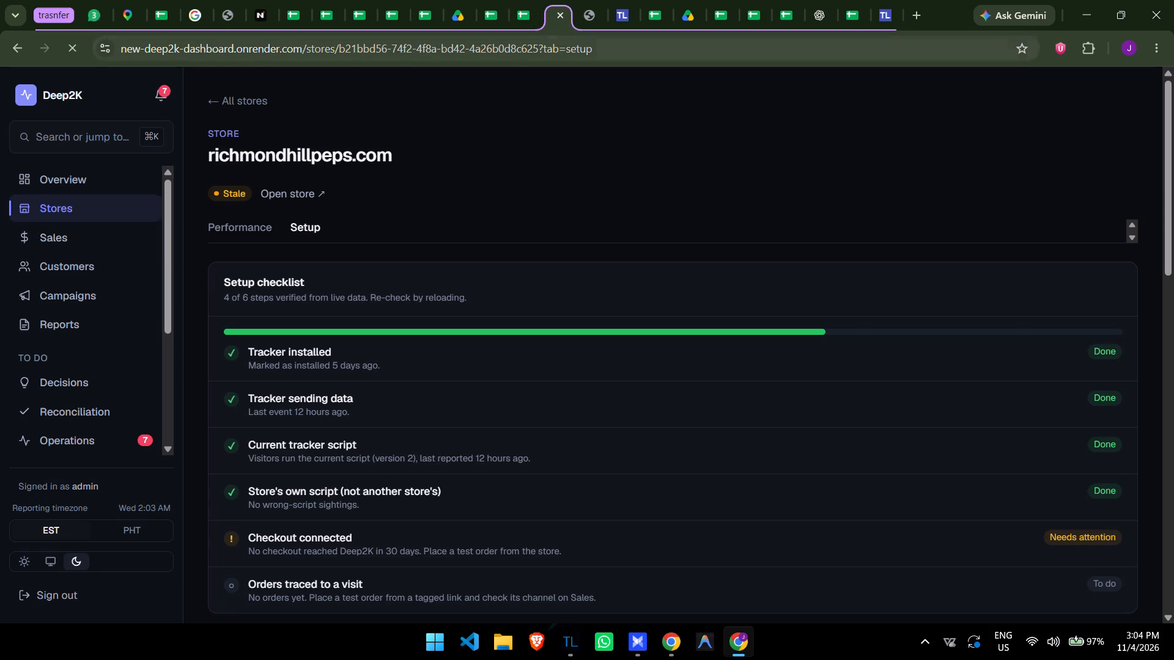
Return to the list of all stores and open the stale axiomresearches.shop store.
{"action": "left_click", "coordinate": [255, 100]}
{"action": "scroll", "coordinate": [679, 260], "scroll_direction": "down", "scroll_amount": 4}
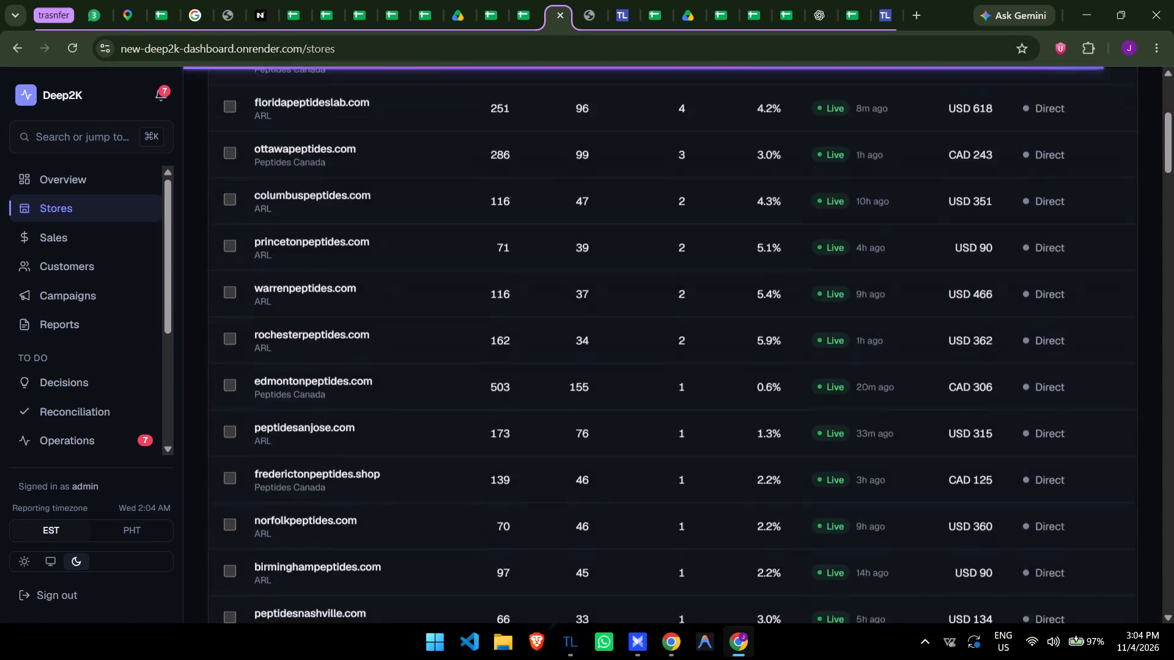
{"action": "scroll", "coordinate": [668, 273], "scroll_direction": "down", "scroll_amount": 14}
{"action": "scroll", "coordinate": [666, 269], "scroll_direction": "down", "scroll_amount": 14}
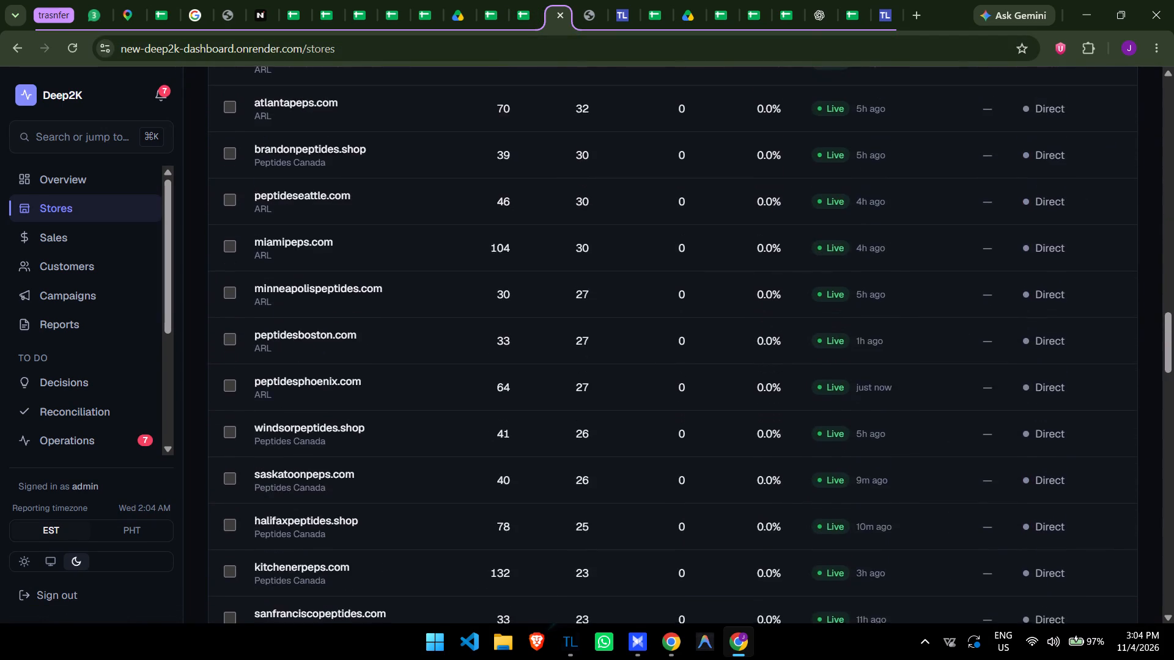
{"action": "scroll", "coordinate": [666, 265], "scroll_direction": "down", "scroll_amount": 18}
{"action": "scroll", "coordinate": [666, 271], "scroll_direction": "down", "scroll_amount": 10}
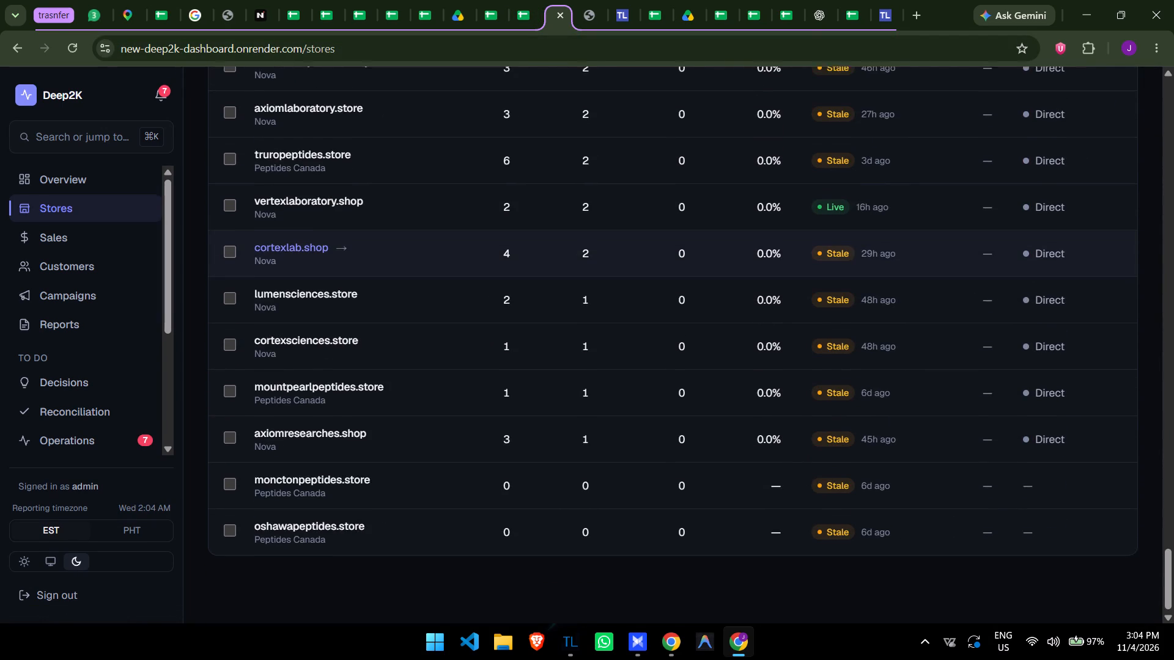
{"action": "left_click", "coordinate": [338, 430]}
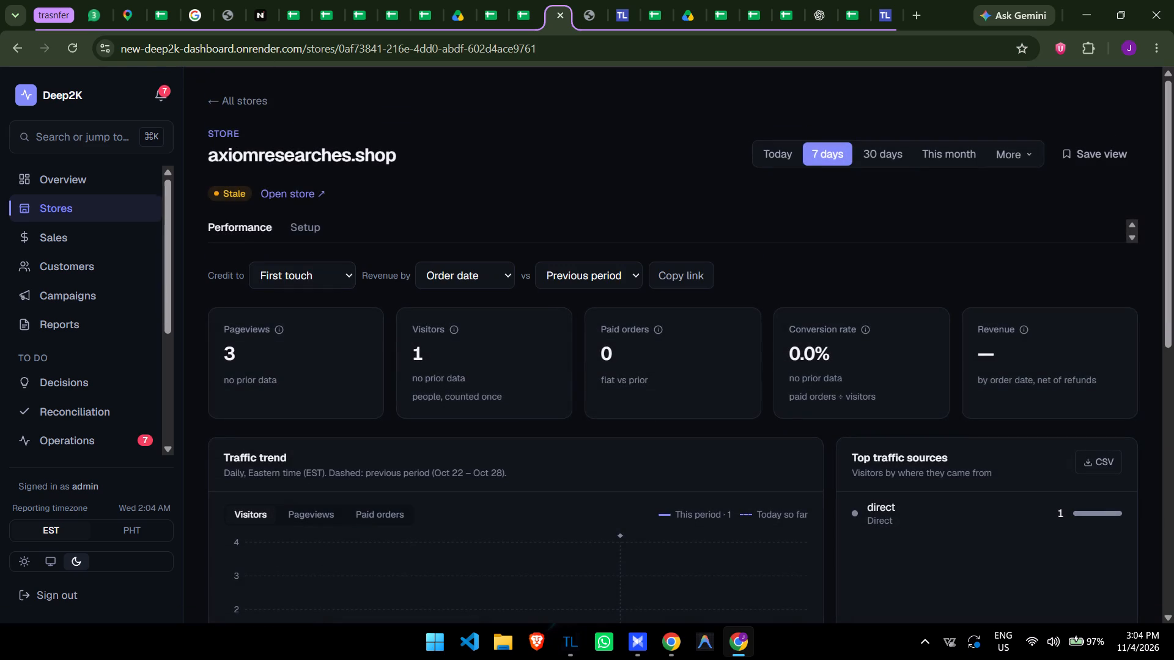
Visit the live axiomresearches.shop site, confirm the age check, browse its home and About Us pages, then close it and reload the dashboard.
{"action": "left_click", "coordinate": [305, 193]}
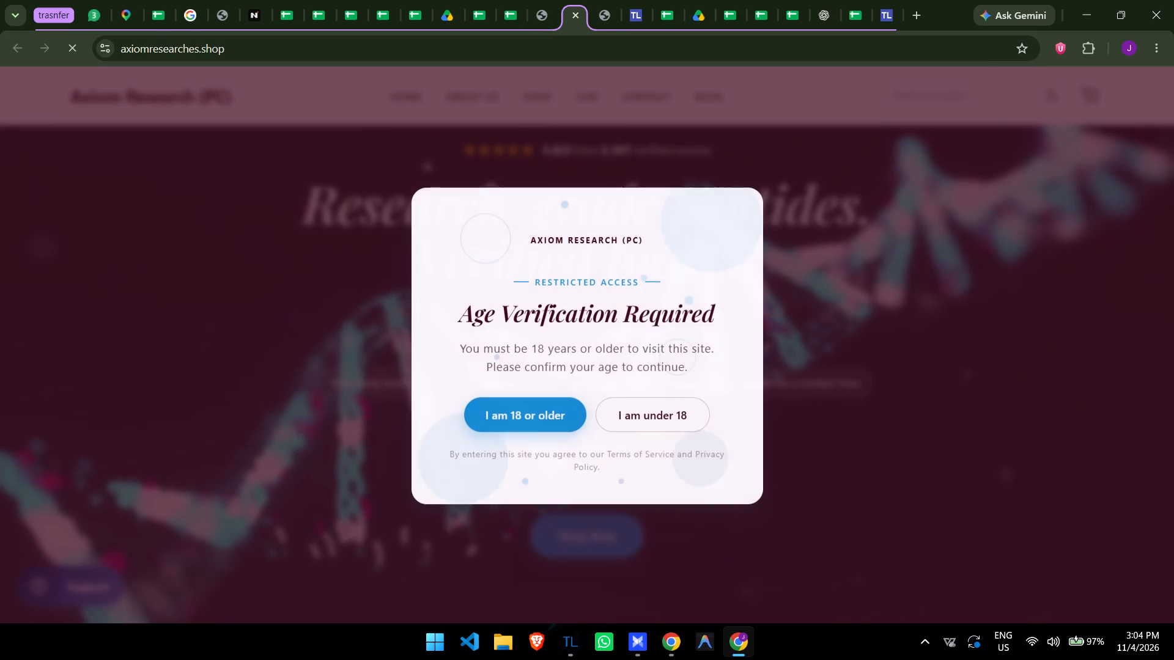
{"action": "left_click", "coordinate": [500, 402]}
{"action": "scroll", "coordinate": [572, 329], "scroll_direction": "down", "scroll_amount": 8}
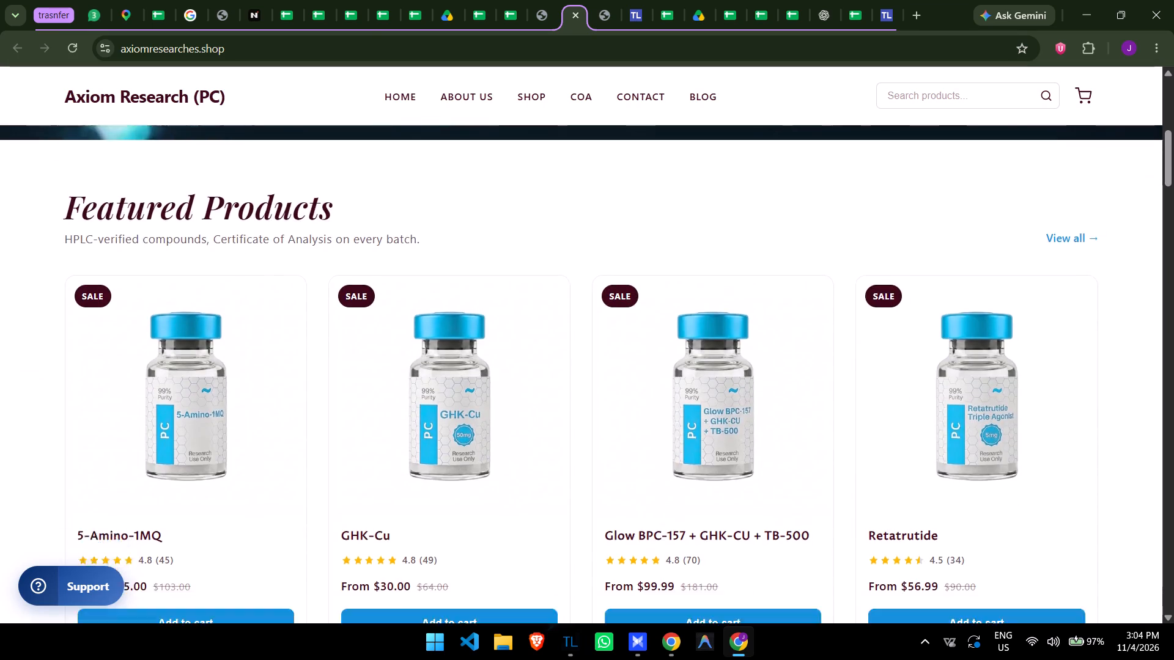
{"action": "scroll", "coordinate": [463, 278], "scroll_direction": "up", "scroll_amount": 5}
{"action": "left_click", "coordinate": [471, 94]}
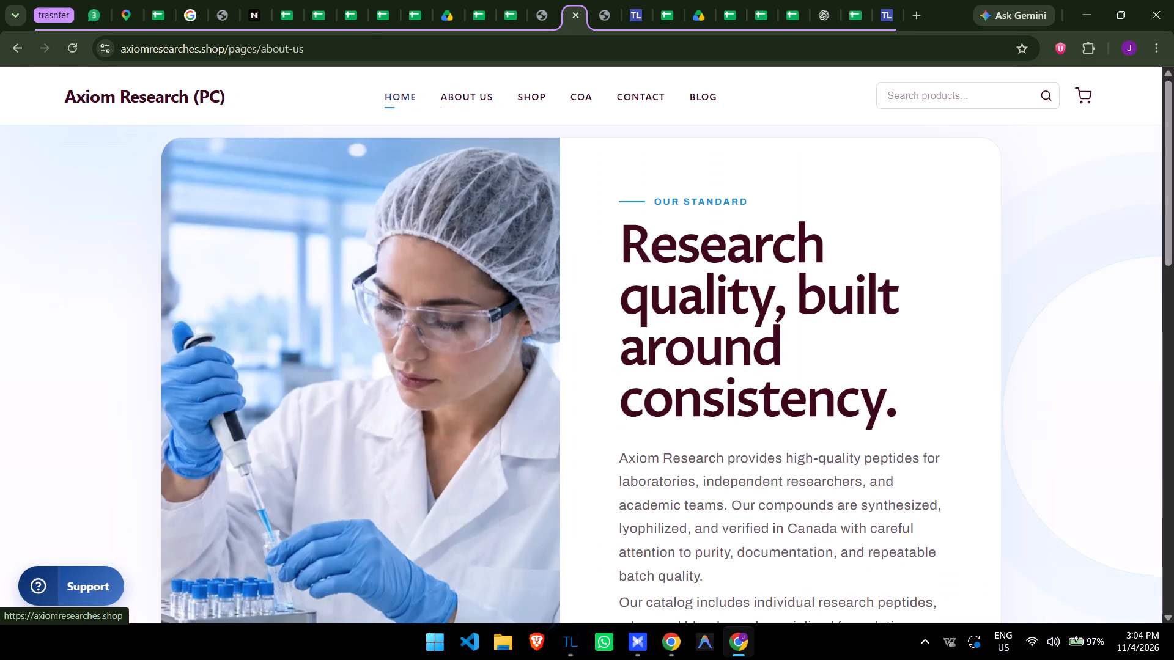
{"action": "scroll", "coordinate": [655, 202], "scroll_direction": "down", "scroll_amount": 3}
{"action": "scroll", "coordinate": [599, 193], "scroll_direction": "up", "scroll_amount": 5}
{"action": "key", "text": "ctrl+w"}
{"action": "key", "text": "ctrl+r"}
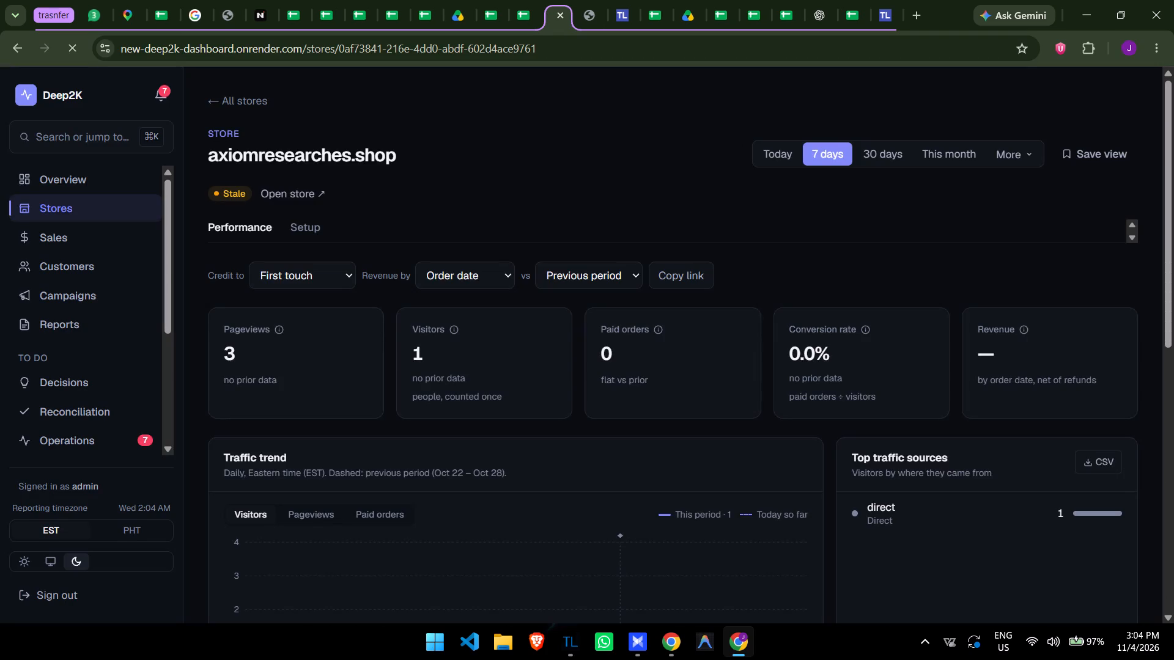
Return to the store list, filter it to the Nova group and examine the tracking status of its stores.
{"action": "left_click", "coordinate": [245, 105]}
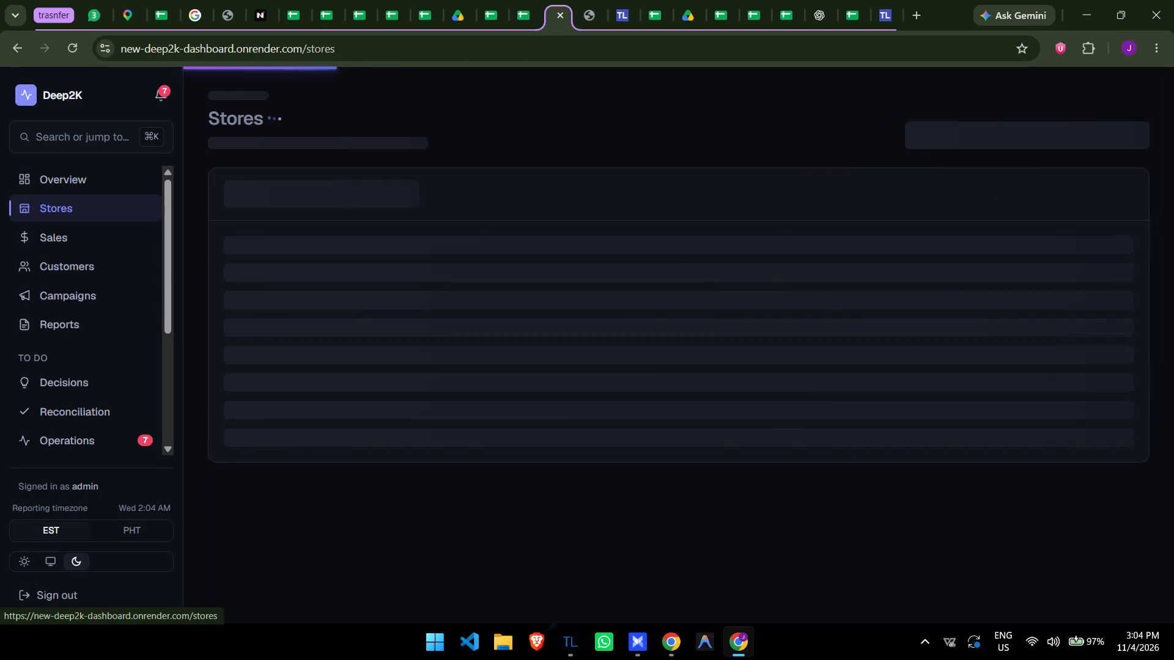
{"action": "scroll", "coordinate": [733, 341], "scroll_direction": "down", "scroll_amount": 9}
{"action": "scroll", "coordinate": [633, 328], "scroll_direction": "up", "scroll_amount": 4}
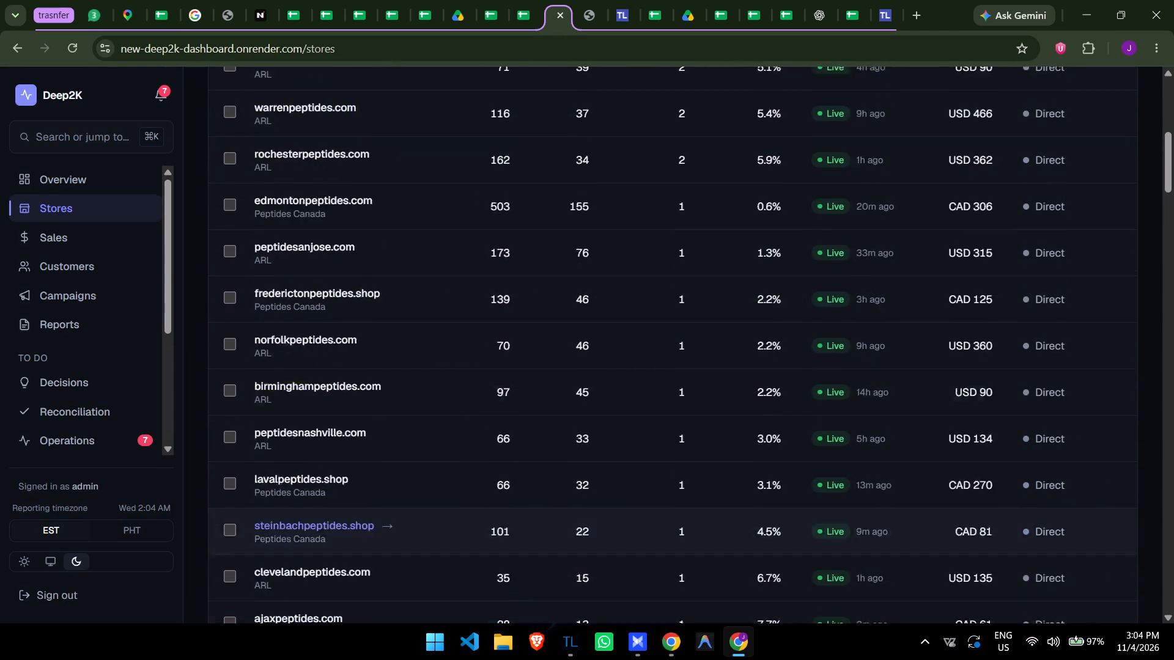
{"action": "scroll", "coordinate": [597, 317], "scroll_direction": "up", "scroll_amount": 5}
{"action": "left_click", "coordinate": [495, 219]}
{"action": "scroll", "coordinate": [663, 407], "scroll_direction": "down", "scroll_amount": 6}
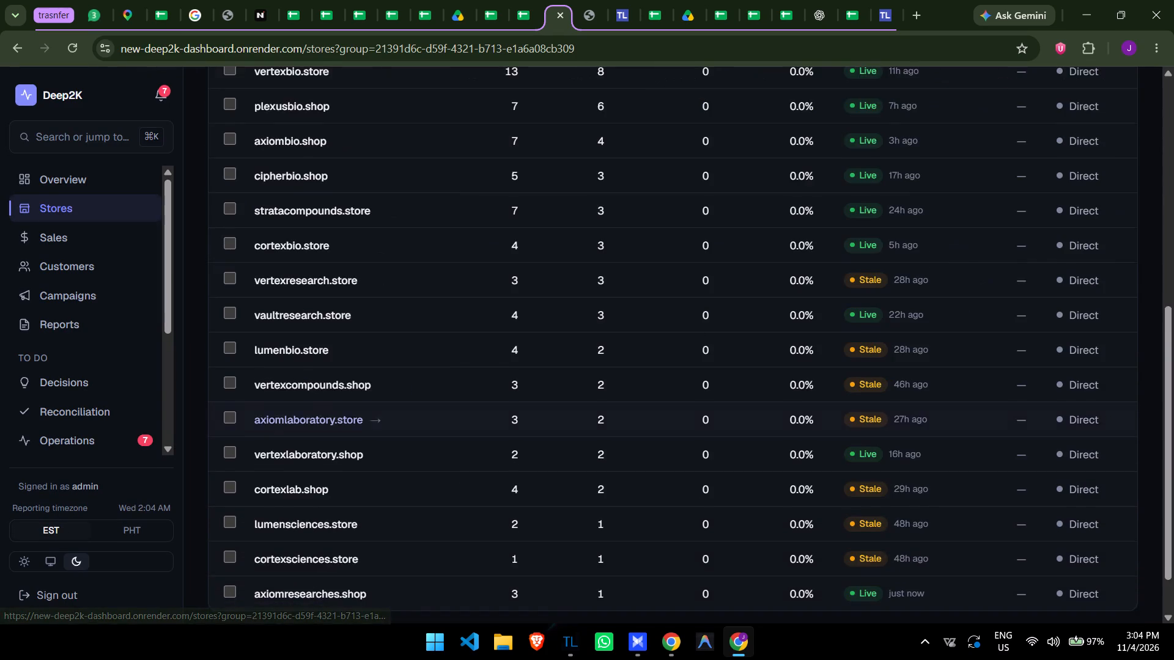
{"action": "scroll", "coordinate": [670, 420], "scroll_direction": "down", "scroll_amount": 8}
{"action": "scroll", "coordinate": [676, 417], "scroll_direction": "up", "scroll_amount": 3}
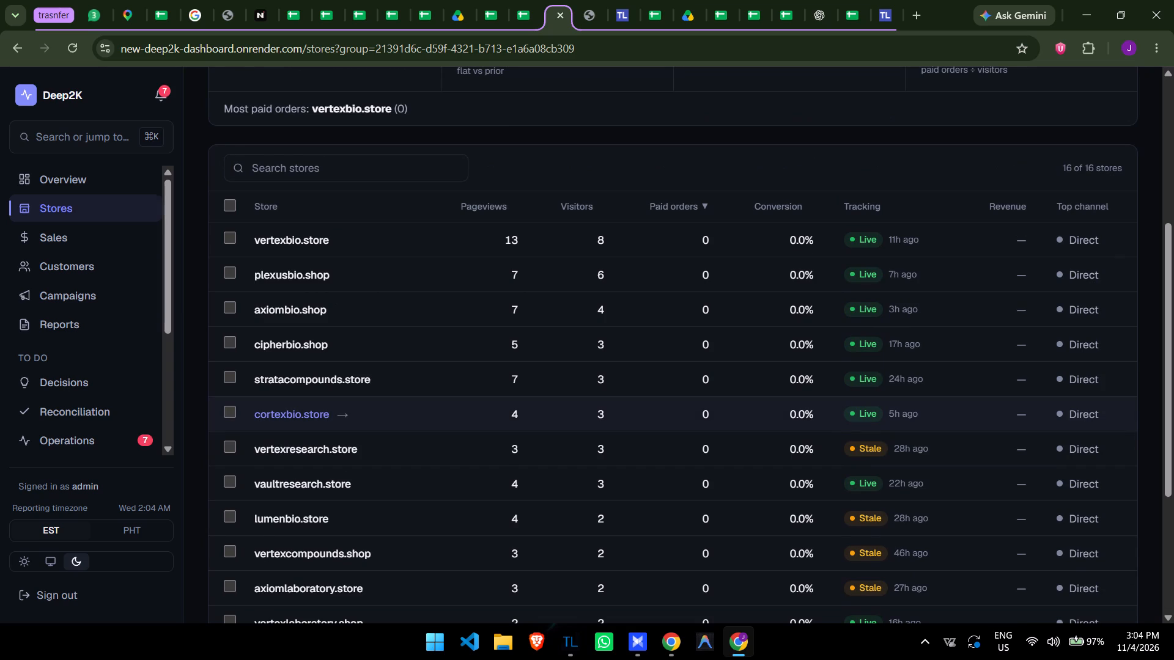
{"action": "scroll", "coordinate": [811, 397], "scroll_direction": "down", "scroll_amount": 4}
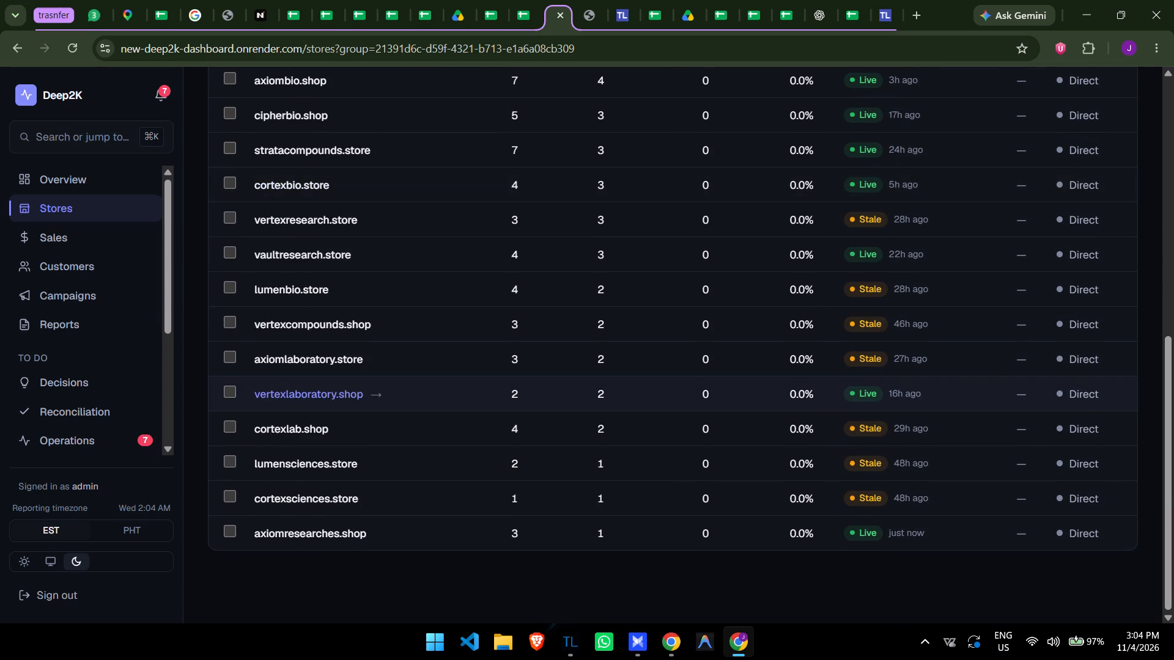
{"action": "scroll", "coordinate": [791, 386], "scroll_direction": "up", "scroll_amount": 10}
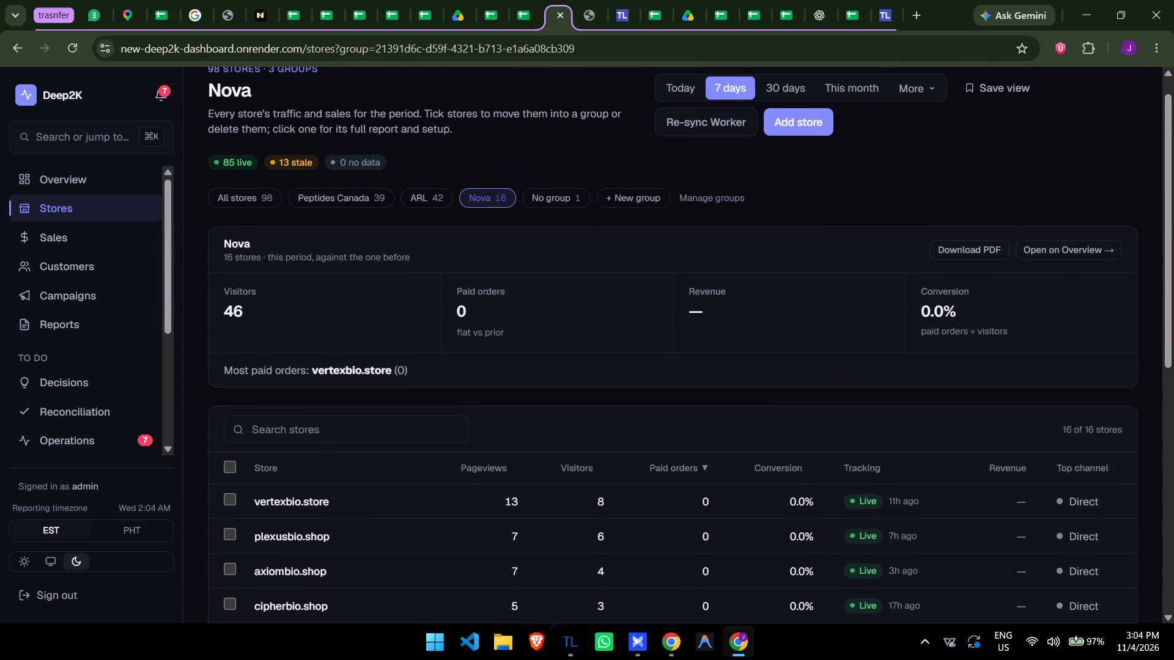
Filter the stores to the ARL group and open the setup page of the stale chicagopeps.com store.
{"action": "left_click", "coordinate": [419, 225]}
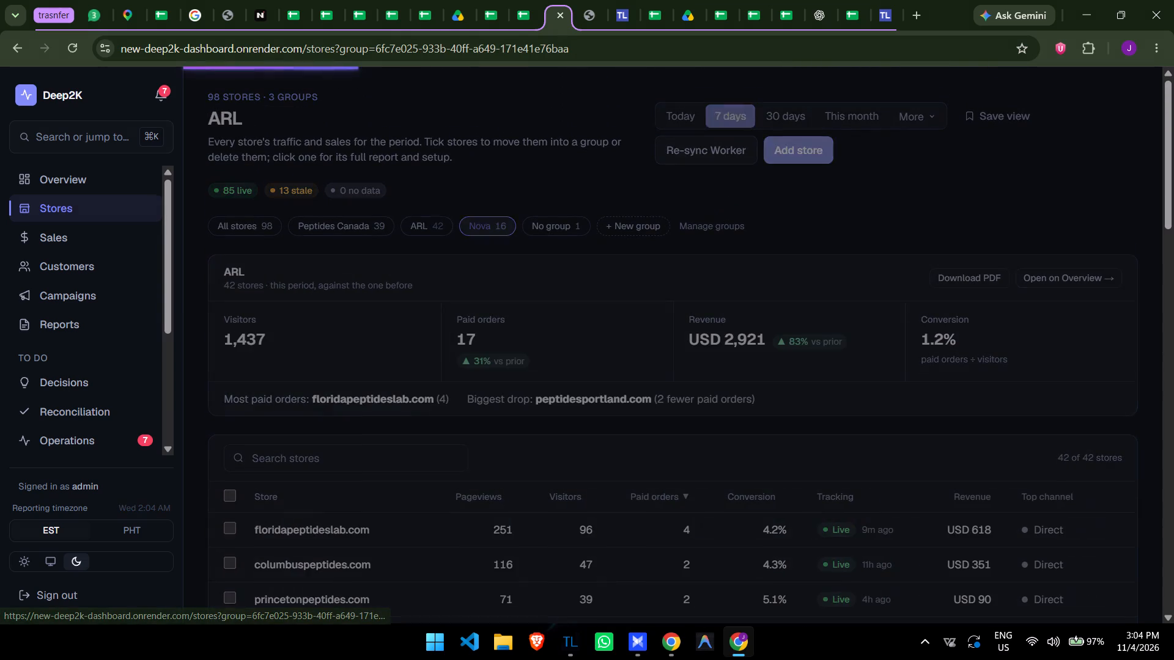
{"action": "scroll", "coordinate": [632, 328], "scroll_direction": "down", "scroll_amount": 5}
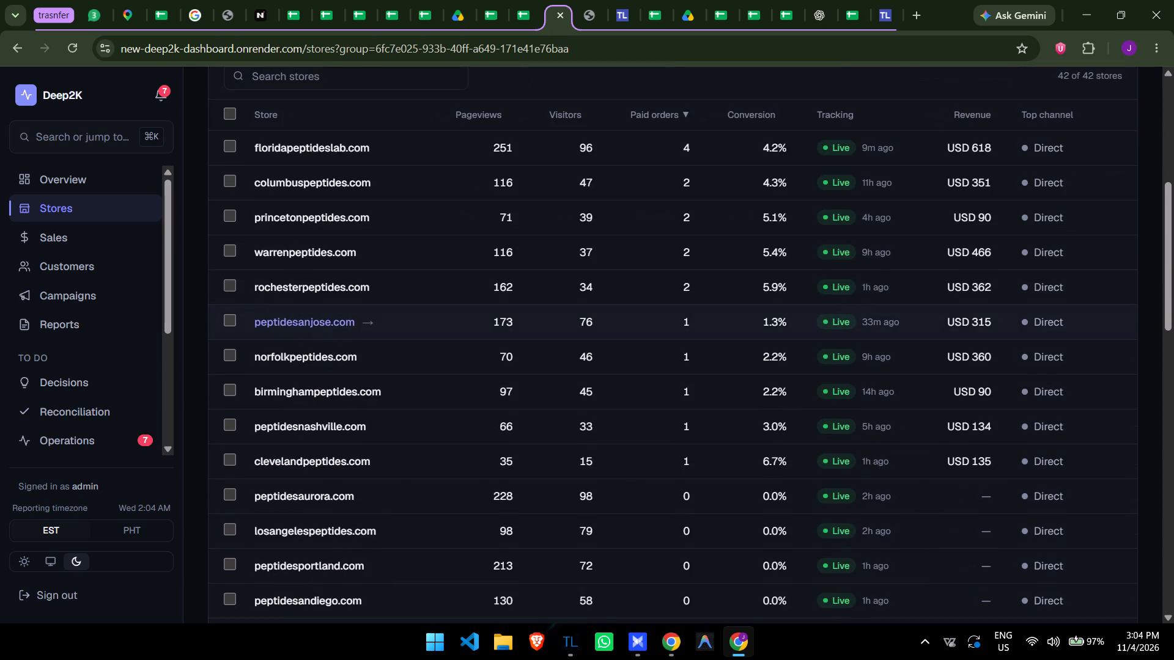
{"action": "scroll", "coordinate": [630, 346], "scroll_direction": "down", "scroll_amount": 15}
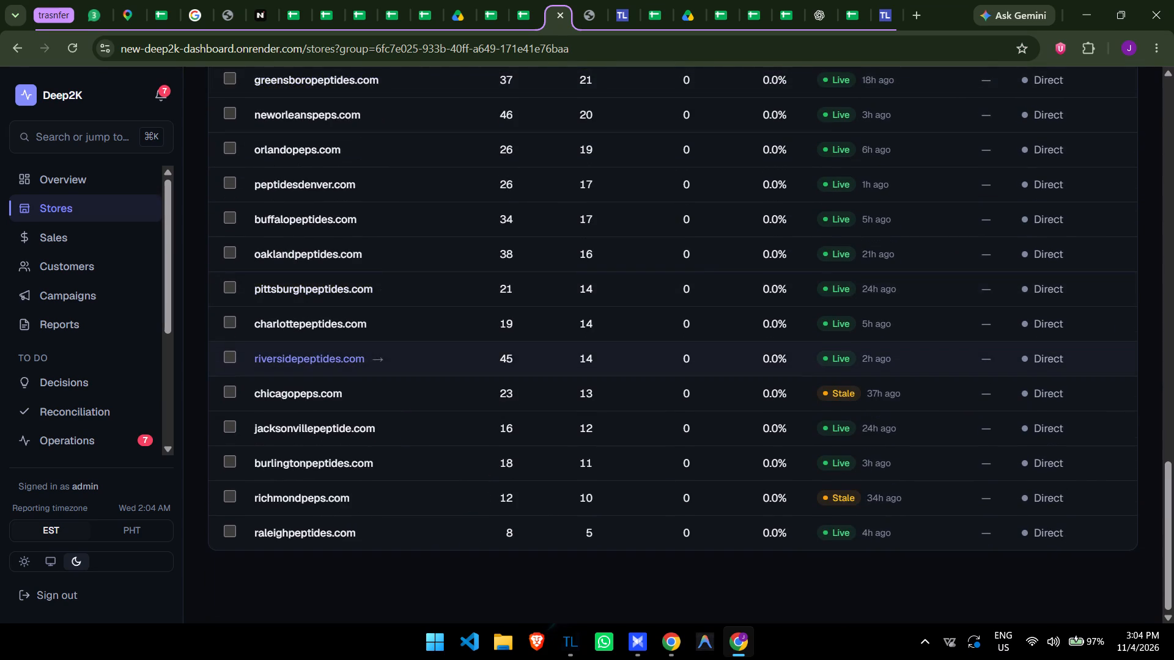
{"action": "left_click", "coordinate": [303, 396]}
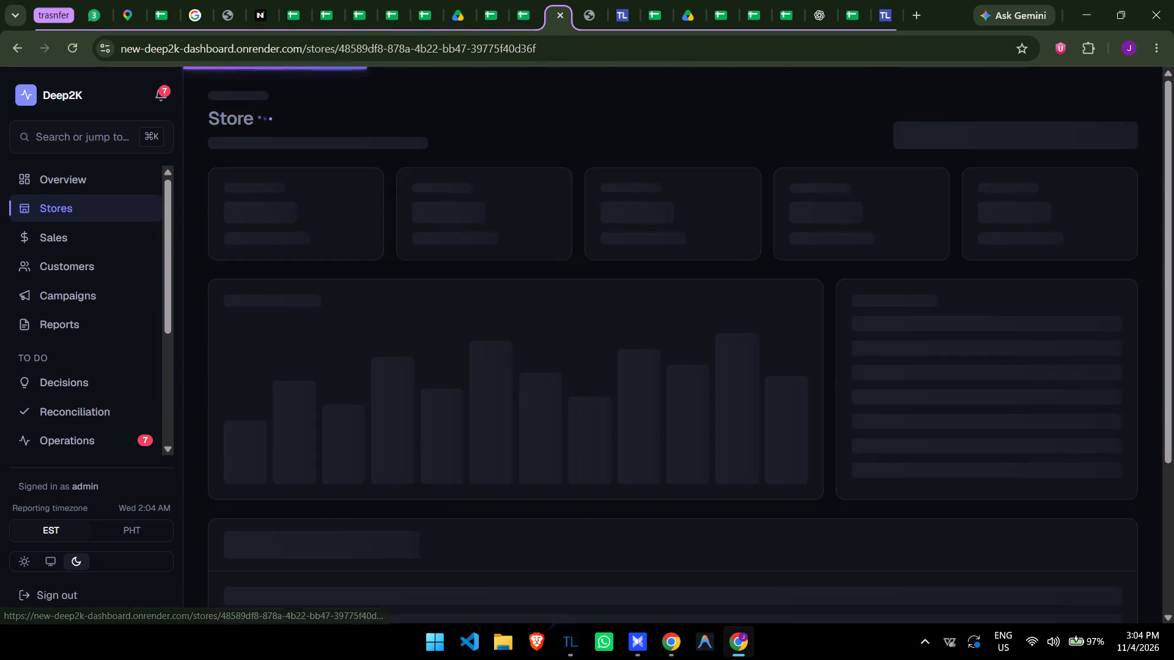
{"action": "left_click", "coordinate": [313, 221]}
{"action": "scroll", "coordinate": [953, 436], "scroll_direction": "down", "scroll_amount": 4}
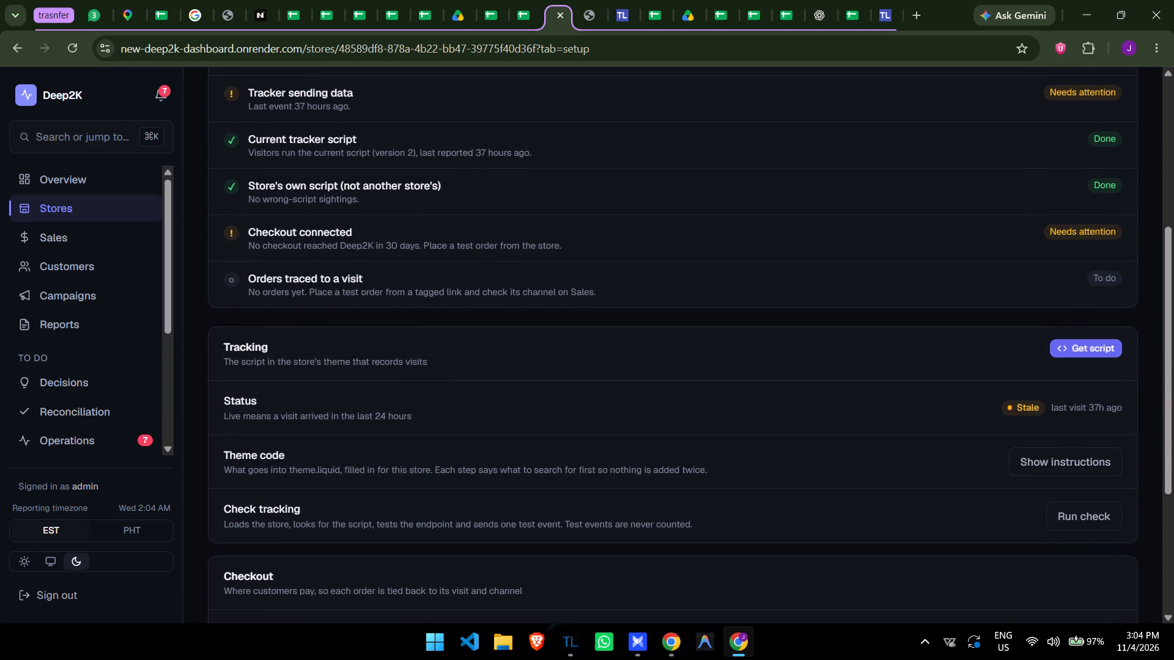
{"action": "scroll", "coordinate": [335, 260], "scroll_direction": "up", "scroll_amount": 10}
Visit the live chicagopeps.com site and browse its Laboratory Use Statement, About Us and home pages.
{"action": "left_click", "coordinate": [297, 191]}
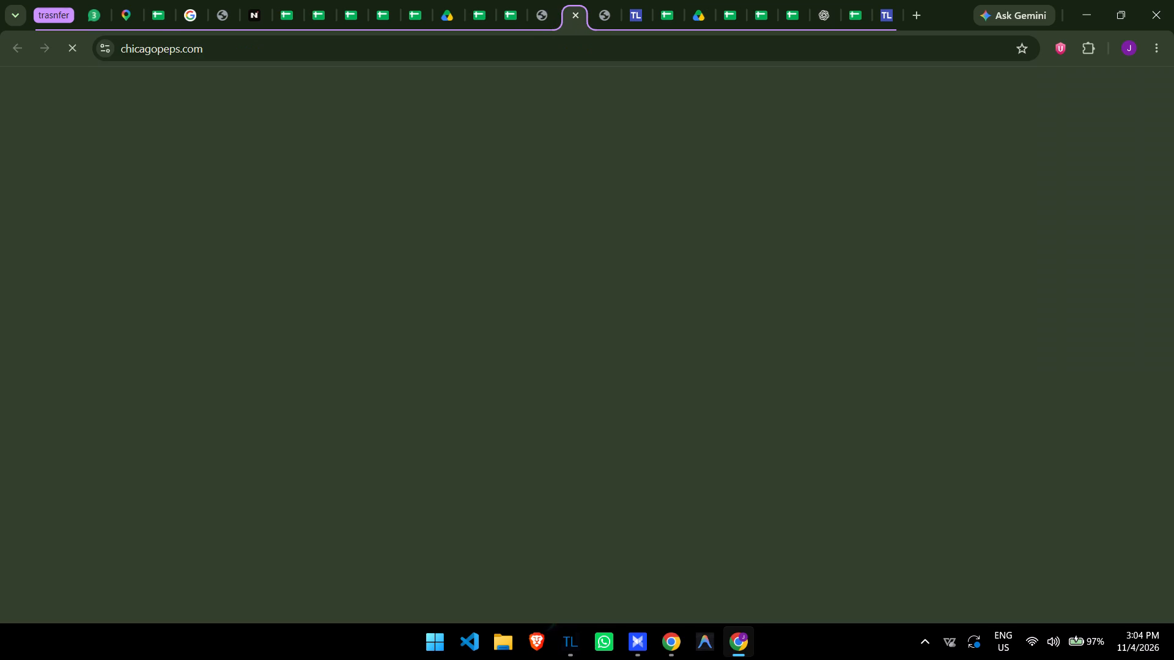
{"action": "left_click", "coordinate": [593, 445]}
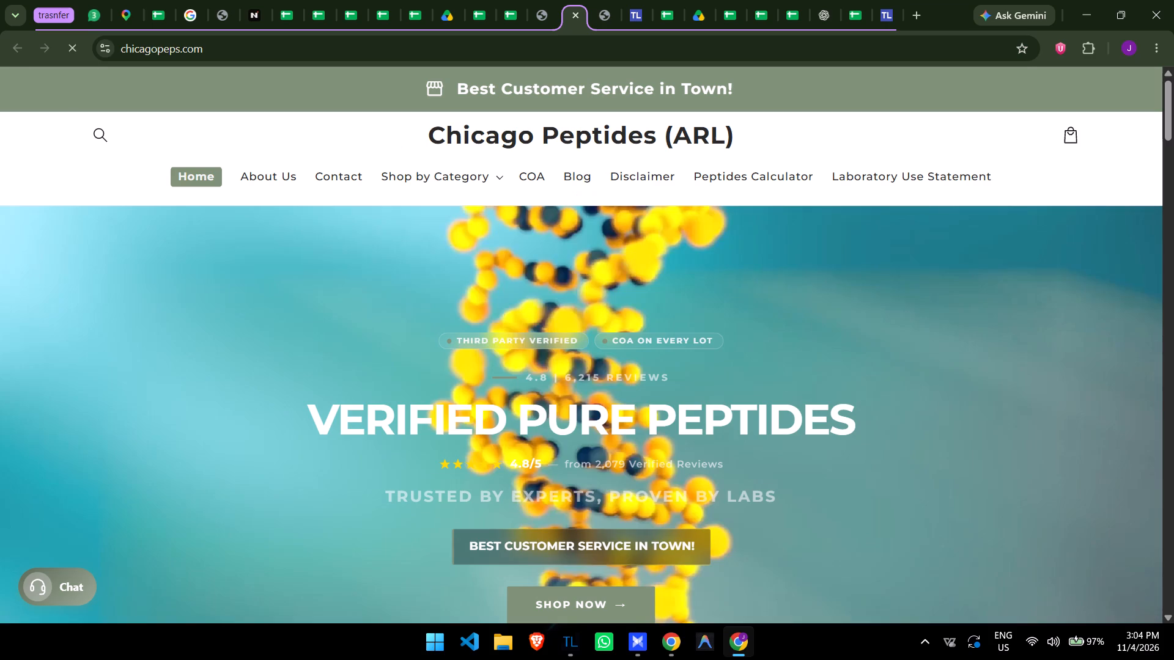
{"action": "left_click", "coordinate": [640, 416]}
{"action": "left_click", "coordinate": [906, 183]}
{"action": "scroll", "coordinate": [451, 218], "scroll_direction": "down", "scroll_amount": 4}
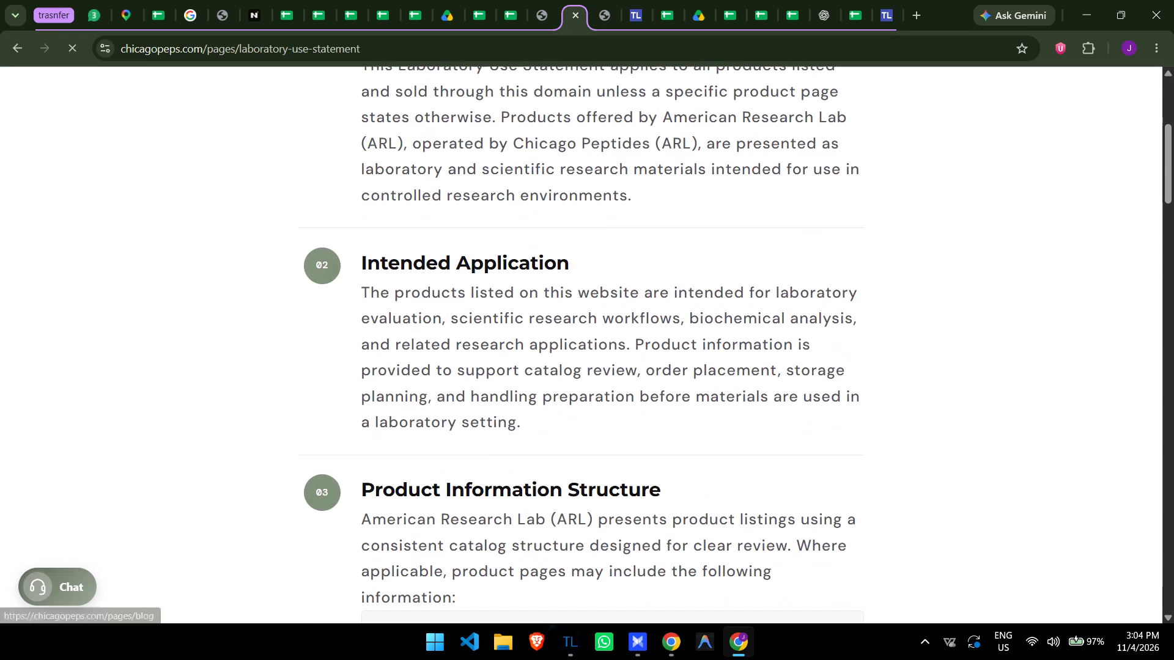
{"action": "scroll", "coordinate": [448, 228], "scroll_direction": "up", "scroll_amount": 5}
{"action": "left_click", "coordinate": [227, 174]}
{"action": "scroll", "coordinate": [693, 312], "scroll_direction": "down", "scroll_amount": 3}
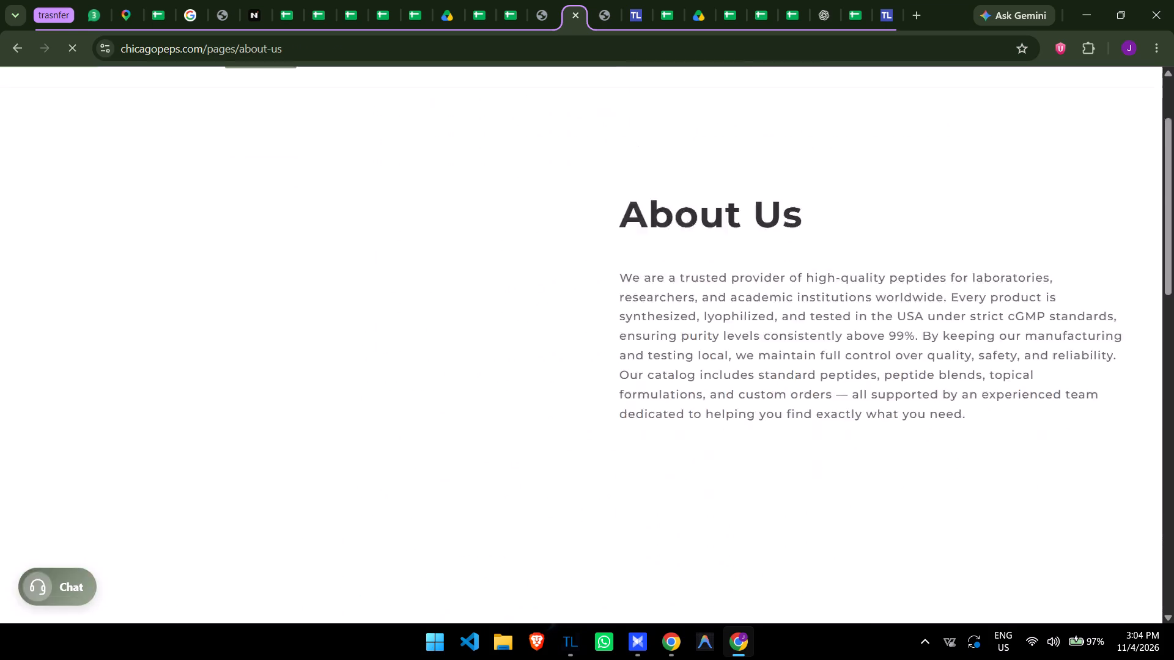
{"action": "scroll", "coordinate": [693, 317], "scroll_direction": "down", "scroll_amount": 5}
{"action": "scroll", "coordinate": [693, 318], "scroll_direction": "up", "scroll_amount": 9}
{"action": "left_click", "coordinate": [188, 167]}
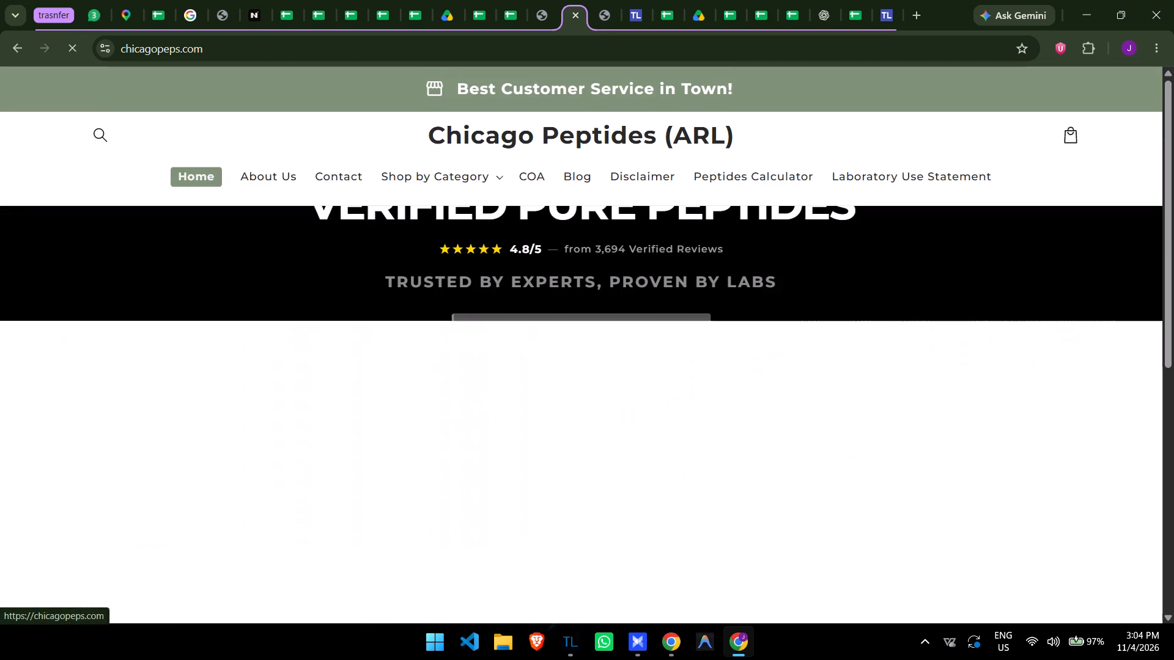
{"action": "scroll", "coordinate": [368, 193], "scroll_direction": "down", "scroll_amount": 4}
{"action": "scroll", "coordinate": [369, 196], "scroll_direction": "up", "scroll_amount": 9}
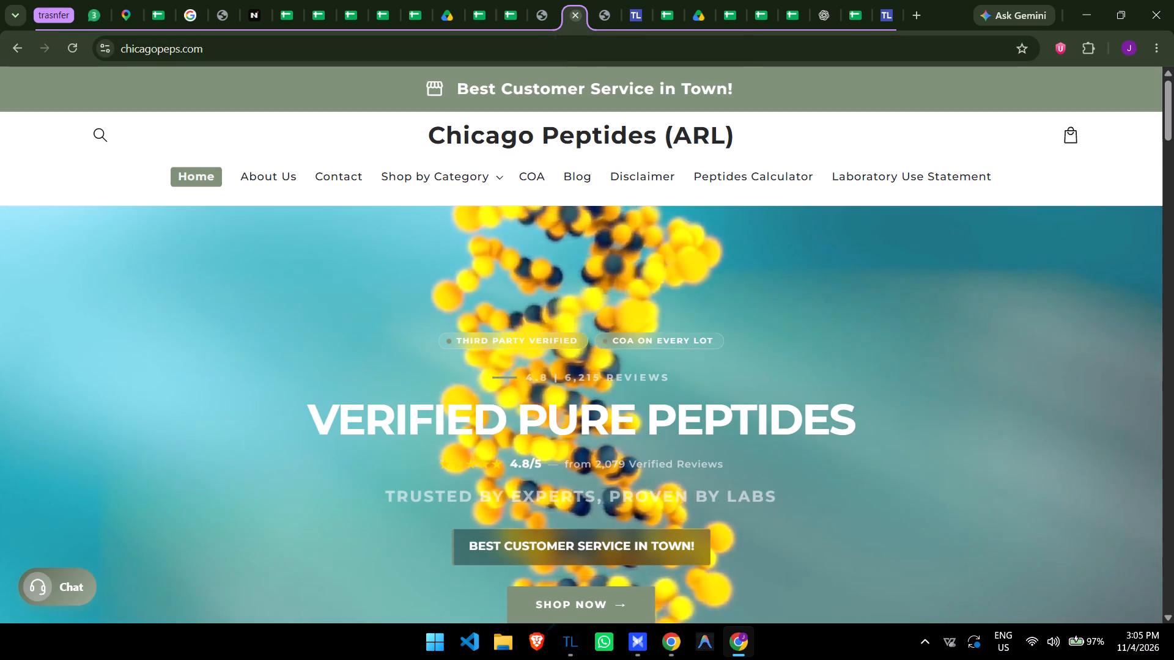
Close the live site, reload the chicagopeps.com setup page and check its setup checklist and tracking status.
{"action": "left_click", "coordinate": [576, 15]}
{"action": "key", "text": "ctrl+r"}
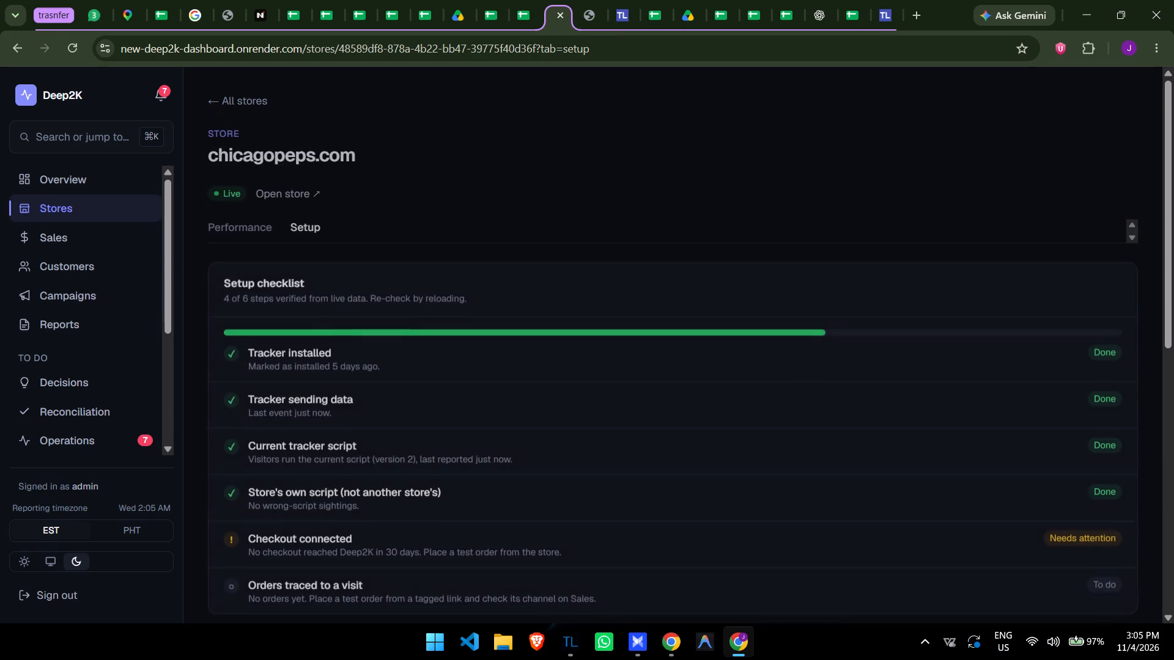
{"action": "scroll", "coordinate": [660, 371], "scroll_direction": "down", "scroll_amount": 6}
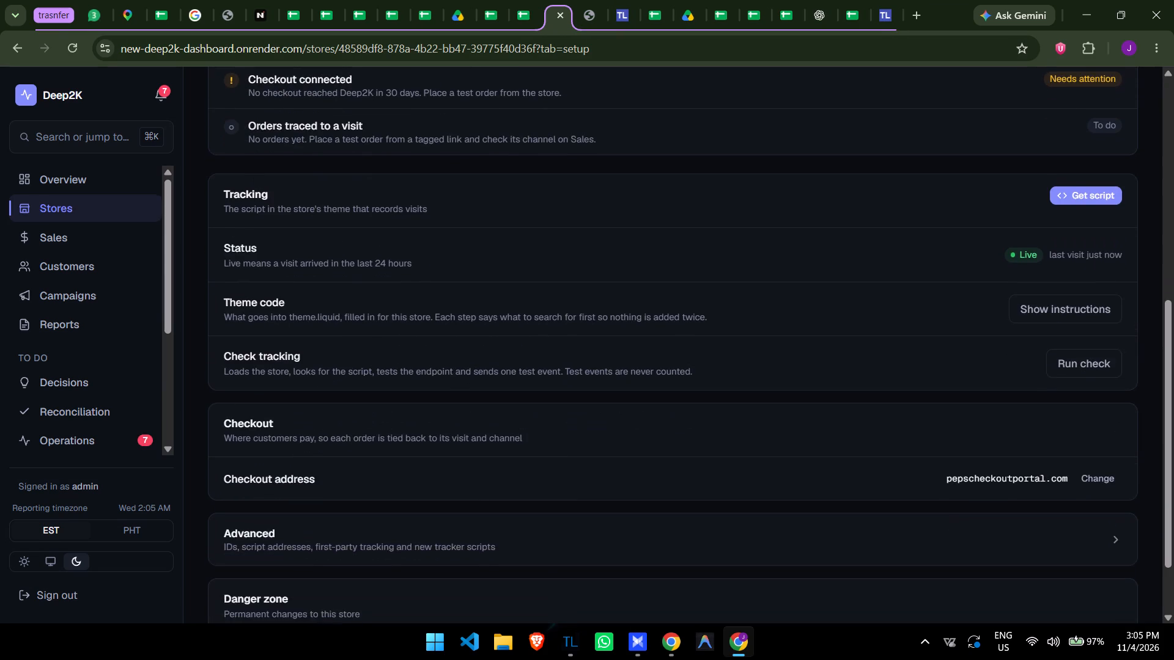
{"action": "scroll", "coordinate": [663, 367], "scroll_direction": "up", "scroll_amount": 6}
{"action": "scroll", "coordinate": [361, 218], "scroll_direction": "up", "scroll_amount": 2}
Return to the store list, filter it to the Peptides Canada group and open the stale truropeptides.store performance report.
{"action": "left_click", "coordinate": [265, 104]}
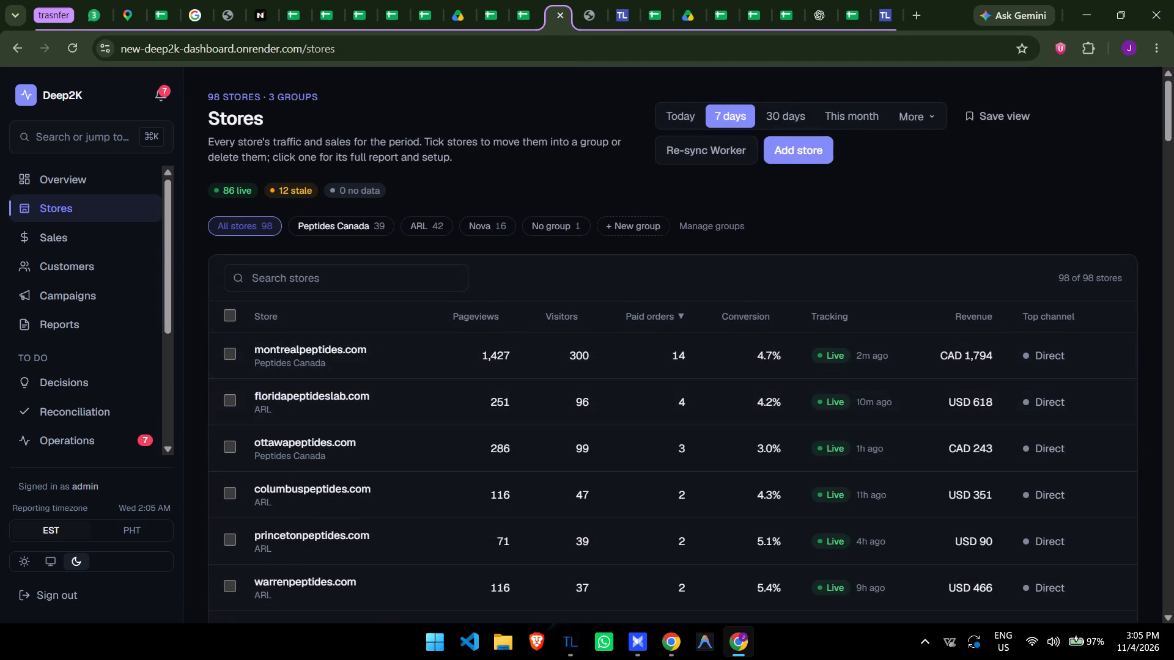
{"action": "left_click", "coordinate": [334, 218]}
{"action": "scroll", "coordinate": [758, 378], "scroll_direction": "down", "scroll_amount": 20}
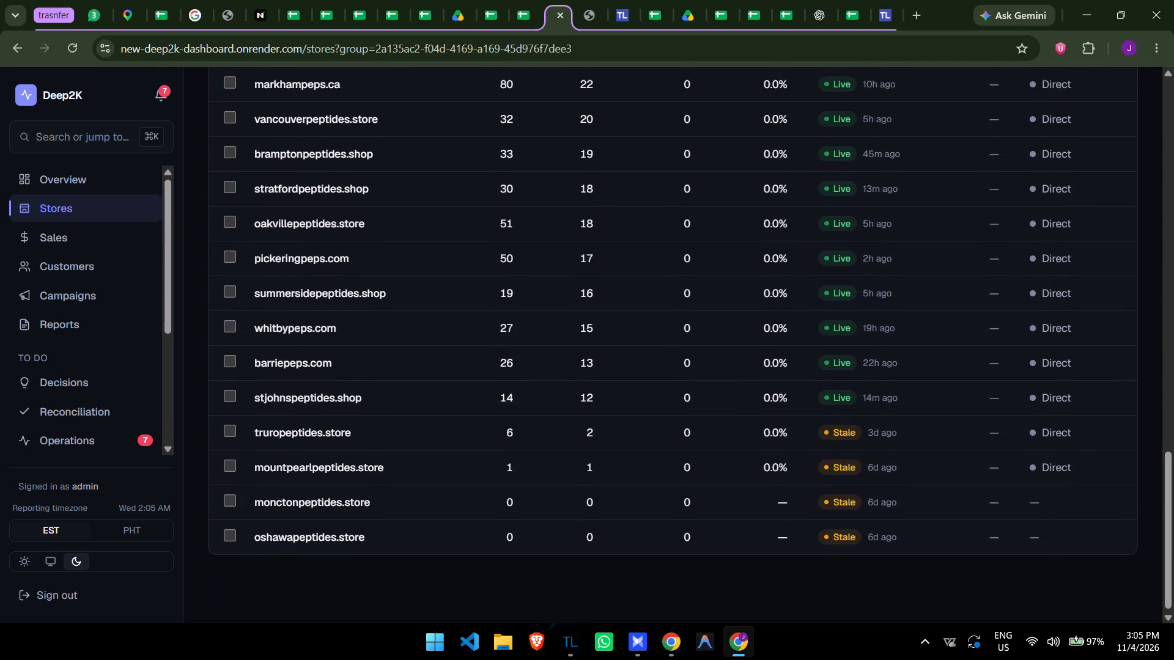
{"action": "scroll", "coordinate": [760, 391], "scroll_direction": "down", "scroll_amount": 3}
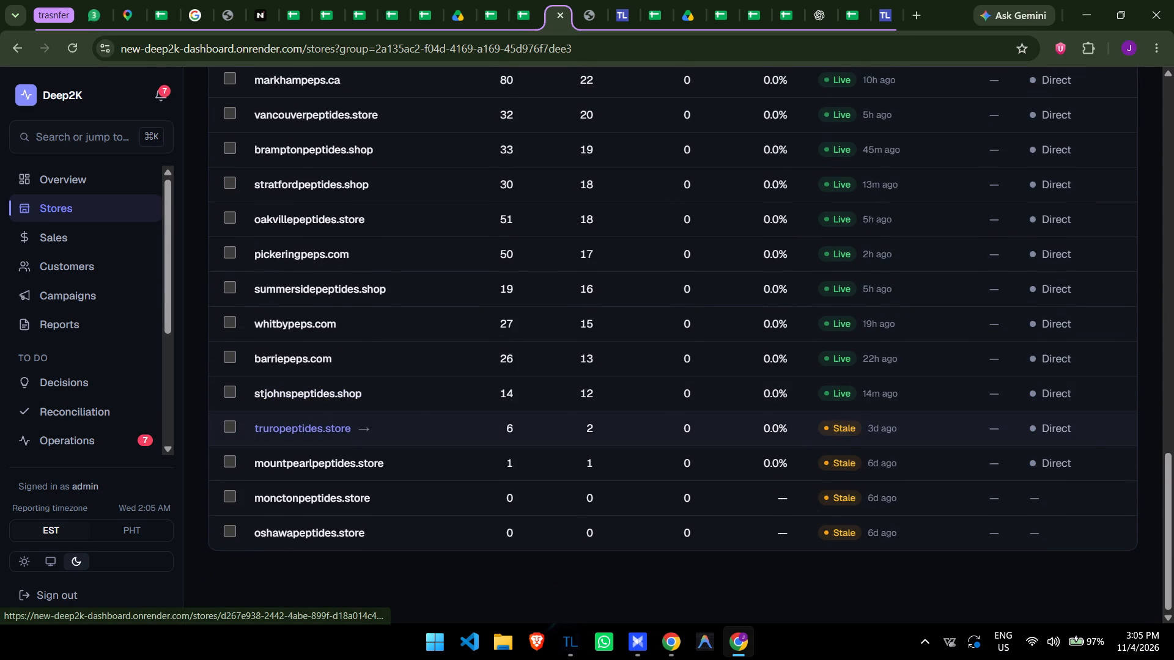
{"action": "left_click", "coordinate": [341, 430]}
{"action": "scroll", "coordinate": [570, 400], "scroll_direction": "down", "scroll_amount": 10}
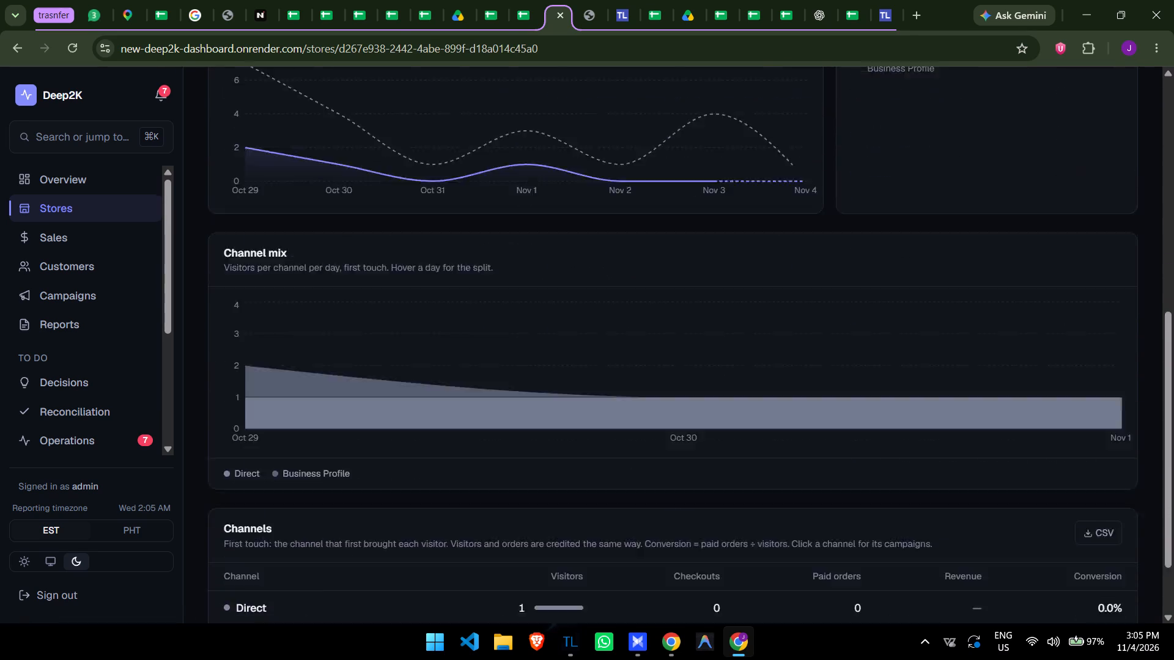
{"action": "scroll", "coordinate": [572, 401], "scroll_direction": "up", "scroll_amount": 4}
{"action": "scroll", "coordinate": [653, 345], "scroll_direction": "up", "scroll_amount": 2}
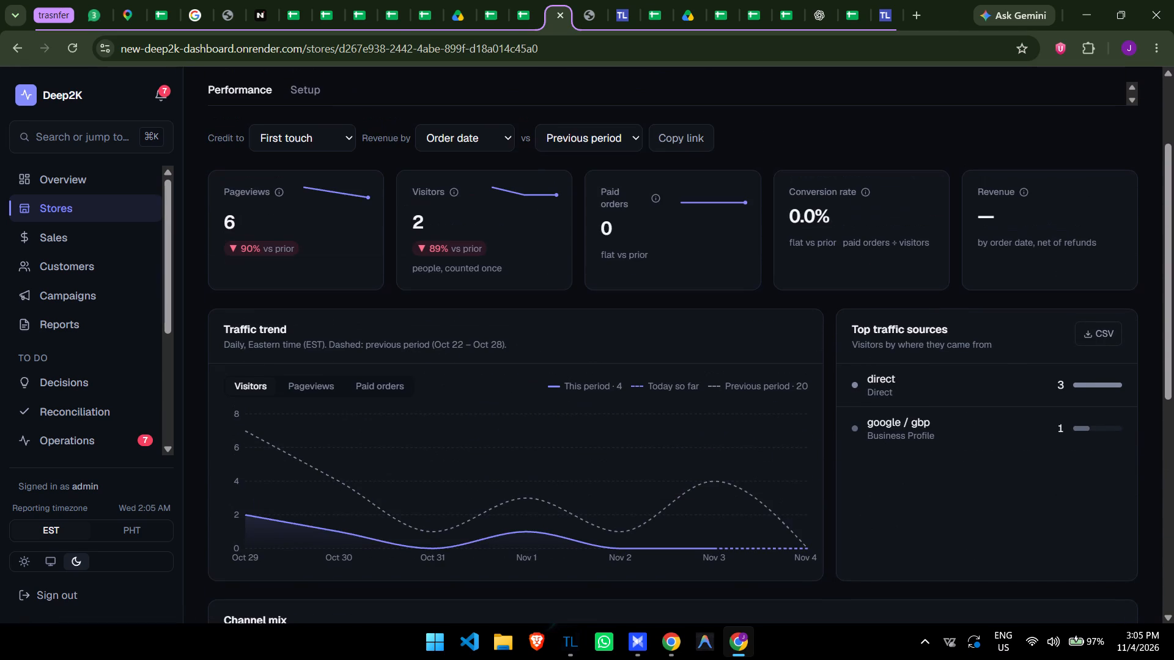
{"action": "scroll", "coordinate": [807, 241], "scroll_direction": "up", "scroll_amount": 2}
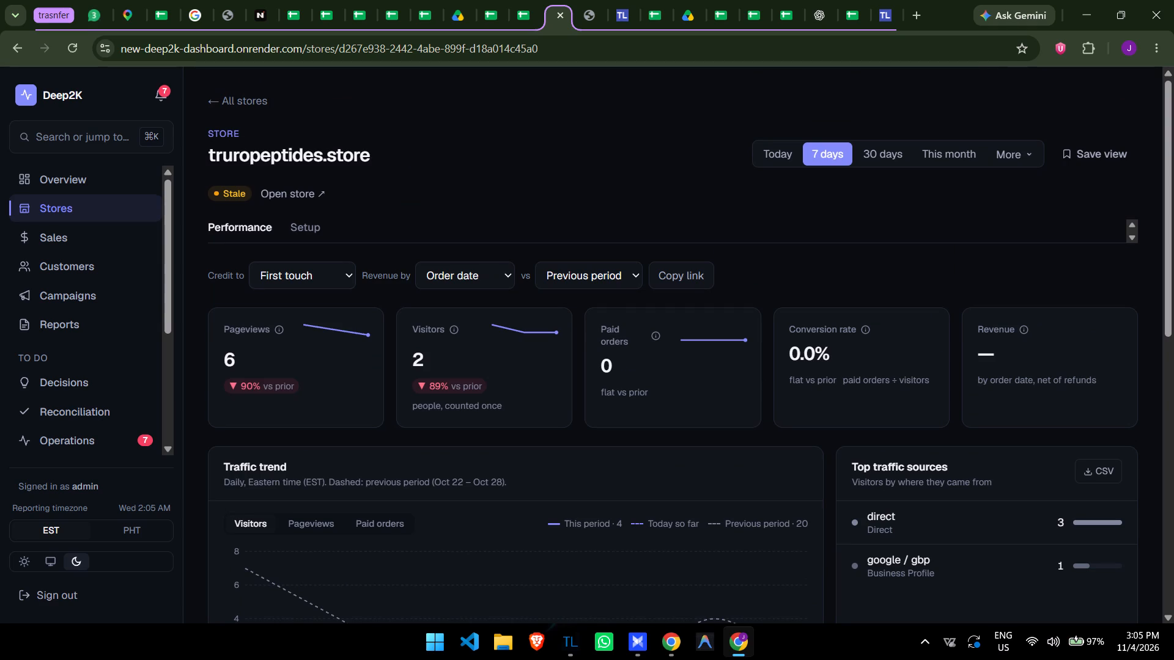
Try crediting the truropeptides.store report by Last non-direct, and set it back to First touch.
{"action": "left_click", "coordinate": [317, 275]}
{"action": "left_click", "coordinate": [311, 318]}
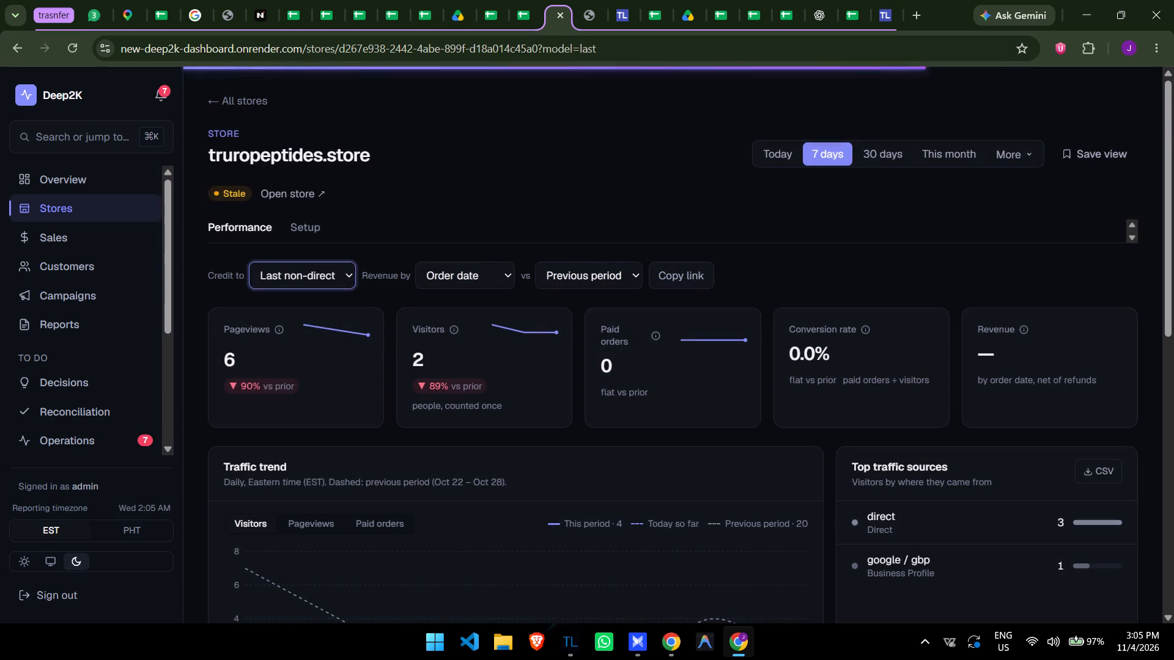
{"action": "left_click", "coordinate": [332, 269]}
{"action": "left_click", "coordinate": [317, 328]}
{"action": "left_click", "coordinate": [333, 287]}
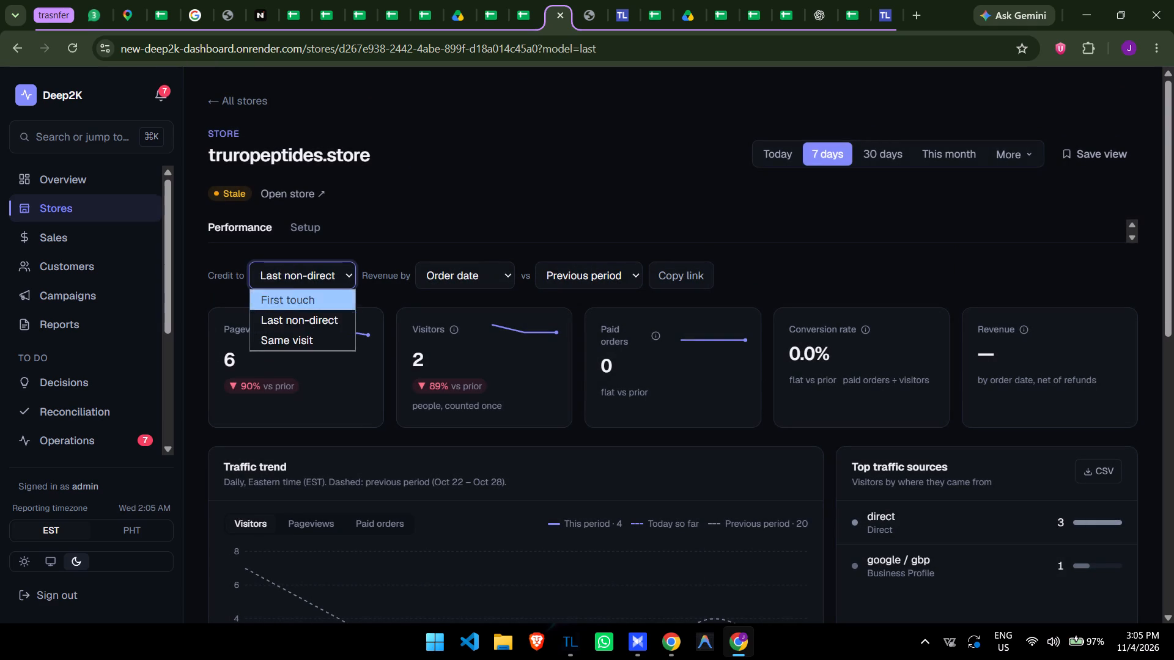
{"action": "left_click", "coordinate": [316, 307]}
Set the truropeptides.store report period to 30 days and examine its traffic trend, channel mix and channels.
{"action": "left_click", "coordinate": [890, 150]}
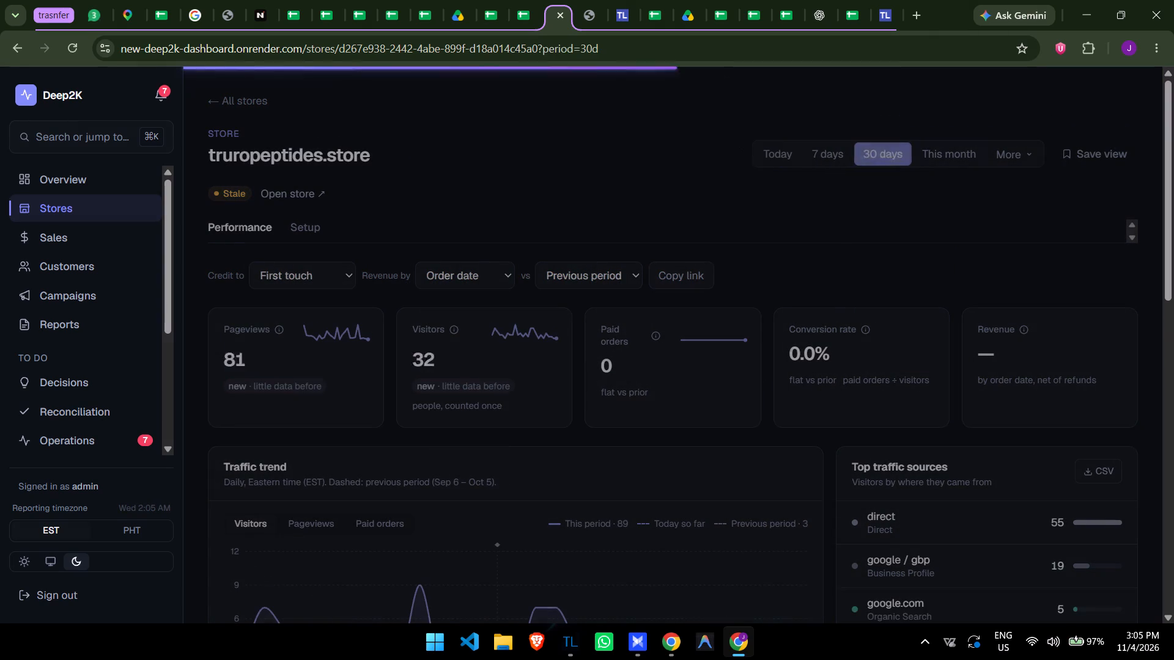
{"action": "scroll", "coordinate": [886, 201], "scroll_direction": "down", "scroll_amount": 4}
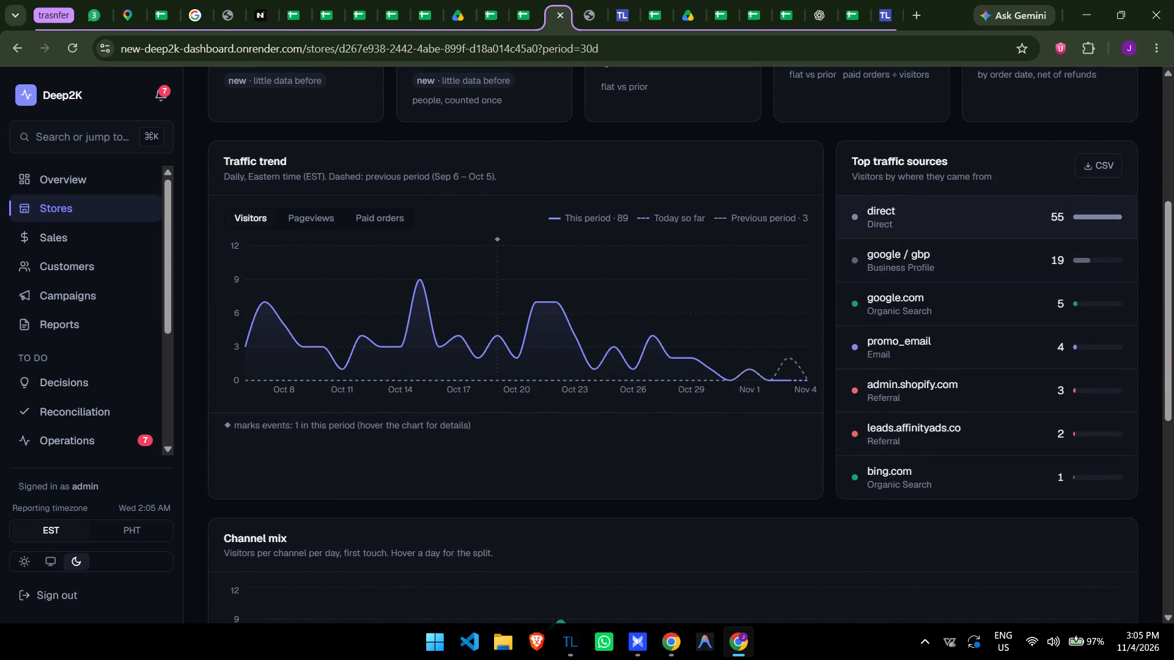
{"action": "scroll", "coordinate": [1043, 226], "scroll_direction": "down", "scroll_amount": 5}
{"action": "scroll", "coordinate": [647, 259], "scroll_direction": "down", "scroll_amount": 2}
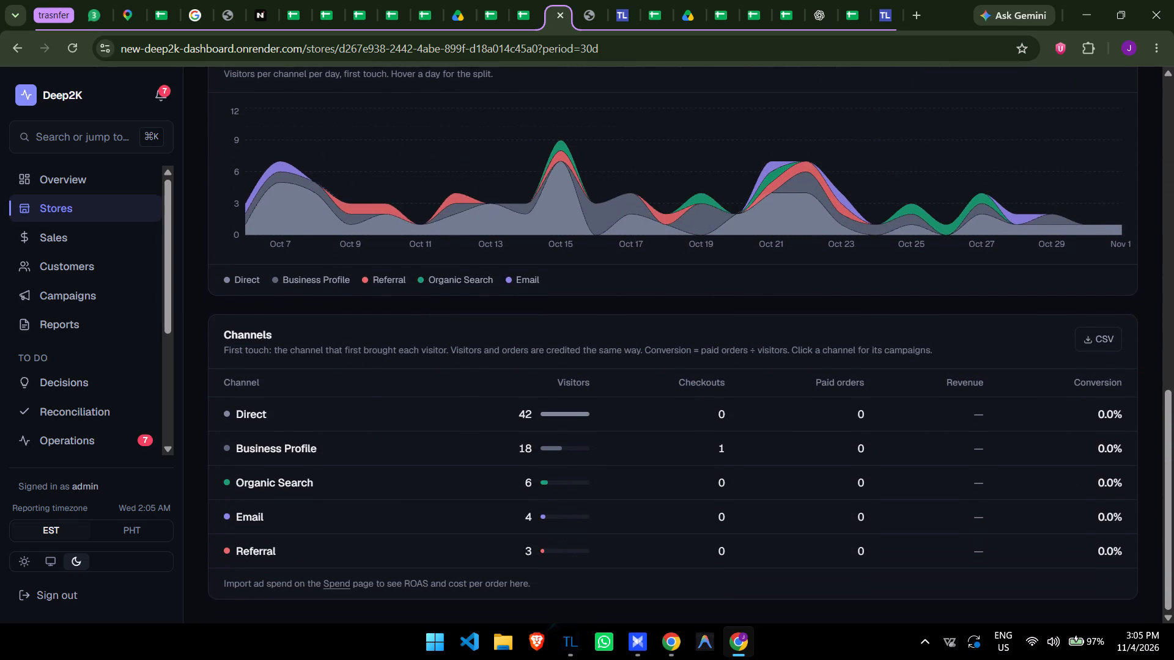
{"action": "scroll", "coordinate": [622, 270], "scroll_direction": "down", "scroll_amount": 1}
{"action": "scroll", "coordinate": [622, 271], "scroll_direction": "up", "scroll_amount": 14}
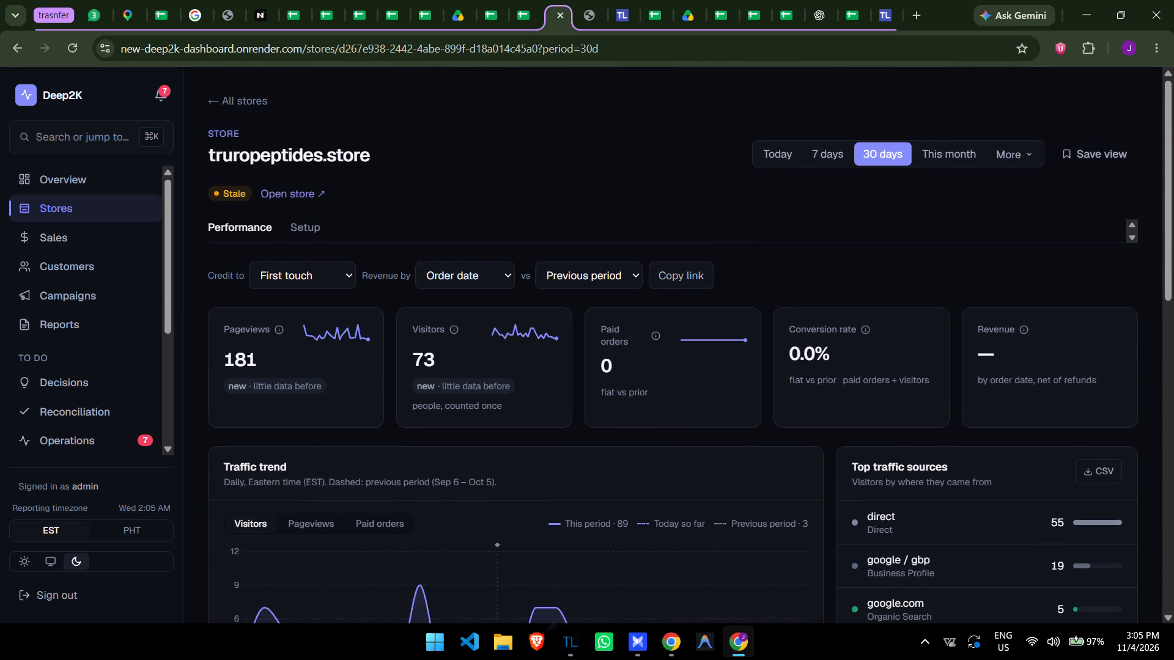
Return to the list of all stores and open the stale mountpearlpeptides.store store.
{"action": "left_click", "coordinate": [232, 97]}
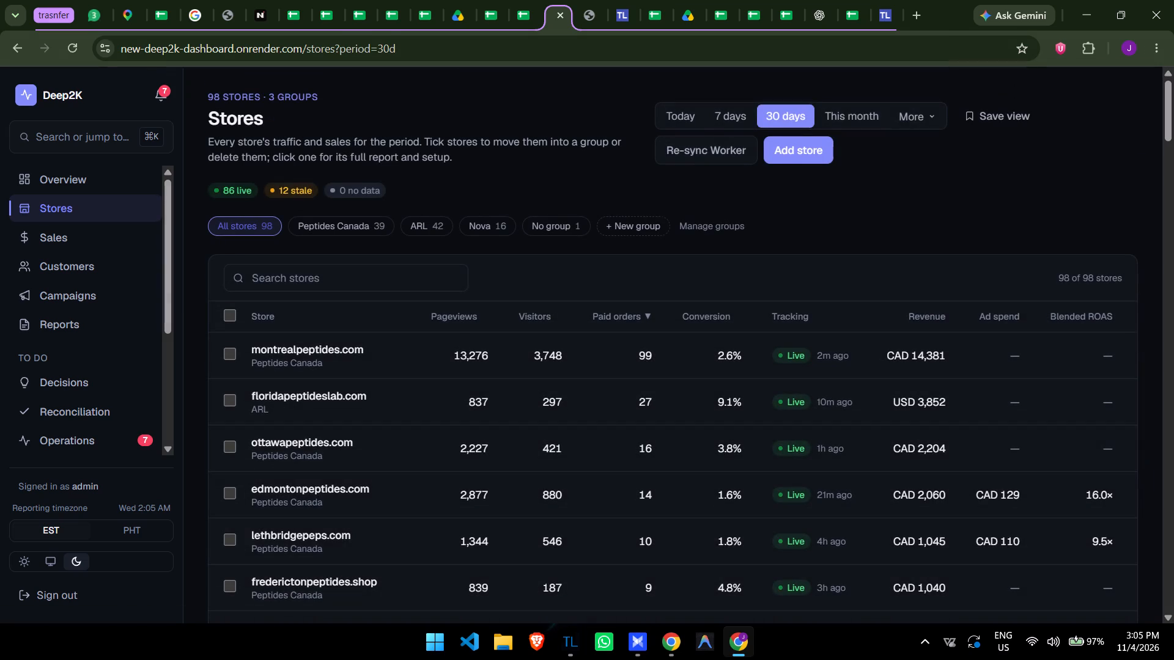
{"action": "scroll", "coordinate": [481, 274], "scroll_direction": "down", "scroll_amount": 4}
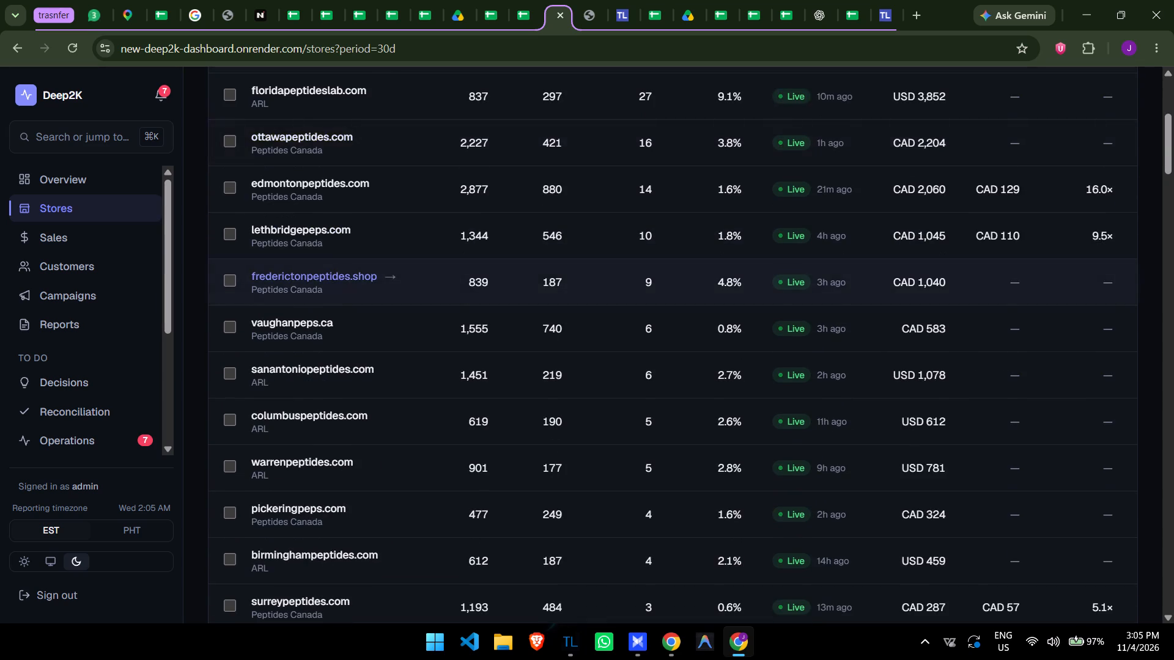
{"action": "scroll", "coordinate": [491, 266], "scroll_direction": "up", "scroll_amount": 4}
{"action": "scroll", "coordinate": [528, 318], "scroll_direction": "down", "scroll_amount": 5}
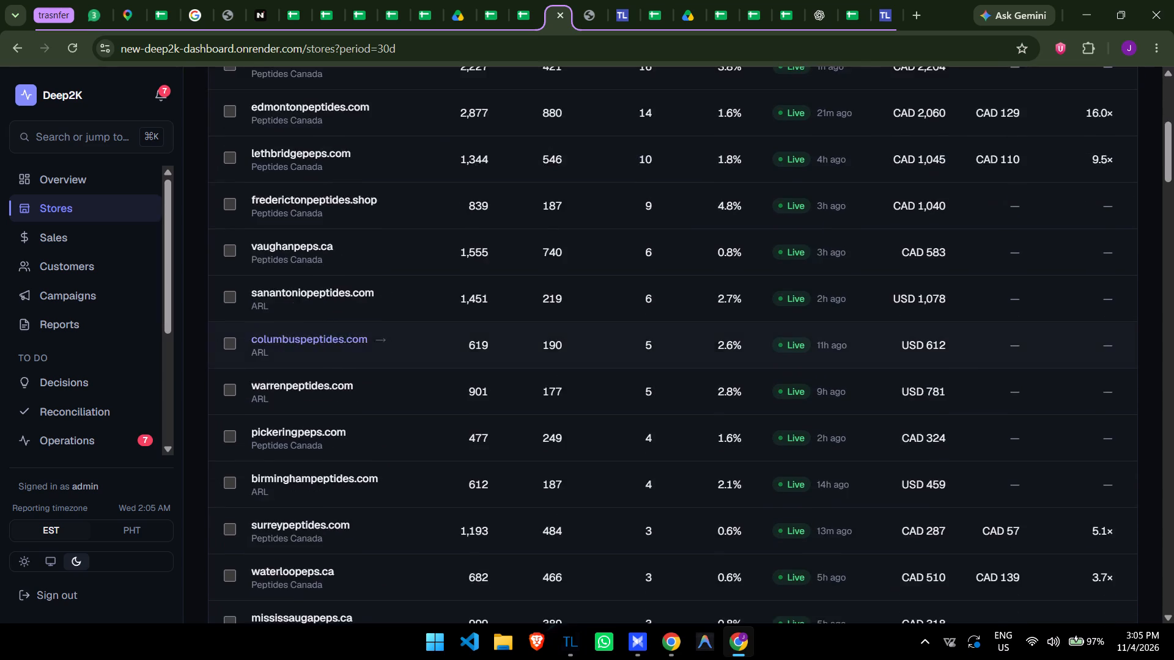
{"action": "scroll", "coordinate": [540, 321], "scroll_direction": "down", "scroll_amount": 11}
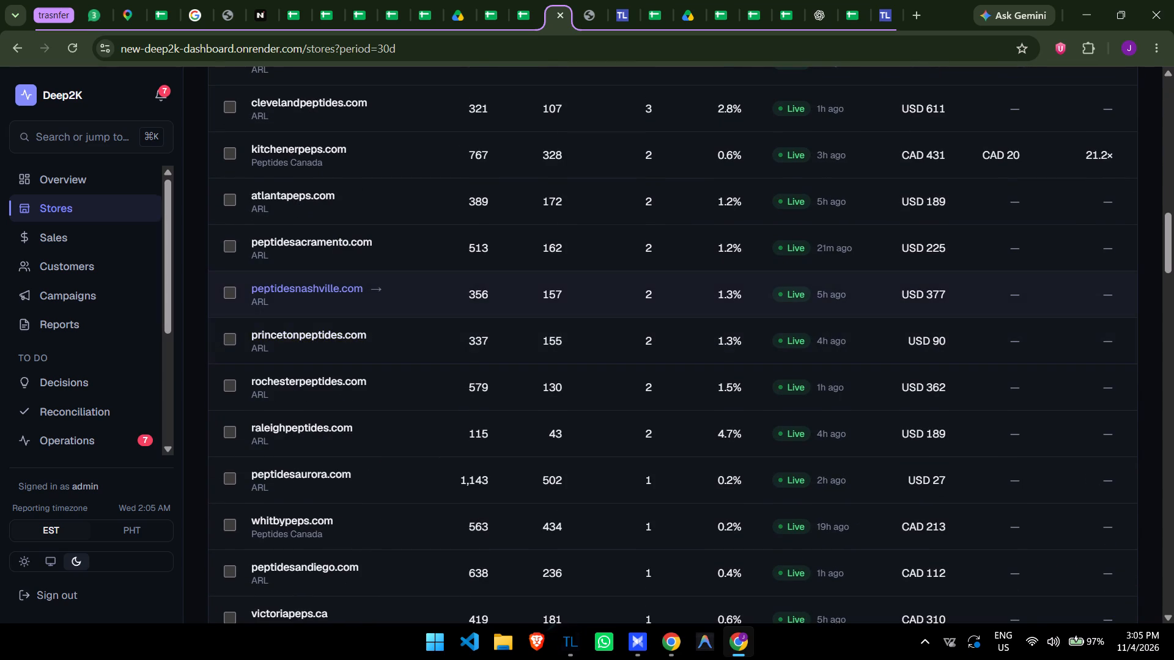
{"action": "scroll", "coordinate": [550, 310], "scroll_direction": "down", "scroll_amount": 5}
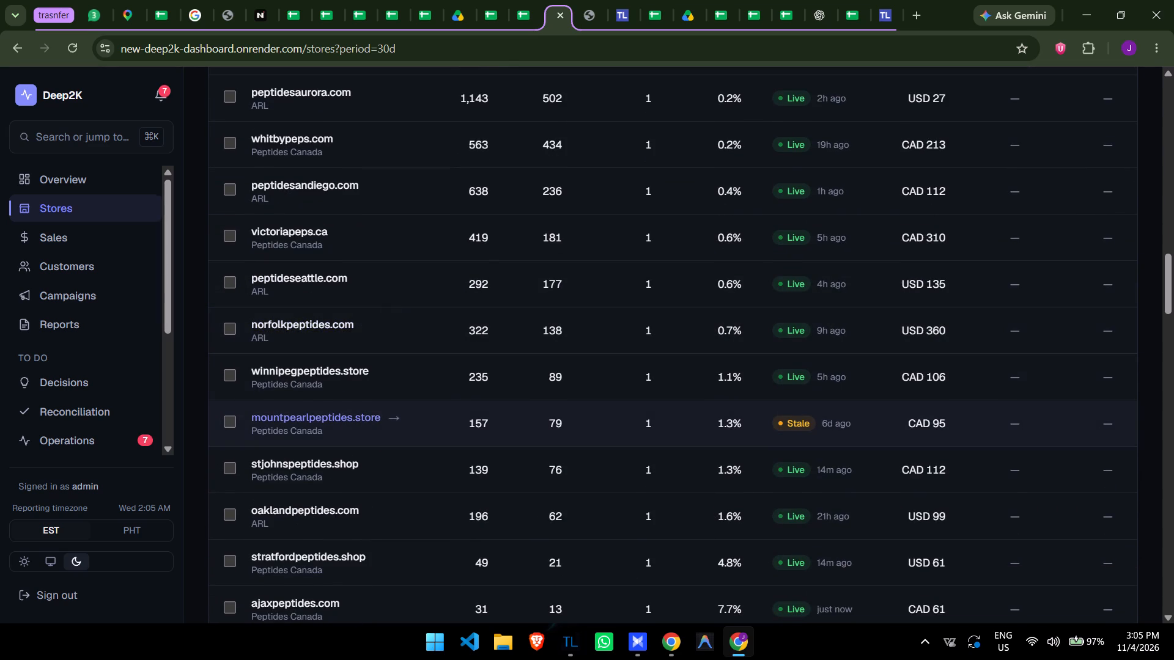
{"action": "left_click", "coordinate": [350, 419]}
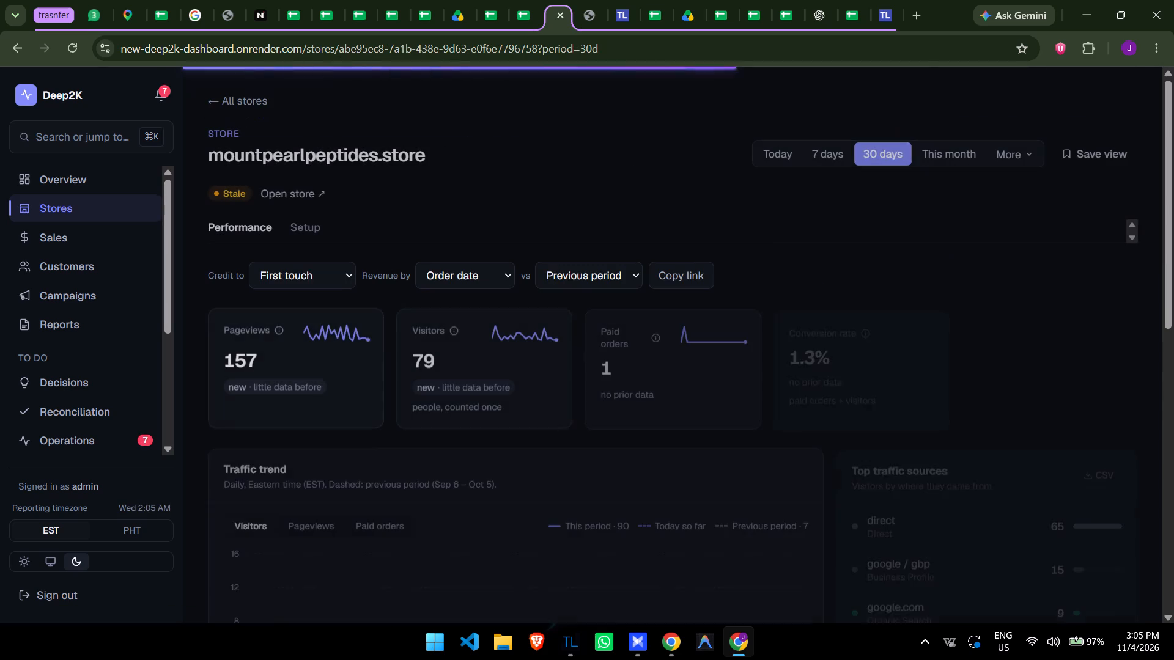
Open the setup page of mountpearlpeptides.store and examine its setup checklist and tracking section.
{"action": "left_click", "coordinate": [301, 222]}
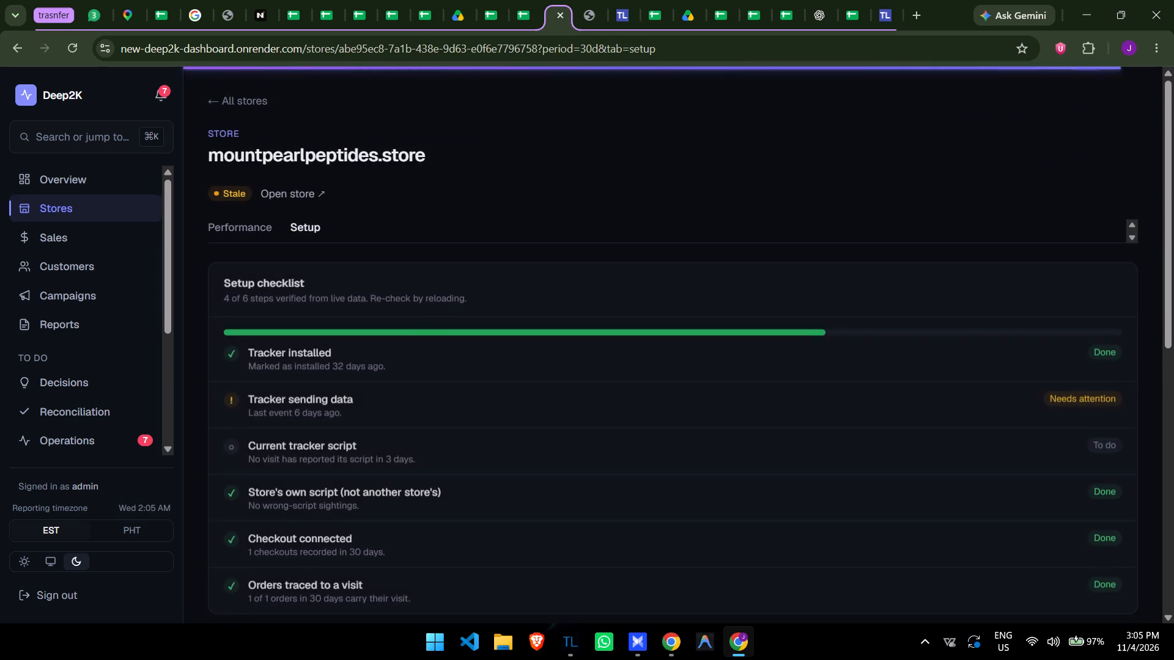
{"action": "scroll", "coordinate": [911, 296], "scroll_direction": "down", "scroll_amount": 14}
{"action": "scroll", "coordinate": [912, 302], "scroll_direction": "up", "scroll_amount": 10}
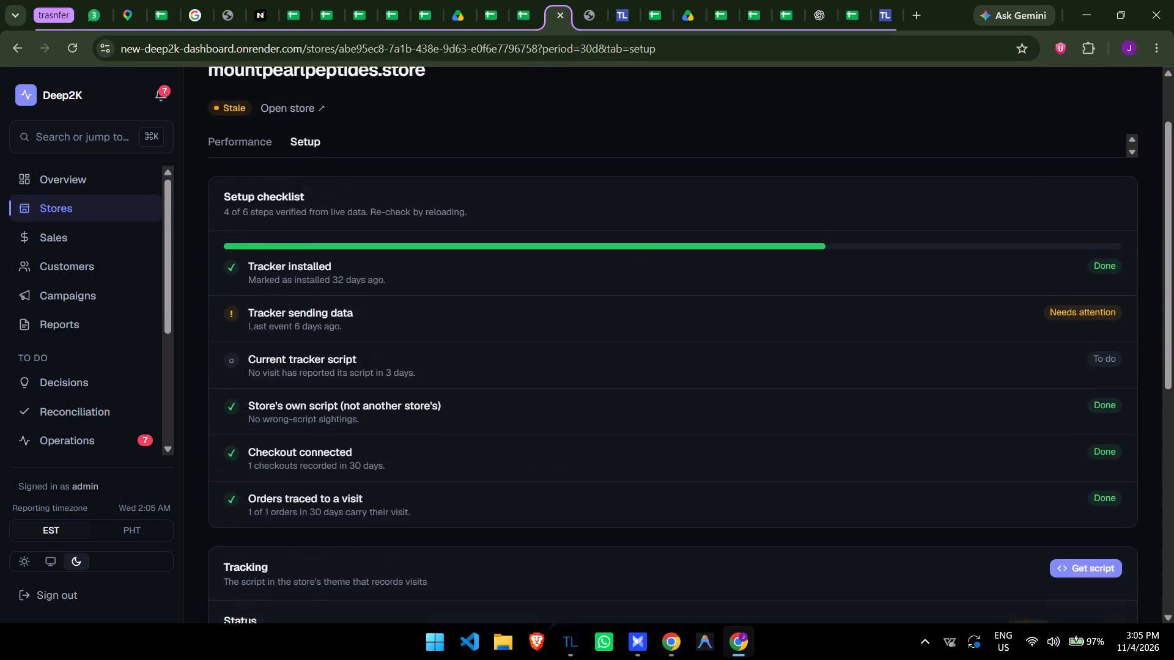
{"action": "scroll", "coordinate": [515, 298], "scroll_direction": "up", "scroll_amount": 1}
Return to the performance report of mountpearlpeptides.store and examine its 30-day traffic, sources and channel mix.
{"action": "left_click", "coordinate": [255, 232]}
{"action": "scroll", "coordinate": [937, 318], "scroll_direction": "down", "scroll_amount": 10}
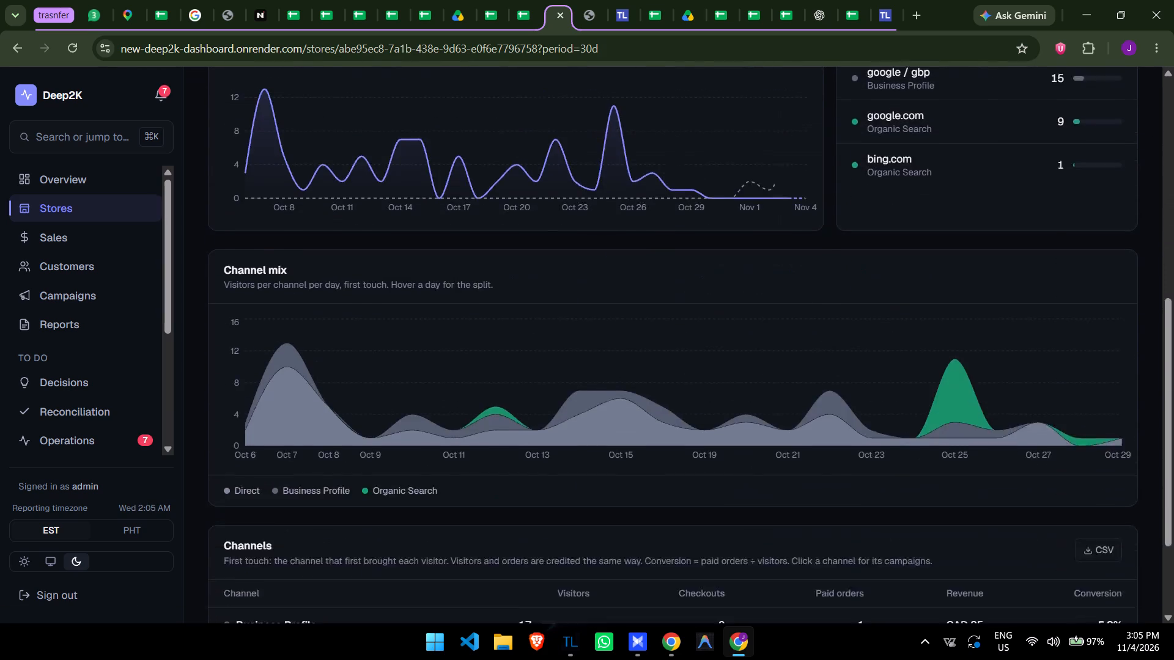
{"action": "scroll", "coordinate": [938, 332], "scroll_direction": "down", "scroll_amount": 4}
{"action": "scroll", "coordinate": [938, 332], "scroll_direction": "up", "scroll_amount": 6}
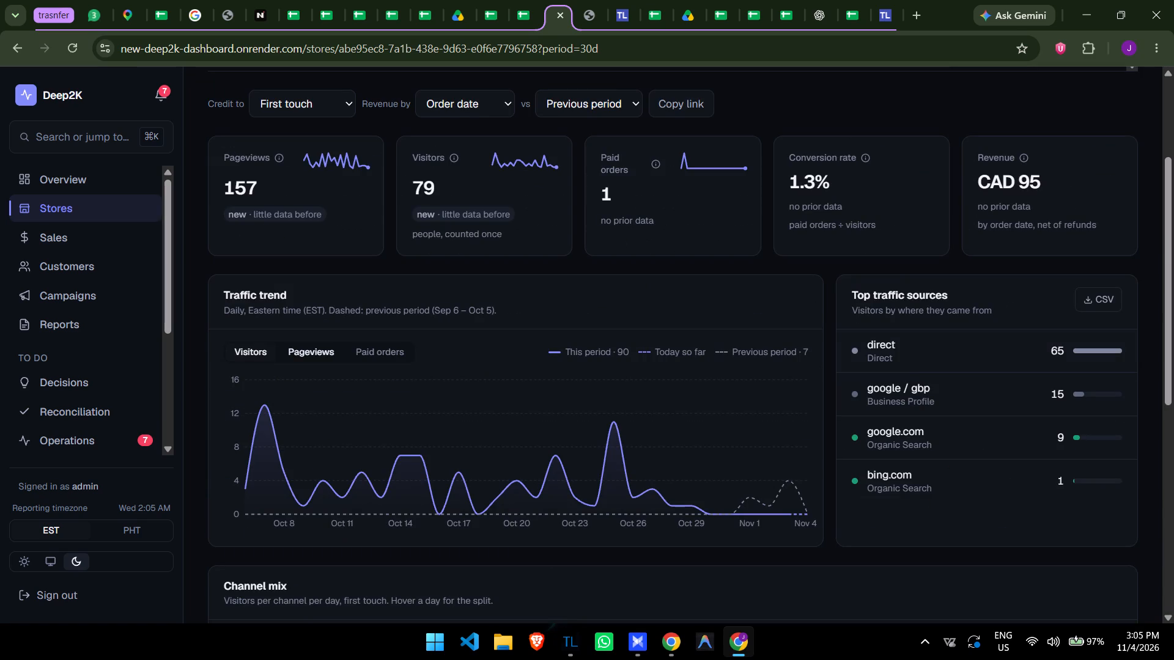
{"action": "scroll", "coordinate": [901, 378], "scroll_direction": "up", "scroll_amount": 5}
{"action": "scroll", "coordinate": [622, 335], "scroll_direction": "down", "scroll_amount": 1}
{"action": "scroll", "coordinate": [584, 329], "scroll_direction": "up", "scroll_amount": 2}
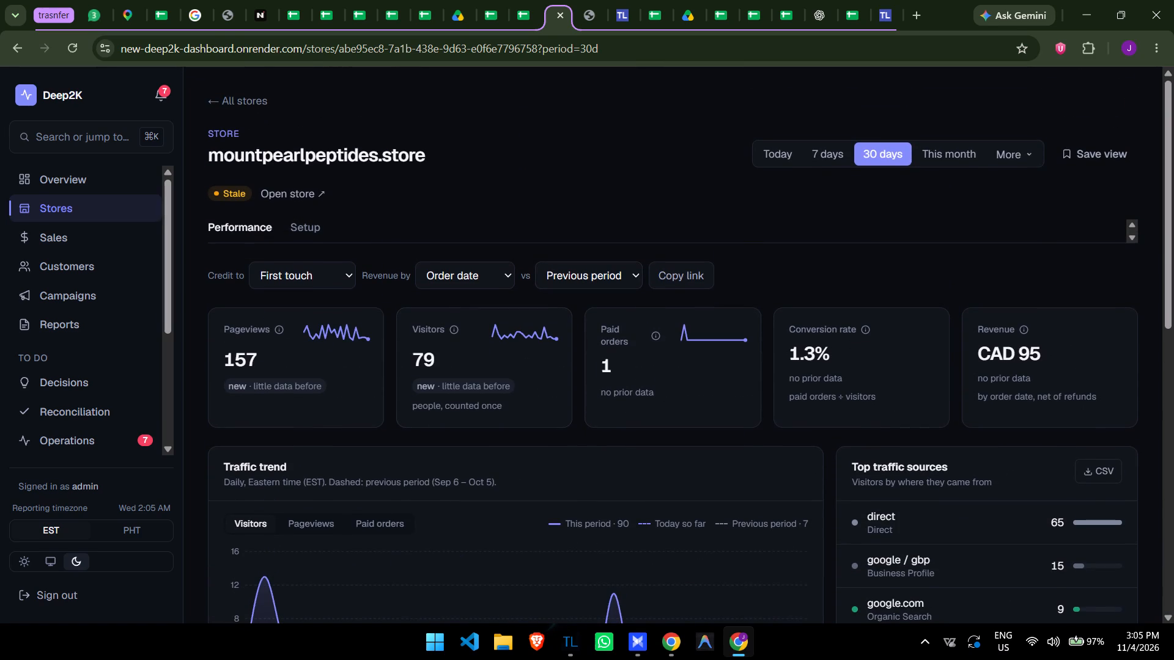
Reopen the setup page of mountpearlpeptides.store and review its setup checklist.
{"action": "left_click", "coordinate": [286, 215]}
{"action": "left_click", "coordinate": [298, 233]}
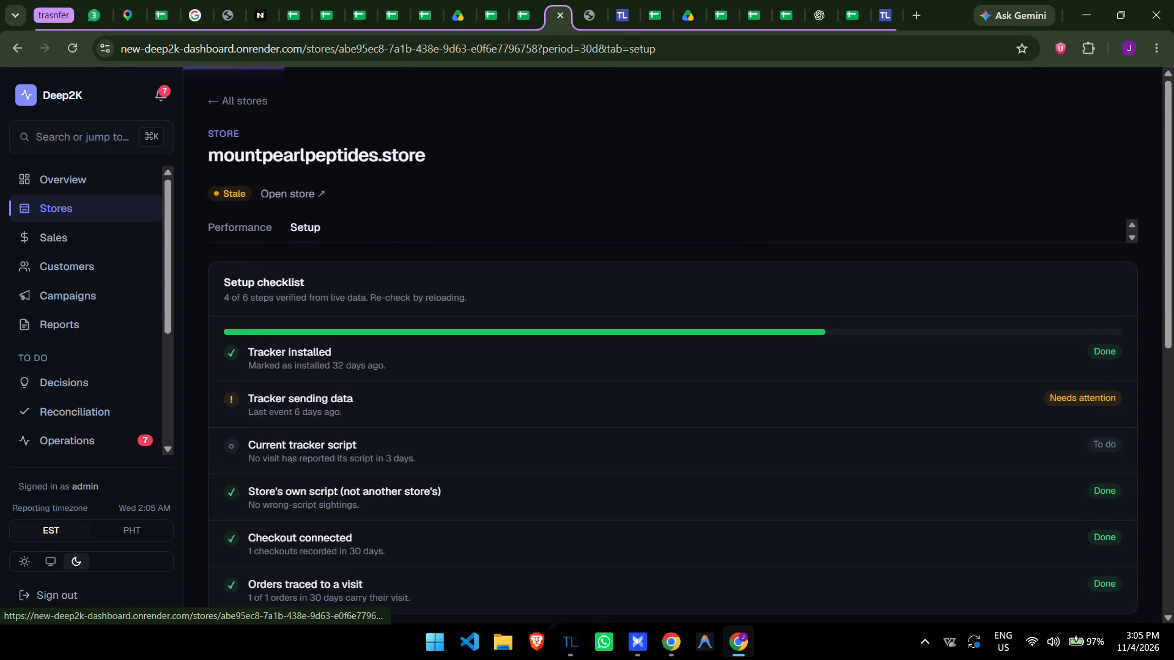
{"action": "scroll", "coordinate": [434, 269], "scroll_direction": "down", "scroll_amount": 4}
{"action": "scroll", "coordinate": [439, 277], "scroll_direction": "up", "scroll_amount": 5}
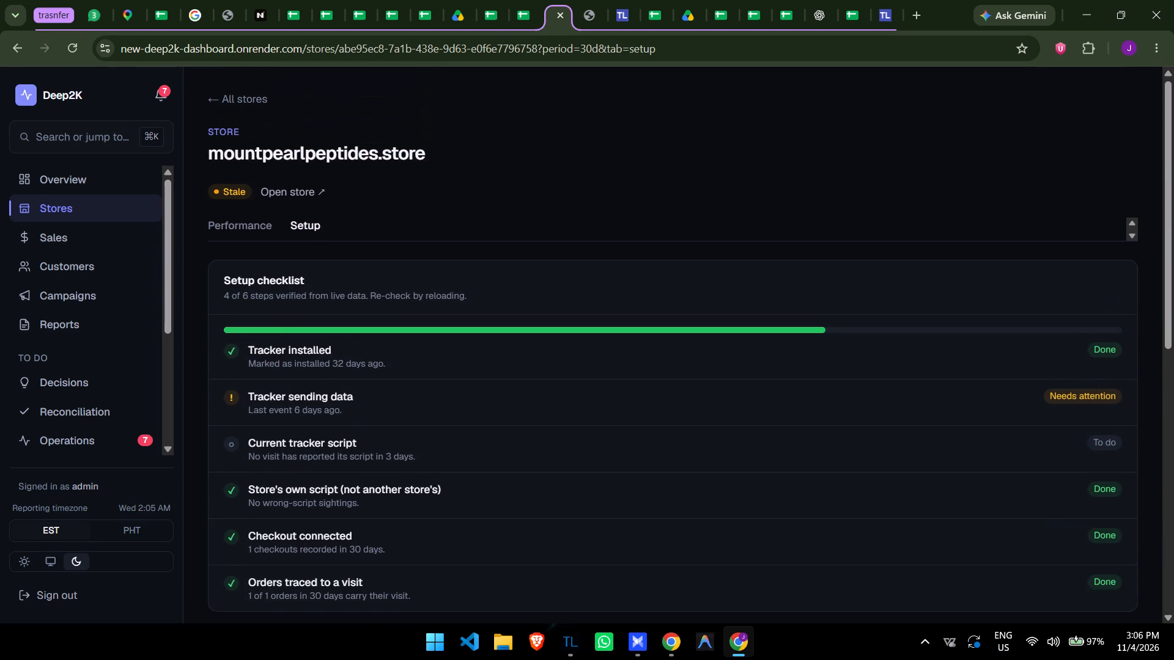
Expand the store's advanced settings and examine the script and tracking addresses, first-party tracking, Shopify webhook, tracker scripts and danger zone.
{"action": "scroll", "coordinate": [609, 346], "scroll_direction": "down", "scroll_amount": 12}
{"action": "left_click", "coordinate": [1022, 464]}
{"action": "scroll", "coordinate": [1021, 464], "scroll_direction": "down", "scroll_amount": 4}
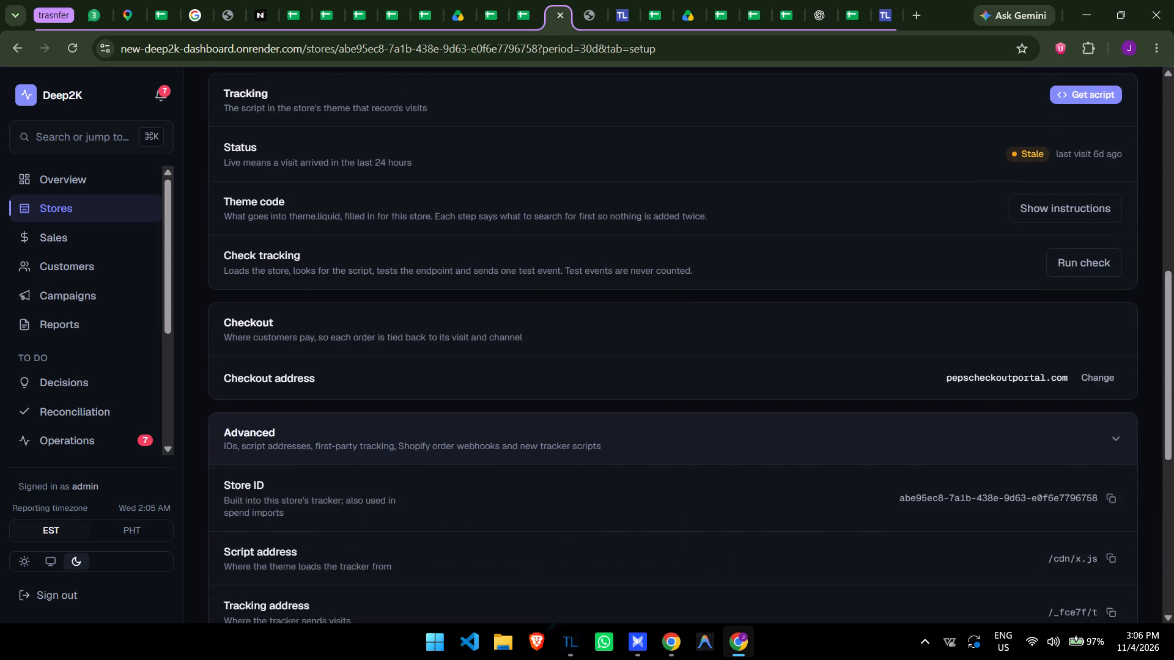
{"action": "scroll", "coordinate": [1021, 465], "scroll_direction": "down", "scroll_amount": 1}
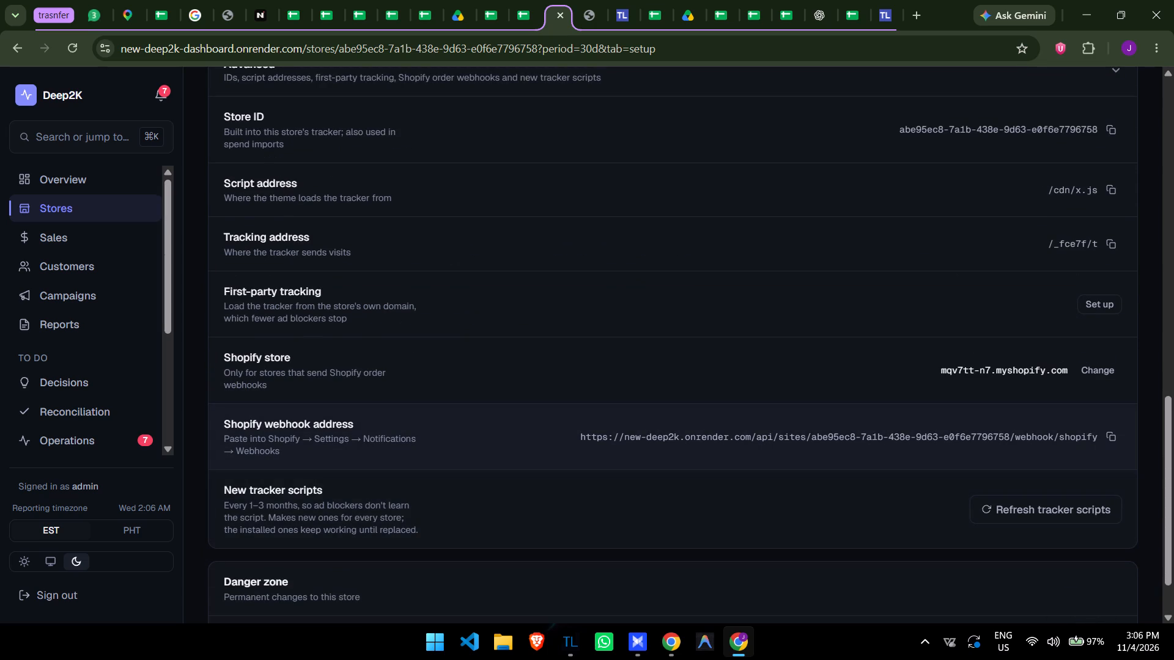
{"action": "scroll", "coordinate": [972, 439], "scroll_direction": "down", "scroll_amount": 4}
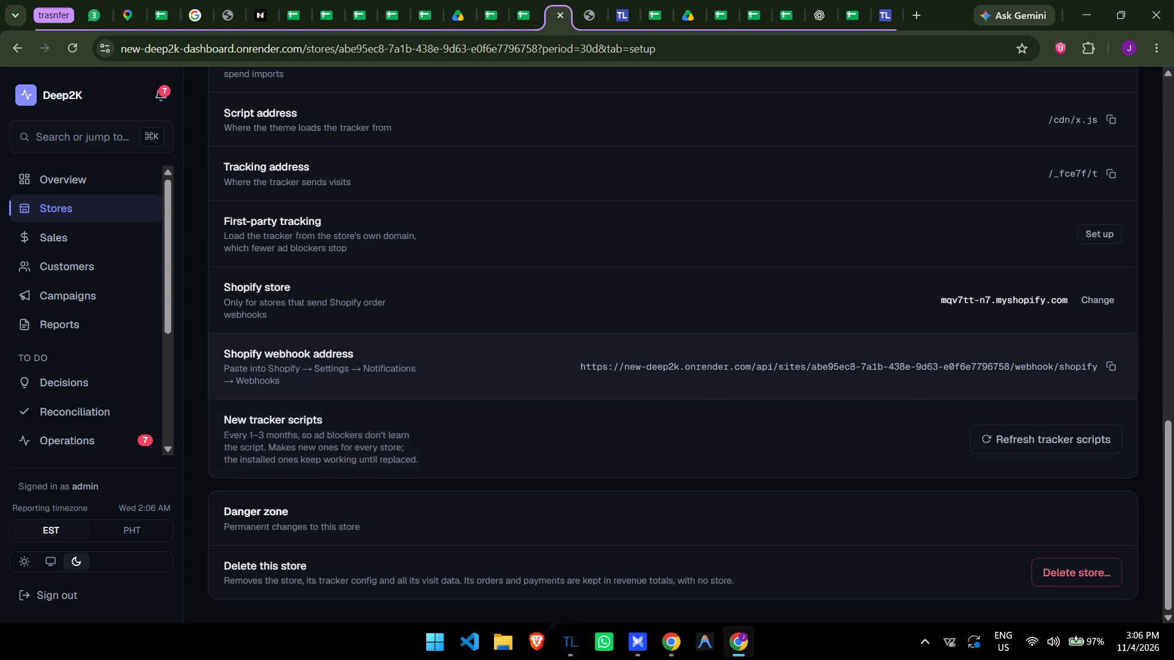
{"action": "scroll", "coordinate": [942, 365], "scroll_direction": "up", "scroll_amount": 2}
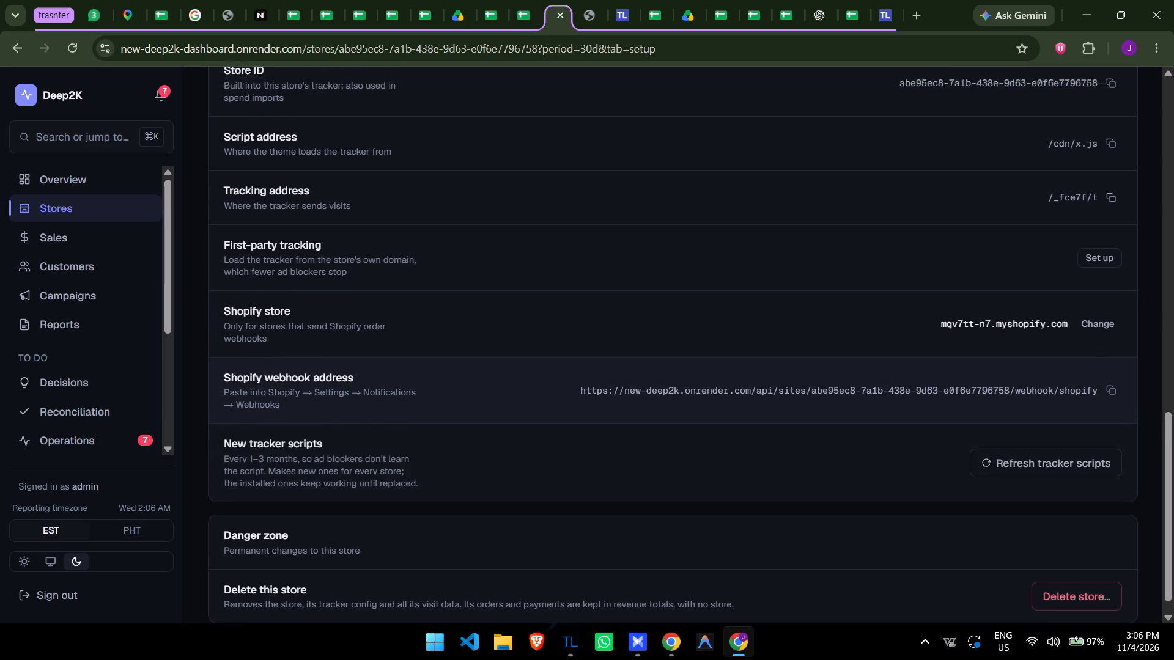
{"action": "scroll", "coordinate": [943, 365], "scroll_direction": "up", "scroll_amount": 1}
{"action": "scroll", "coordinate": [947, 377], "scroll_direction": "down", "scroll_amount": 3}
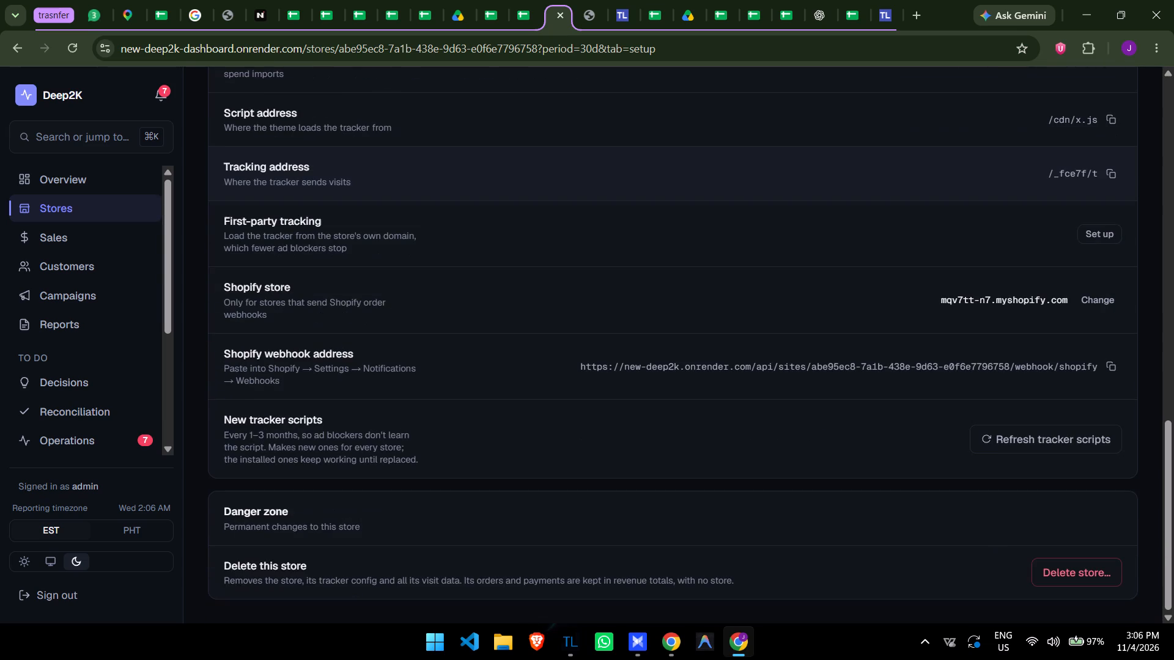
{"action": "scroll", "coordinate": [971, 359], "scroll_direction": "down", "scroll_amount": 4}
{"action": "scroll", "coordinate": [557, 439], "scroll_direction": "up", "scroll_amount": 5}
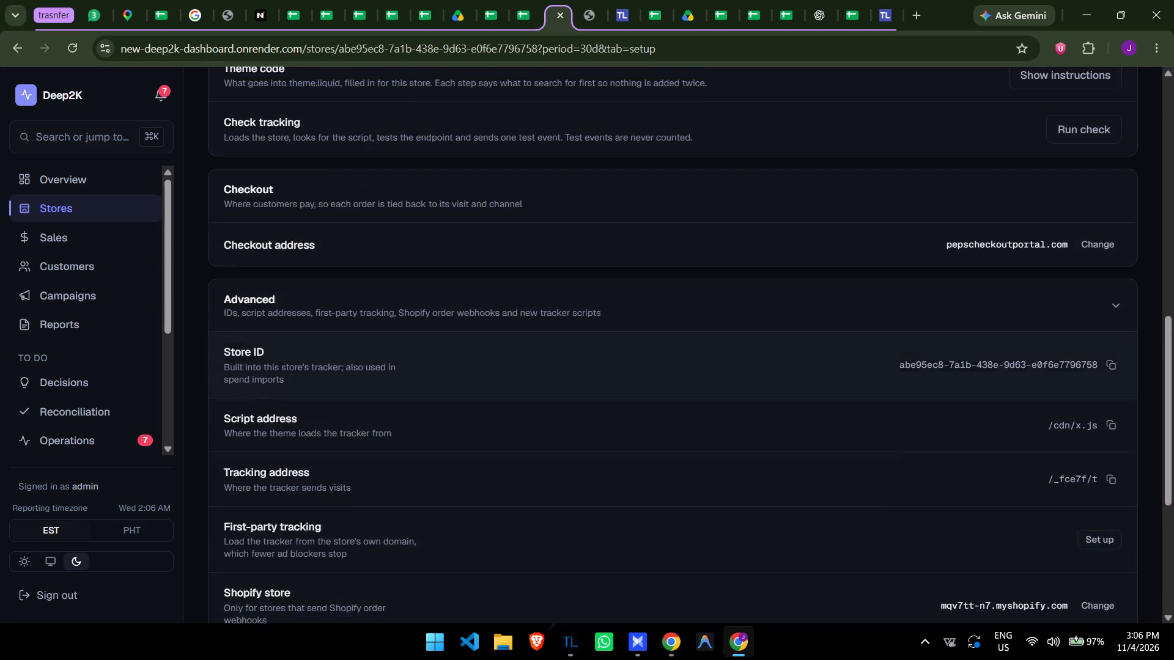
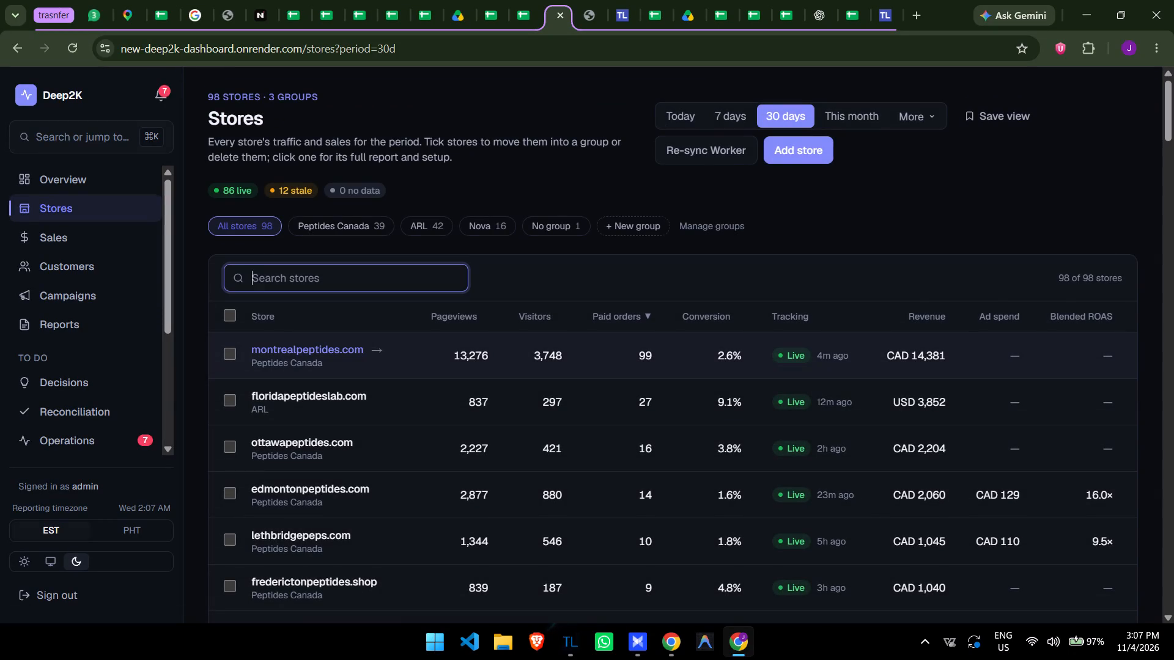
Examine the 30-day list of all stores down to its end, checking each store's traffic and tracking status for stale ones.
{"action": "scroll", "coordinate": [418, 295], "scroll_direction": "down", "scroll_amount": 6}
{"action": "scroll", "coordinate": [361, 438], "scroll_direction": "down", "scroll_amount": 7}
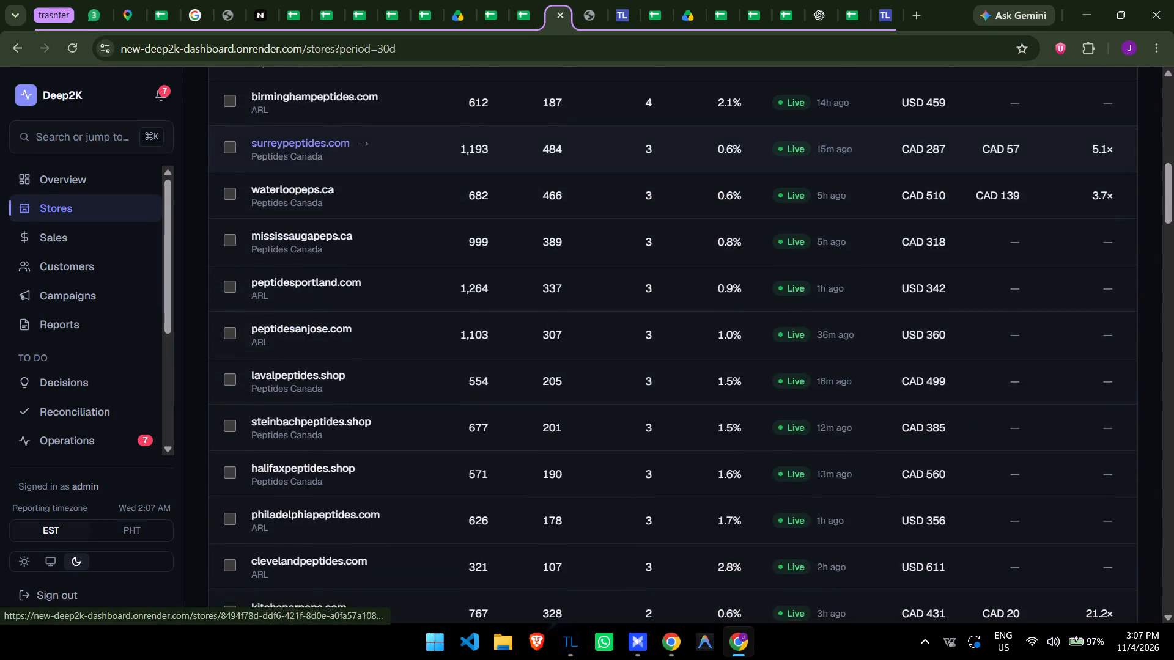
{"action": "scroll", "coordinate": [359, 444], "scroll_direction": "down", "scroll_amount": 7}
{"action": "scroll", "coordinate": [350, 462], "scroll_direction": "down", "scroll_amount": 20}
{"action": "scroll", "coordinate": [350, 462], "scroll_direction": "down", "scroll_amount": 2}
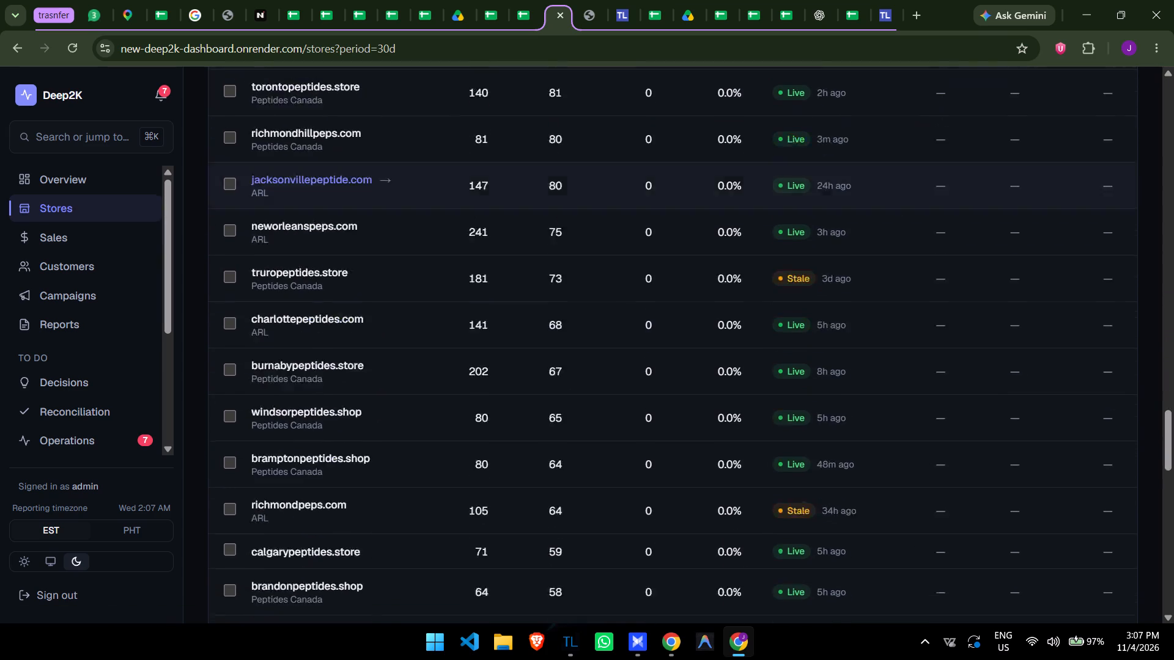
{"action": "scroll", "coordinate": [350, 468], "scroll_direction": "down", "scroll_amount": 4}
{"action": "scroll", "coordinate": [350, 468], "scroll_direction": "down", "scroll_amount": 17}
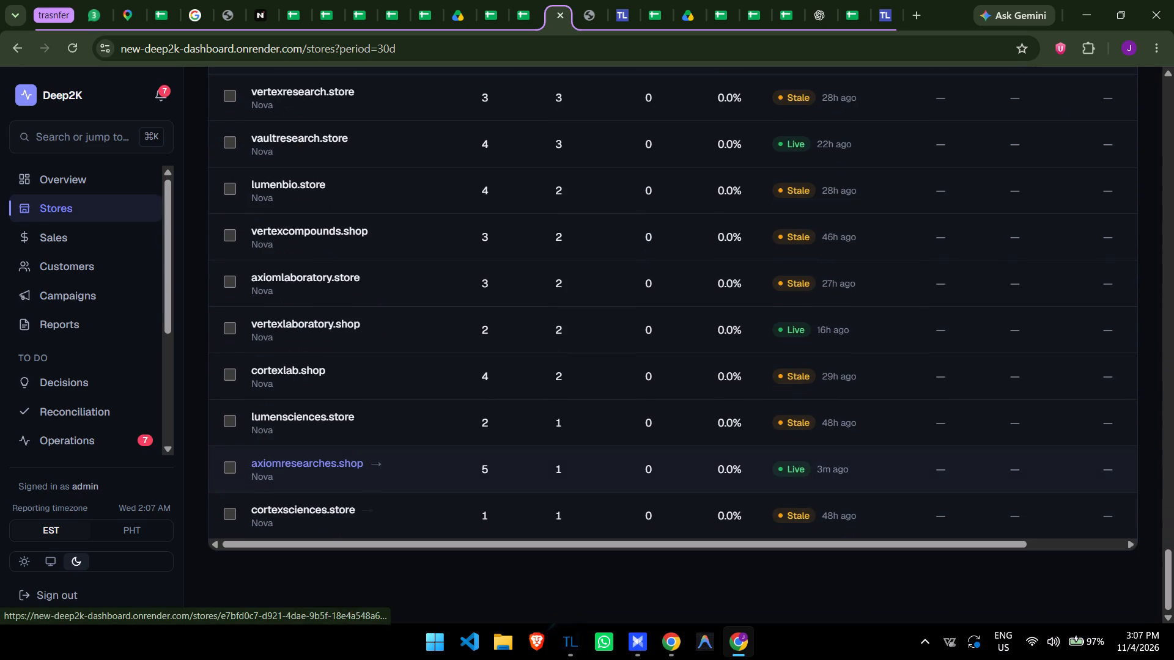
{"action": "scroll", "coordinate": [286, 428], "scroll_direction": "up", "scroll_amount": 3}
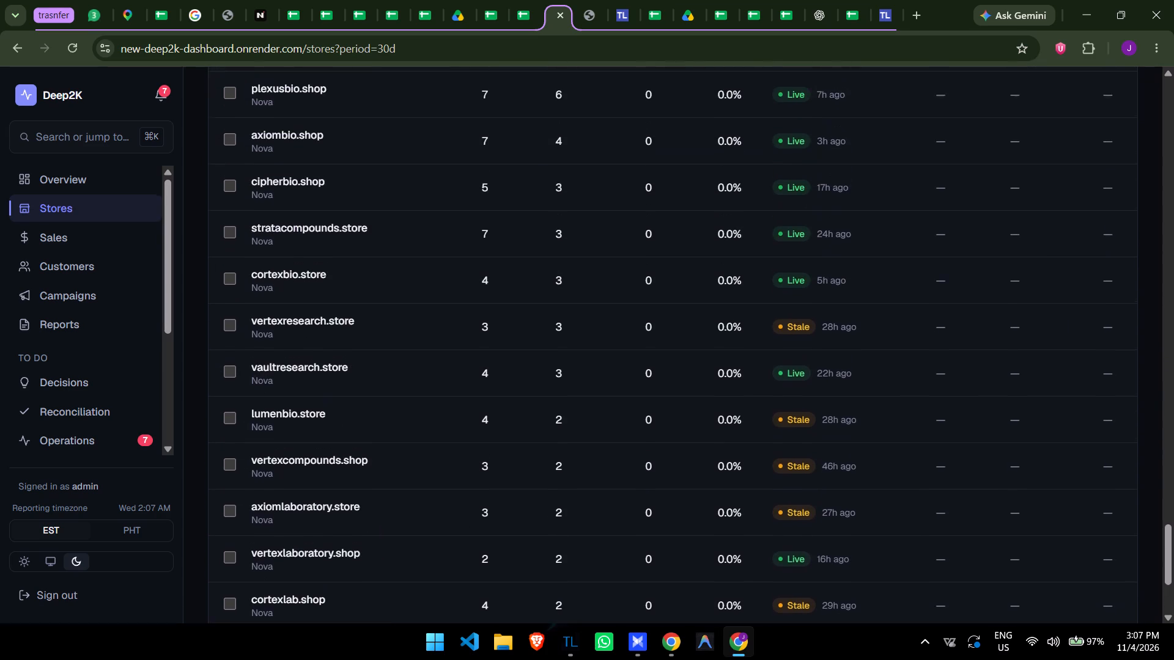
{"action": "scroll", "coordinate": [286, 428], "scroll_direction": "up", "scroll_amount": 5}
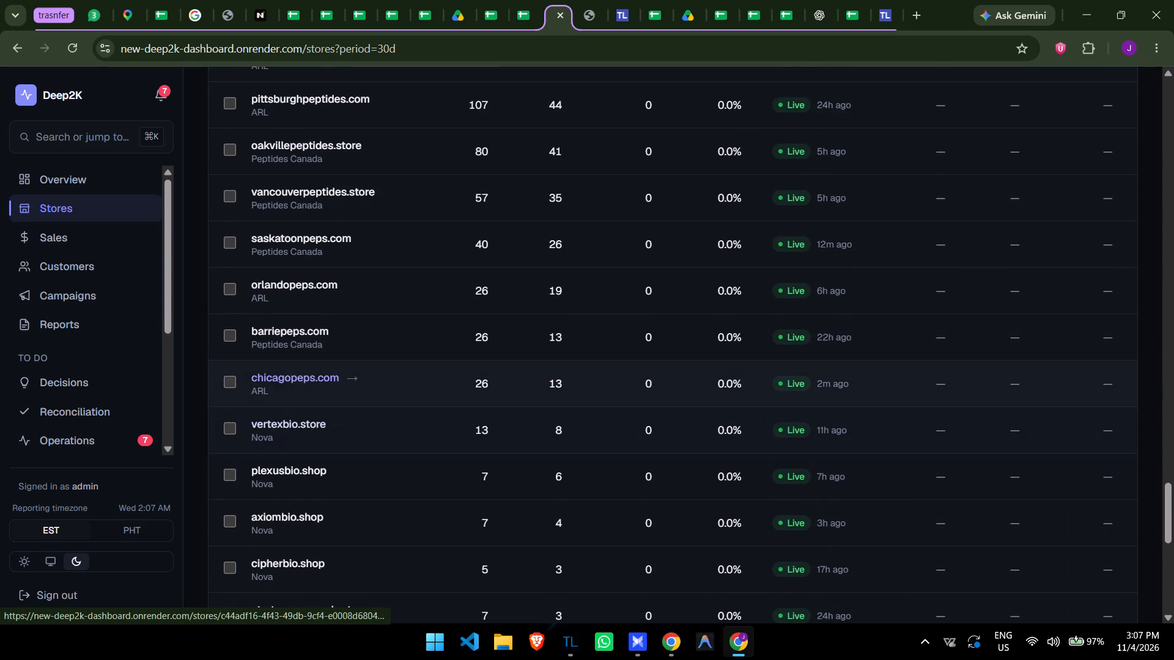
{"action": "scroll", "coordinate": [291, 393], "scroll_direction": "up", "scroll_amount": 3}
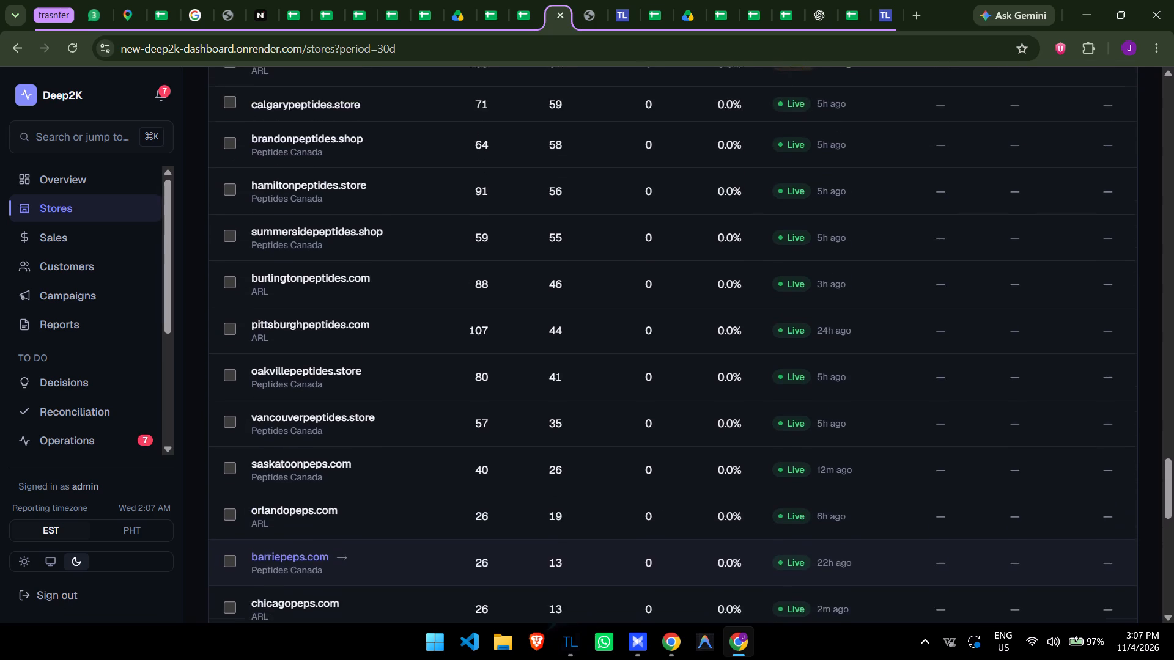
{"action": "scroll", "coordinate": [309, 397], "scroll_direction": "up", "scroll_amount": 3}
{"action": "scroll", "coordinate": [307, 328], "scroll_direction": "up", "scroll_amount": 1}
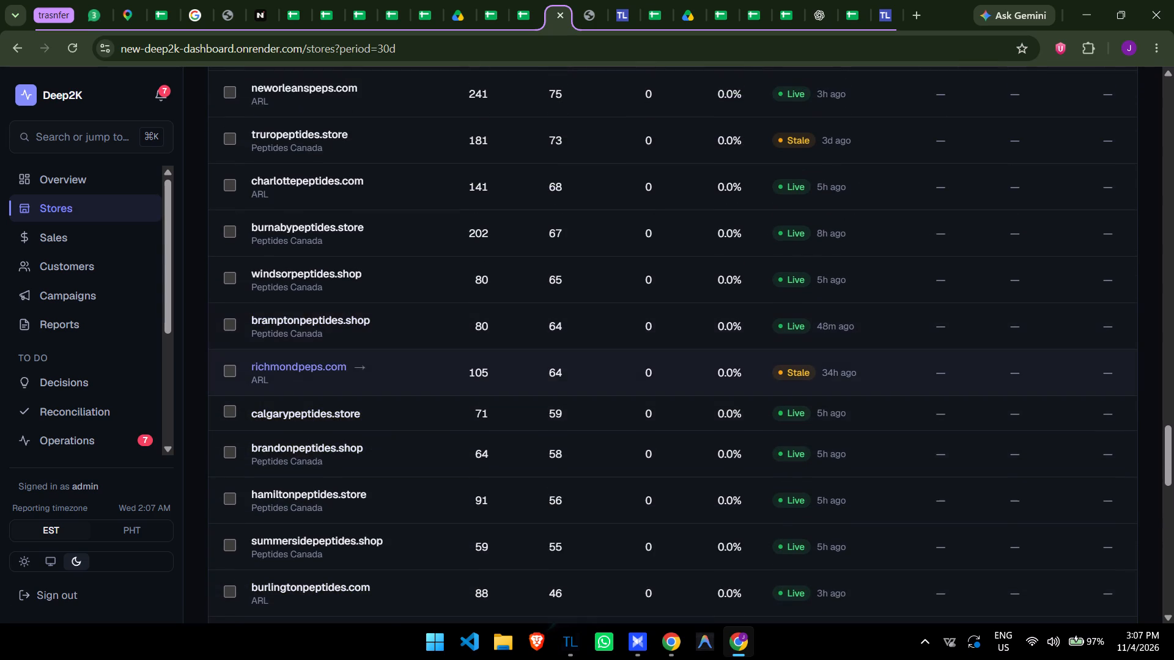
Open the report of the stale richmondpeps.com store and visit its live storefront.
{"action": "left_click", "coordinate": [293, 361]}
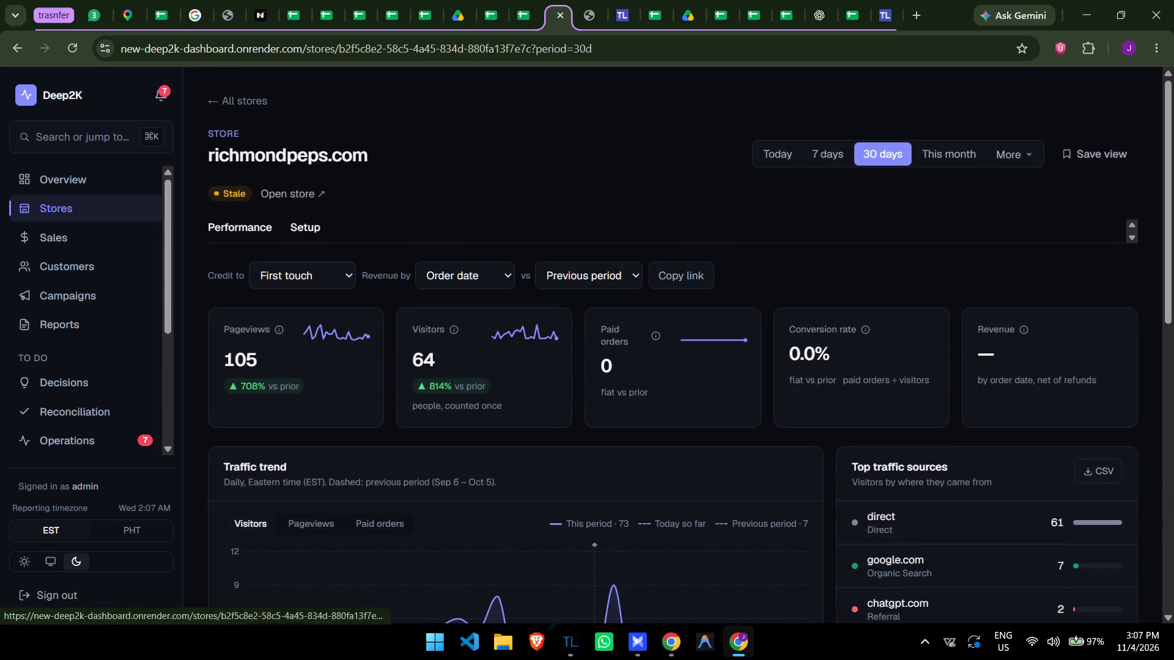
{"action": "left_click", "coordinate": [301, 192]}
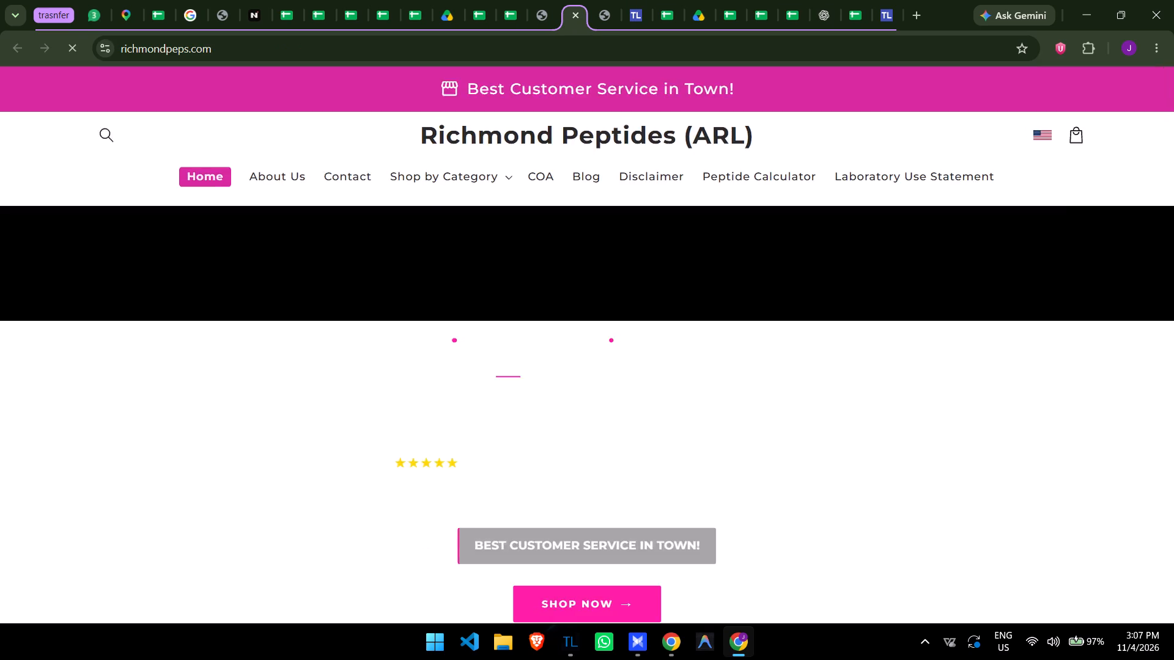
Pass the age verification on richmondpeps.com, visit its Disclaimer page, close the site and reload the store's dashboard report.
{"action": "left_click", "coordinate": [620, 442]}
{"action": "left_click", "coordinate": [677, 177]}
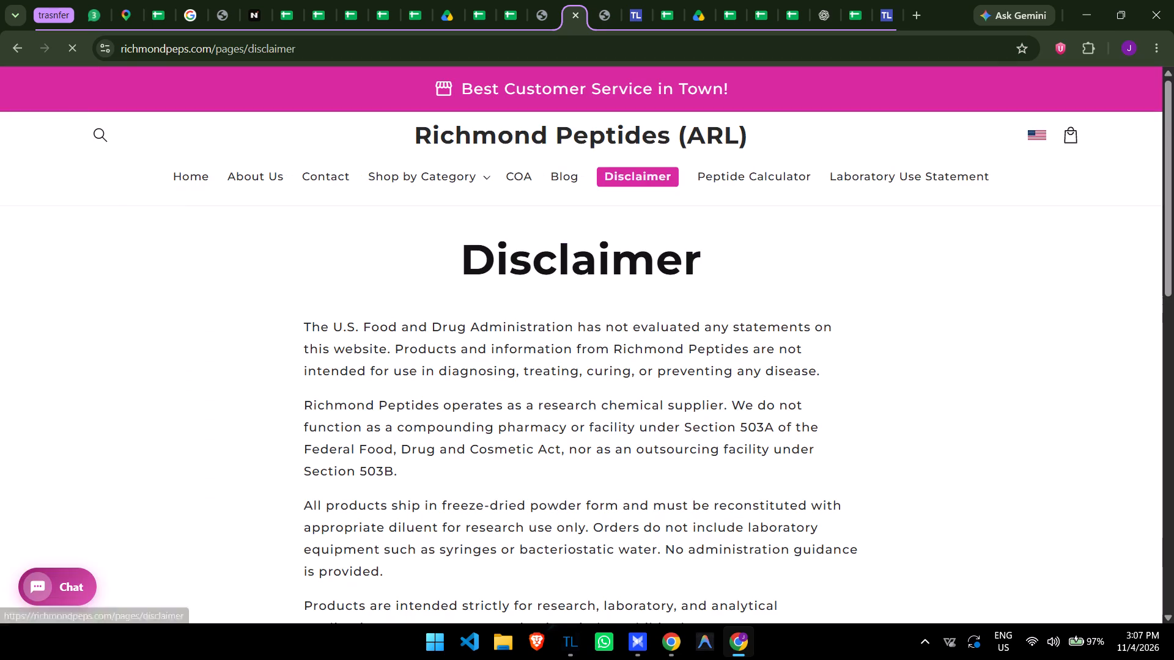
{"action": "key", "text": "ctrl+w"}
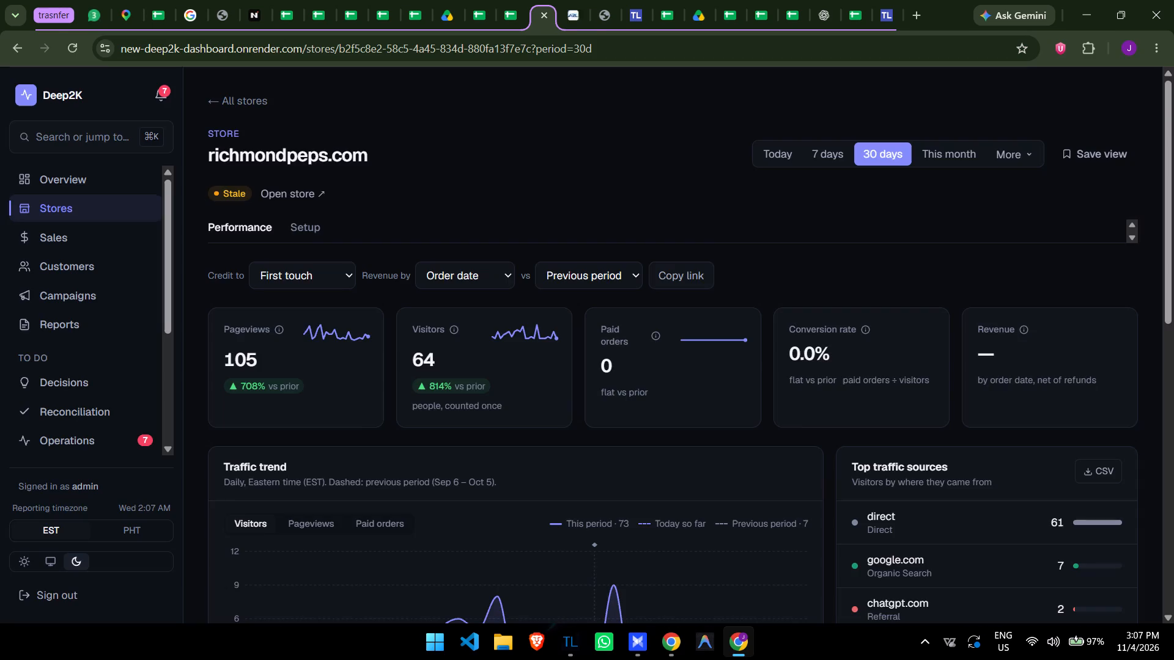
{"action": "key", "text": "ctrl+r"}
{"action": "key", "text": "ctrl+r"}
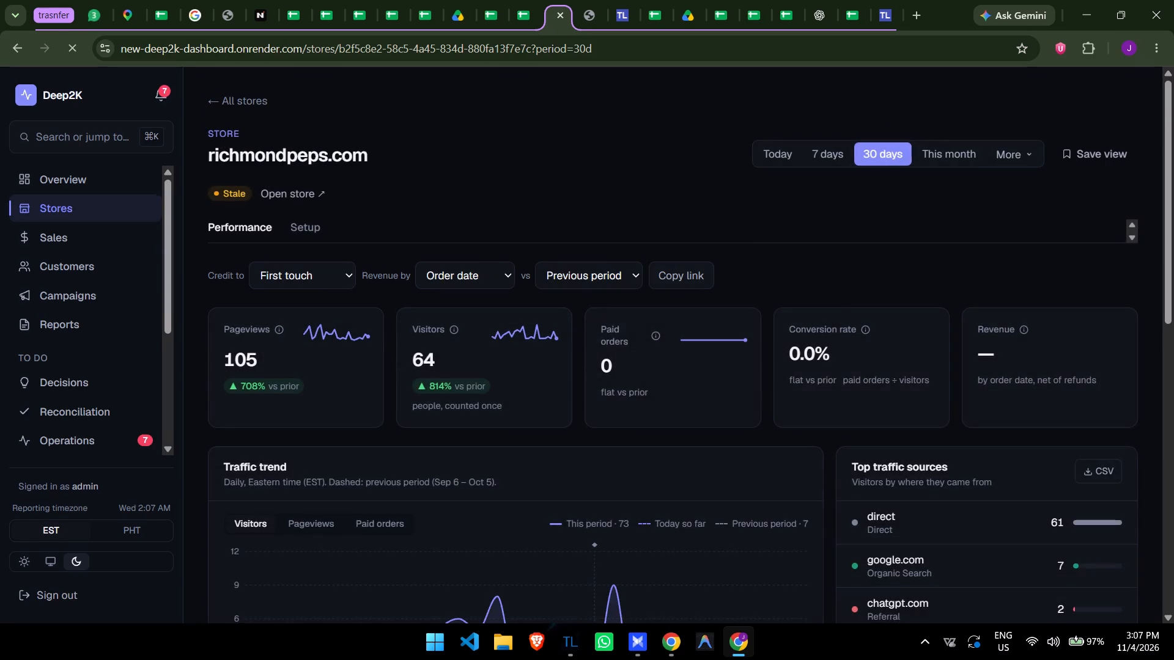
{"action": "key", "text": "ctrl+r"}
Reopen the live richmondpeps.com site, confirm the age check, browse its Laboratory Use Statement page, close it and reload the dashboard report.
{"action": "left_click", "coordinate": [301, 195]}
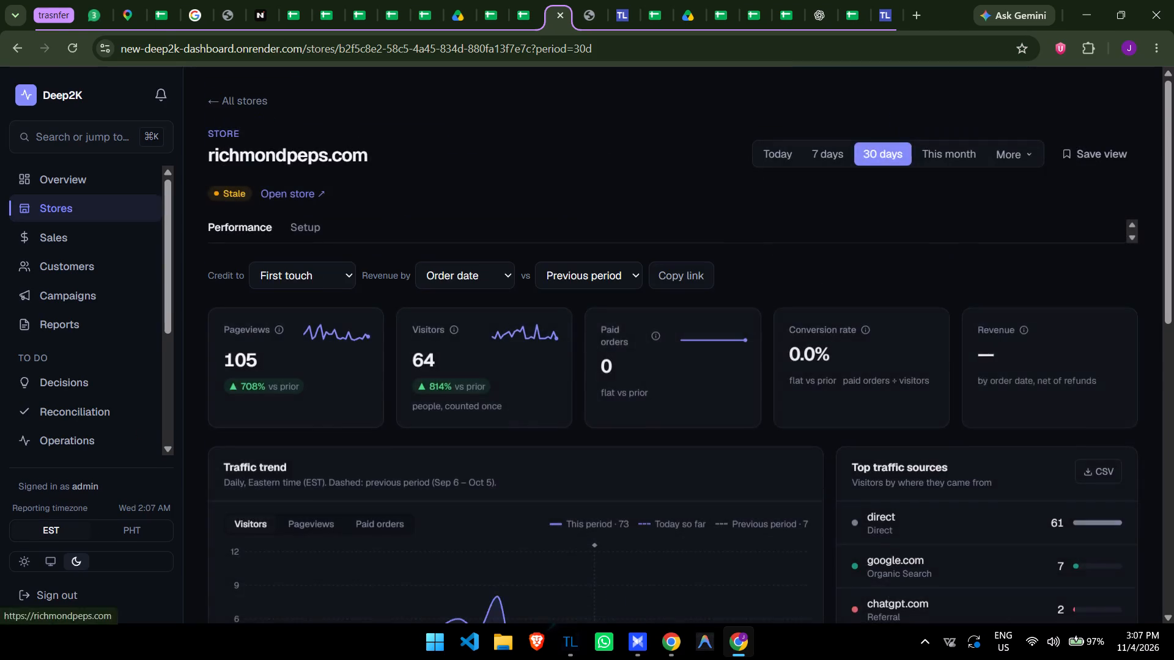
{"action": "left_click", "coordinate": [596, 438]}
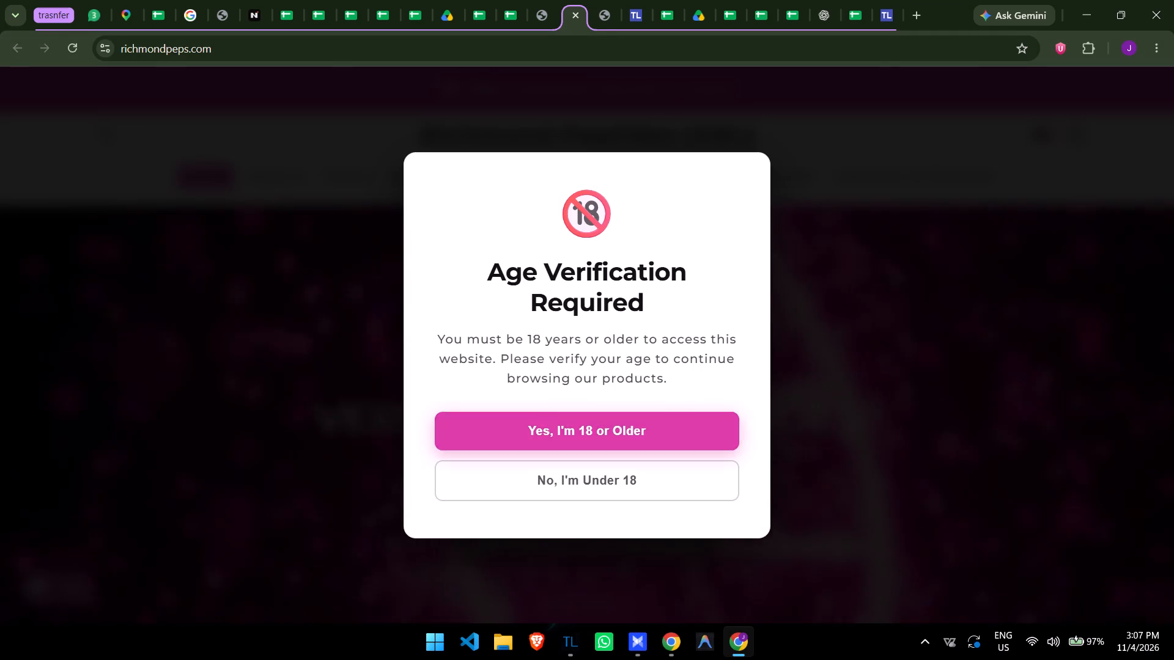
{"action": "left_click", "coordinate": [975, 170]}
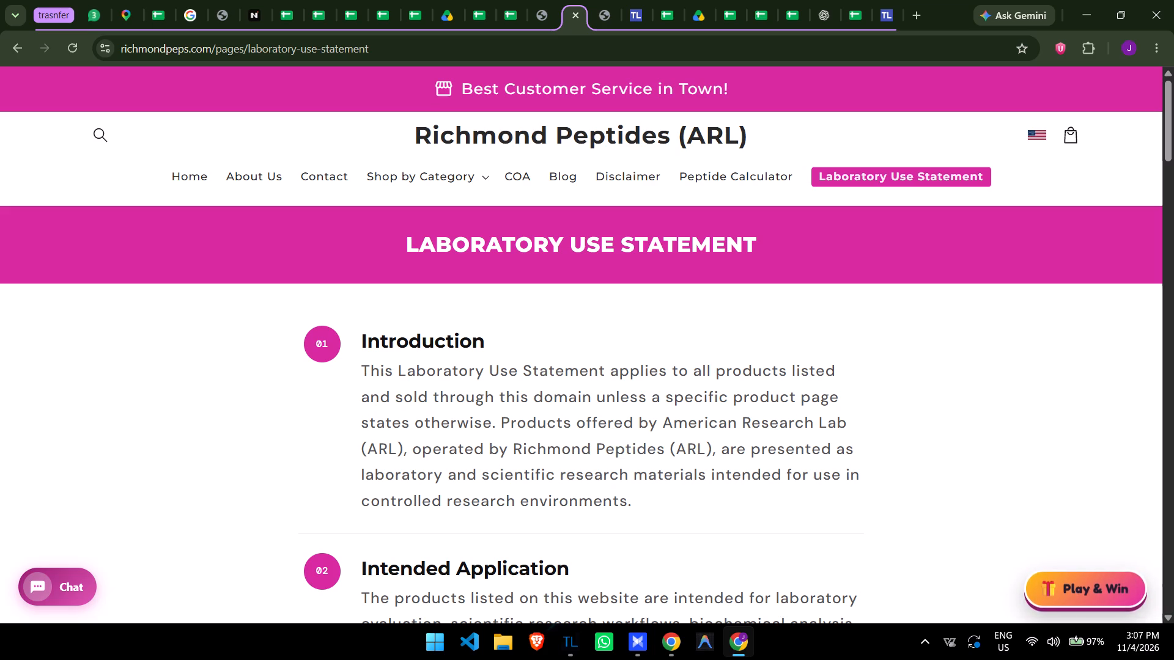
{"action": "scroll", "coordinate": [659, 478], "scroll_direction": "down", "scroll_amount": 5}
{"action": "scroll", "coordinate": [560, 423], "scroll_direction": "up", "scroll_amount": 3}
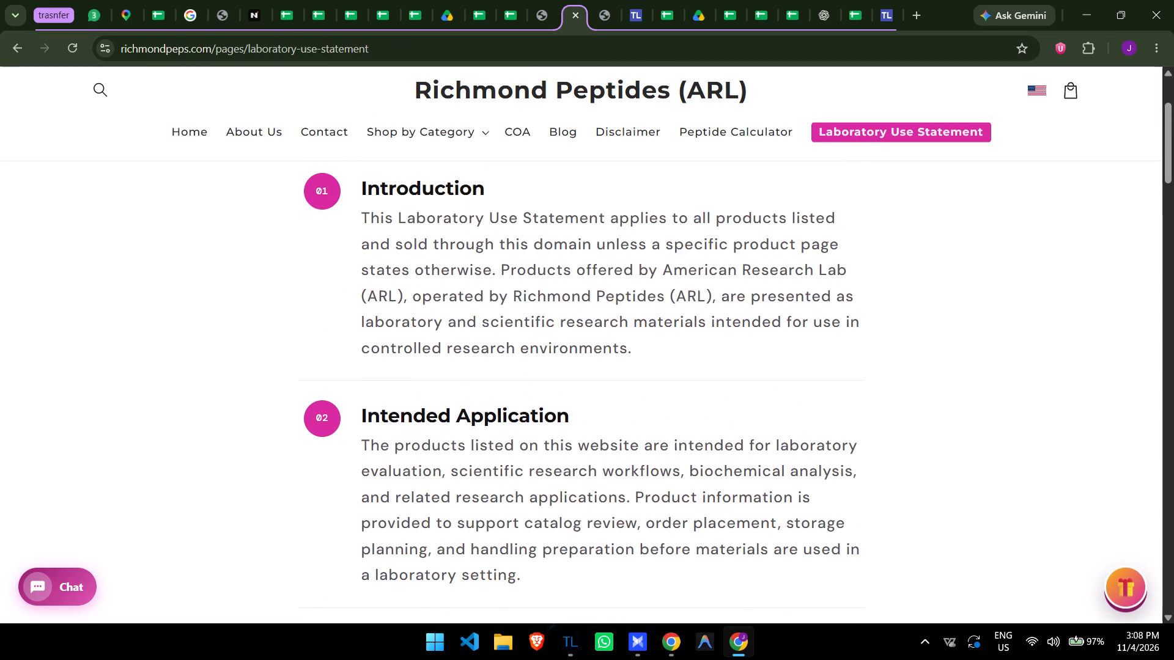
{"action": "scroll", "coordinate": [574, 422], "scroll_direction": "up", "scroll_amount": 4}
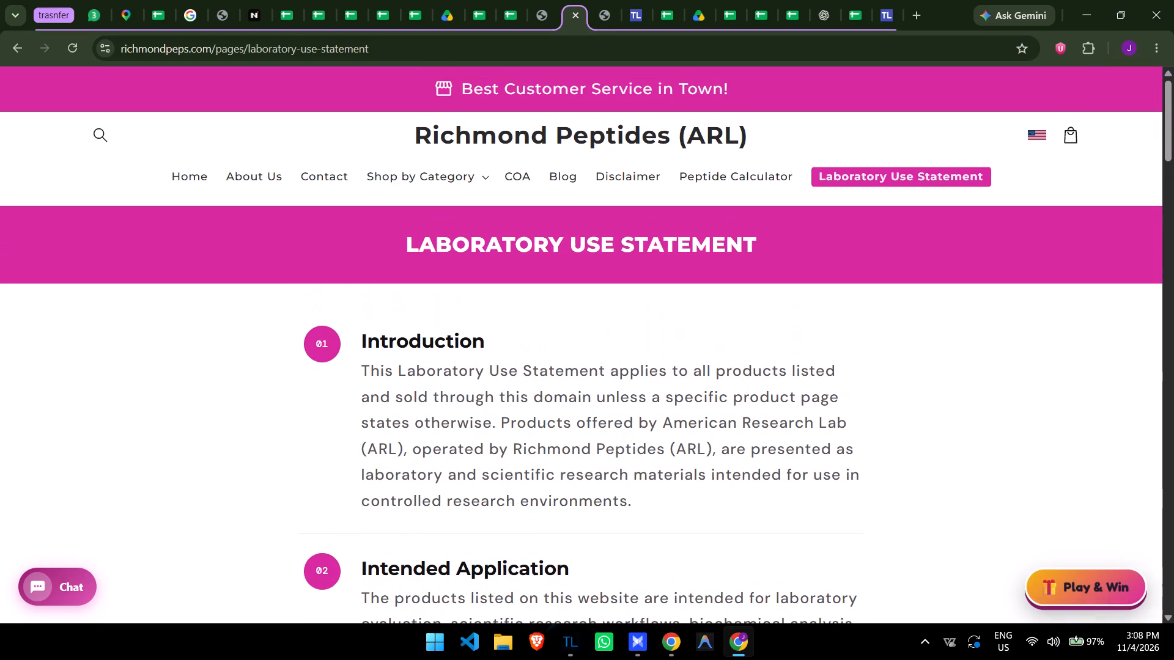
{"action": "scroll", "coordinate": [538, 381], "scroll_direction": "up", "scroll_amount": 1}
{"action": "key", "text": "ctrl+w"}
{"action": "key", "text": "ctrl+r"}
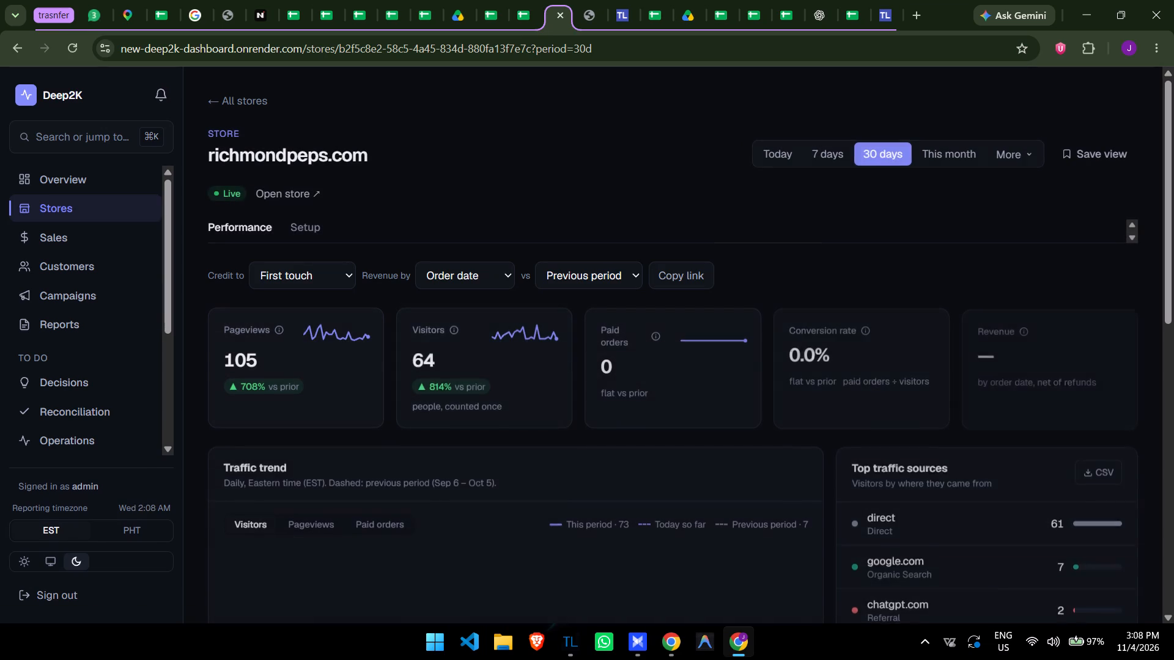
Return to the list of all stores, search for "moun" and delete mountpearlpeptides.store, entering 1 as the confirmation.
{"action": "left_click", "coordinate": [253, 107]}
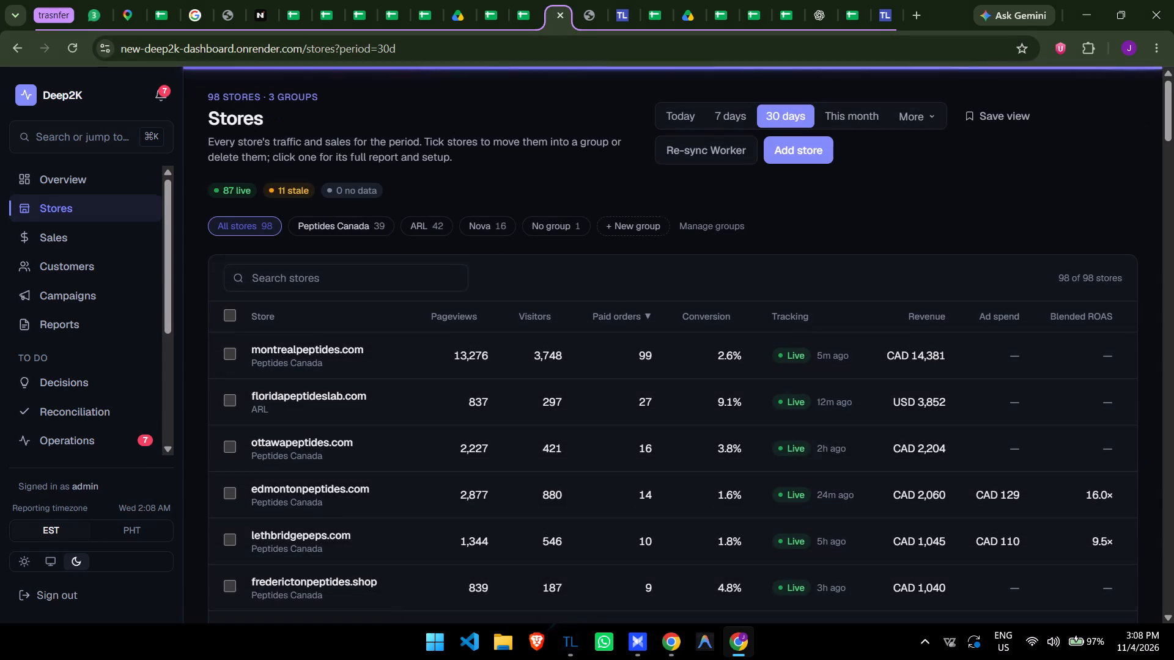
{"action": "left_click", "coordinate": [334, 266]}
{"action": "type", "text": "moun"}
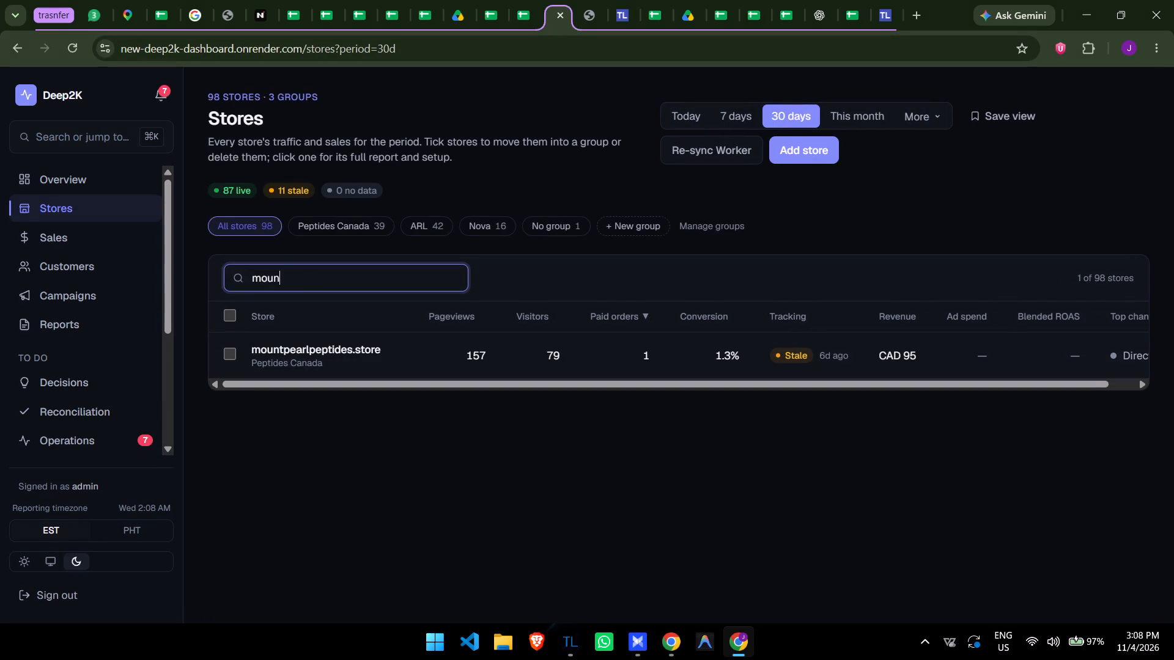
{"action": "left_click", "coordinate": [234, 352]}
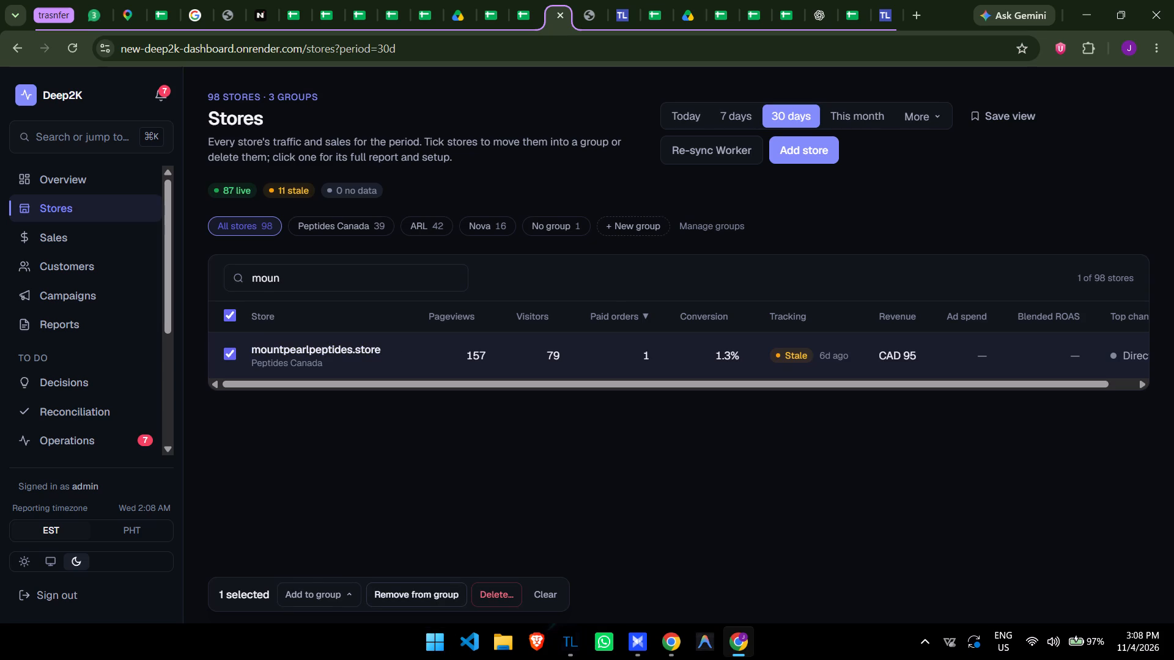
{"action": "left_click", "coordinate": [488, 597]}
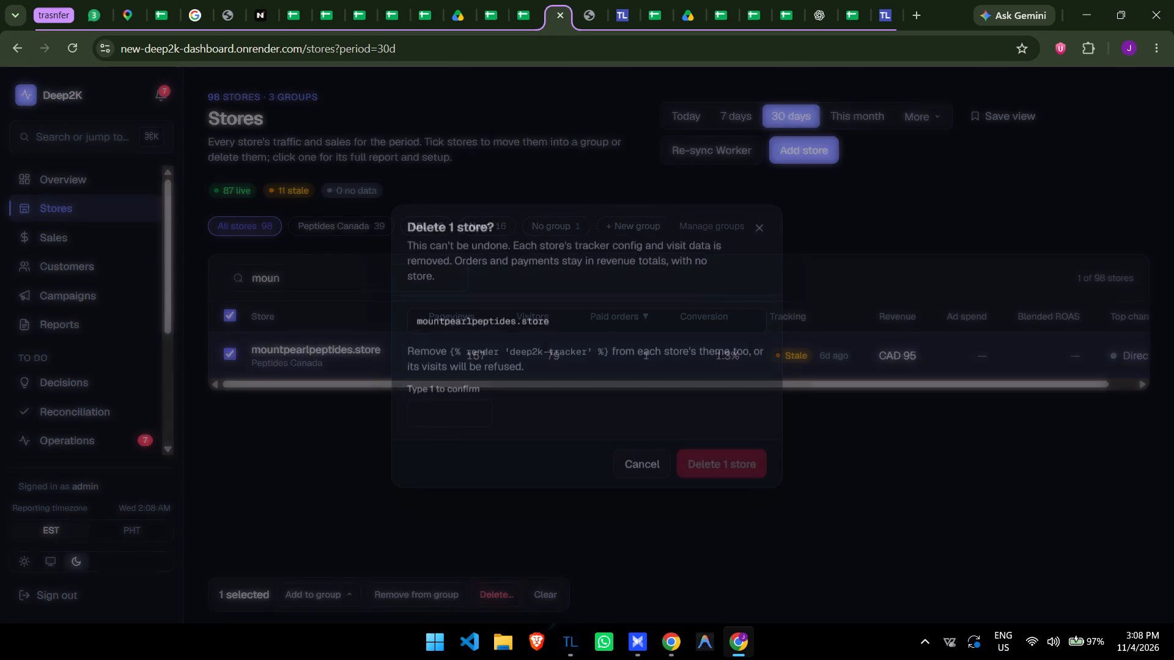
{"action": "left_click", "coordinate": [448, 398]}
{"action": "key", "text": "1"}
{"action": "left_click", "coordinate": [463, 412]}
{"action": "key", "text": "1"}
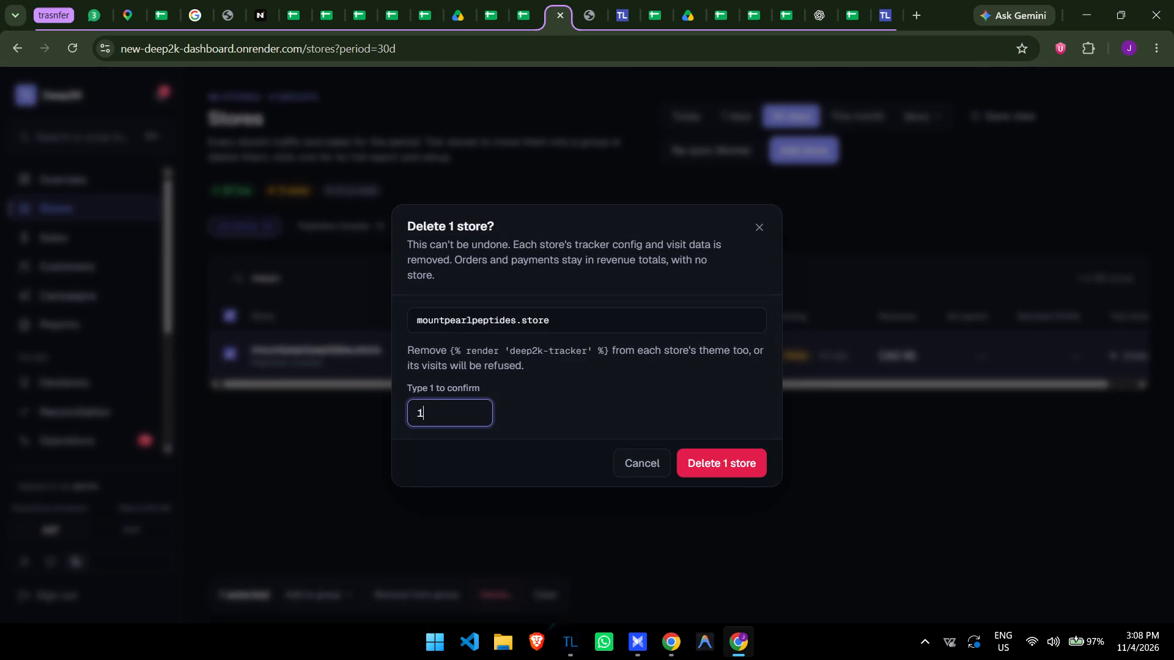
{"action": "left_click", "coordinate": [727, 465]}
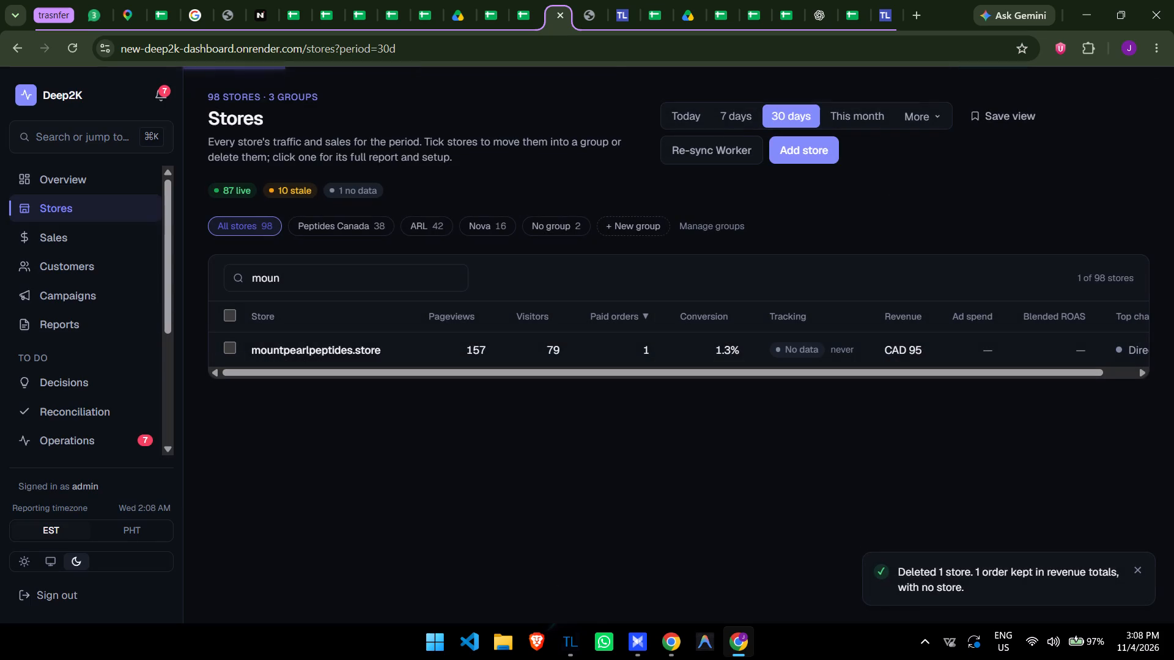
Start adding a new store and try to paste the copied text as its store address.
{"action": "left_click", "coordinate": [810, 152]}
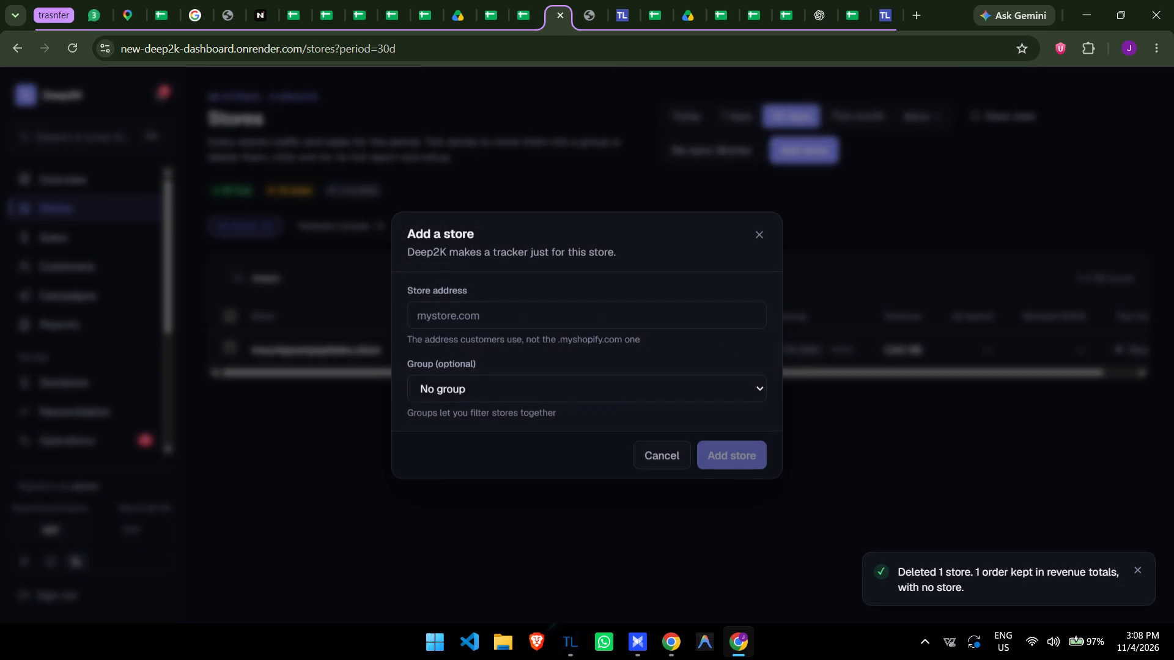
{"action": "left_click", "coordinate": [525, 312]}
{"action": "key", "text": "ctrl+v"}
{"action": "key", "text": "ctrl+v"}
{"action": "key", "text": "ctrl+v"}
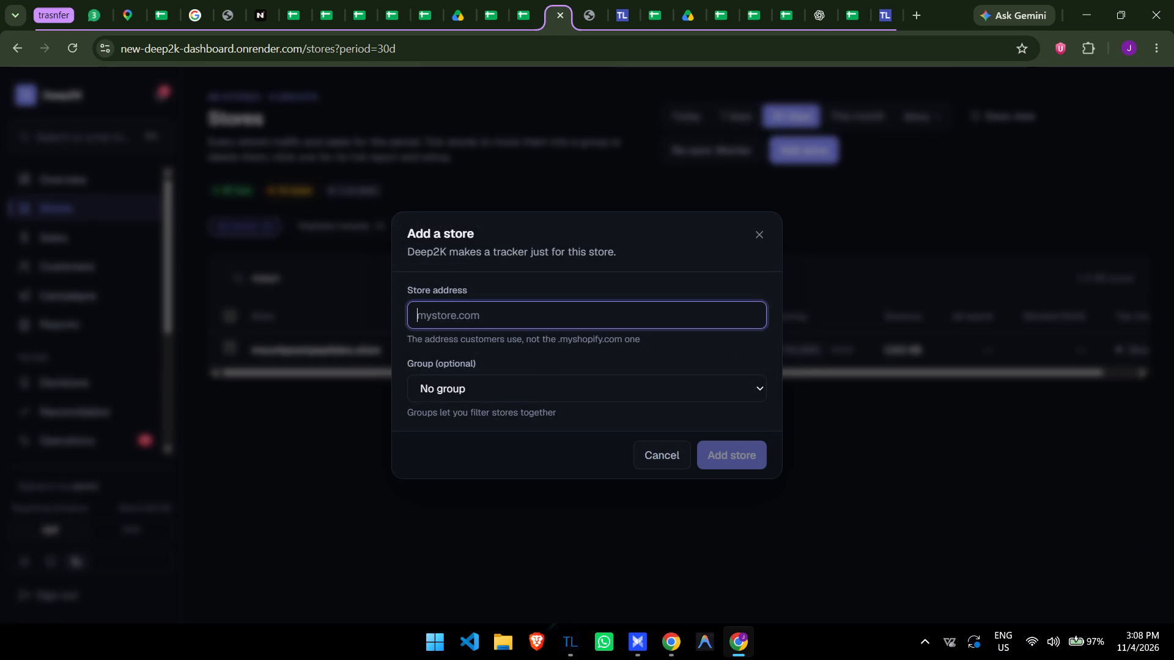
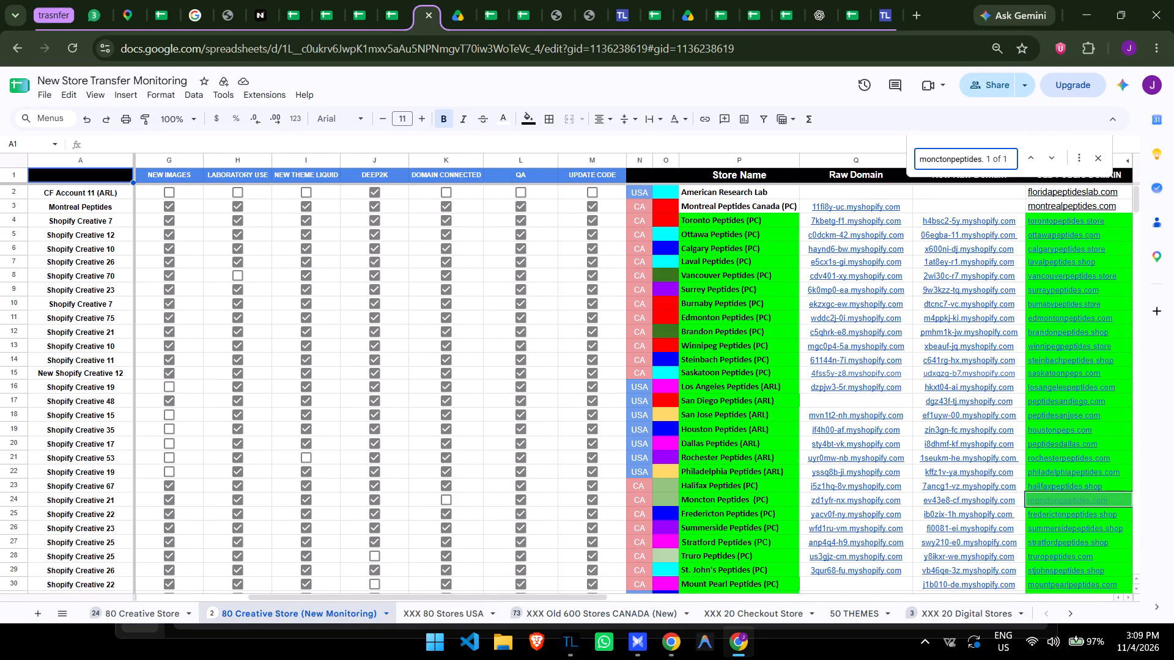
Copy the Moncton Peptides public domain from the monitoring sheet and add monctonpeptides.com to Deep2K in the Peptides Canada group.
{"action": "left_click", "coordinate": [1120, 501]}
{"action": "key", "text": "space"}
{"action": "key", "text": "space"}
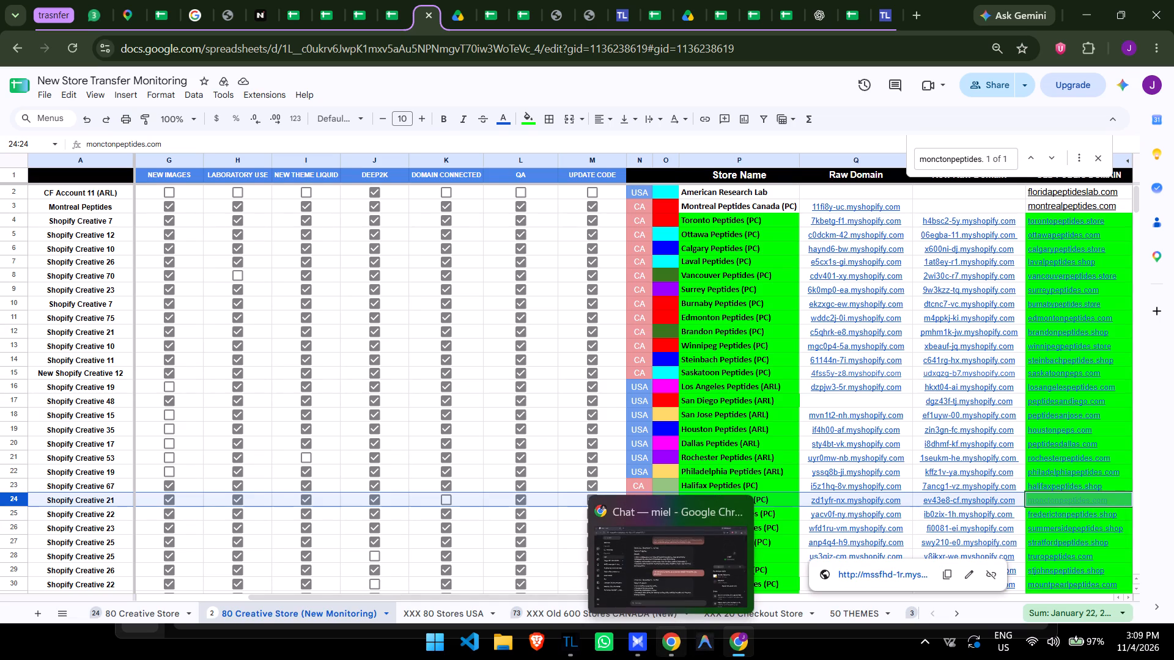
{"action": "left_click", "coordinate": [551, 0]}
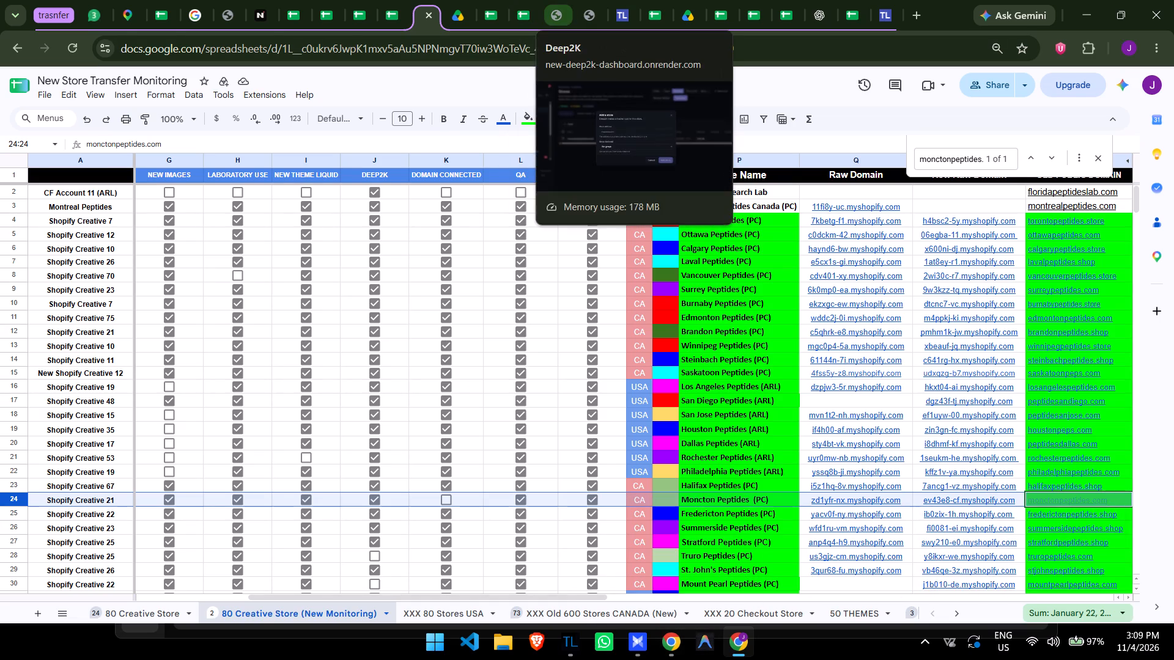
{"action": "key", "text": "ctrl+v"}
{"action": "left_click", "coordinate": [512, 392]}
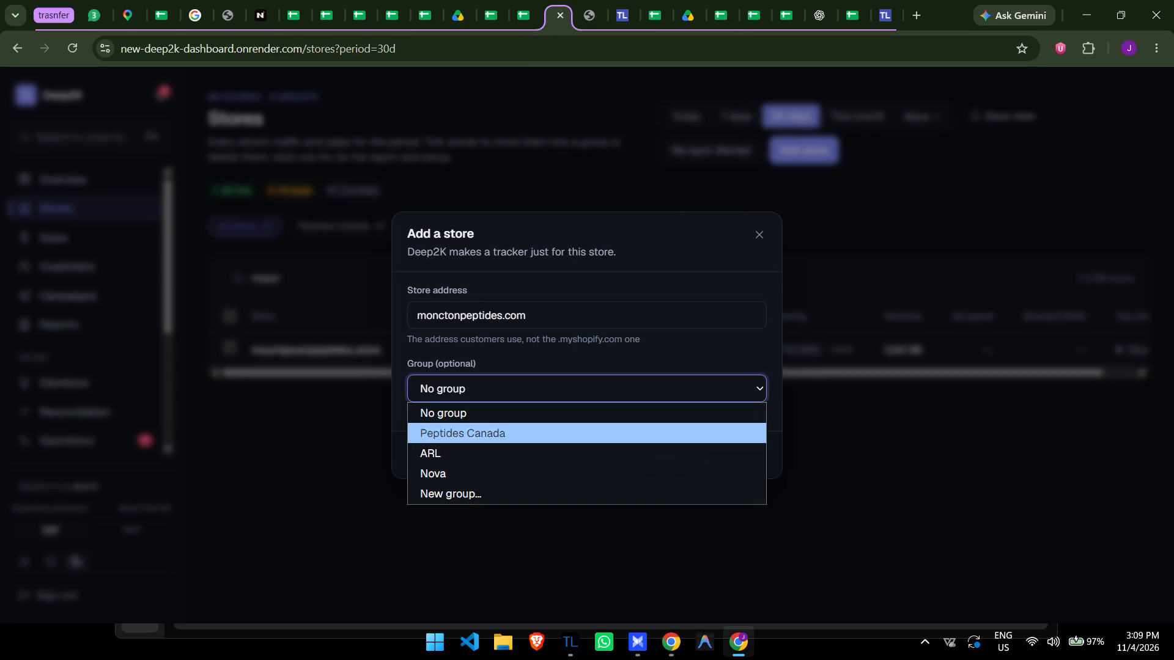
{"action": "left_click", "coordinate": [507, 440]}
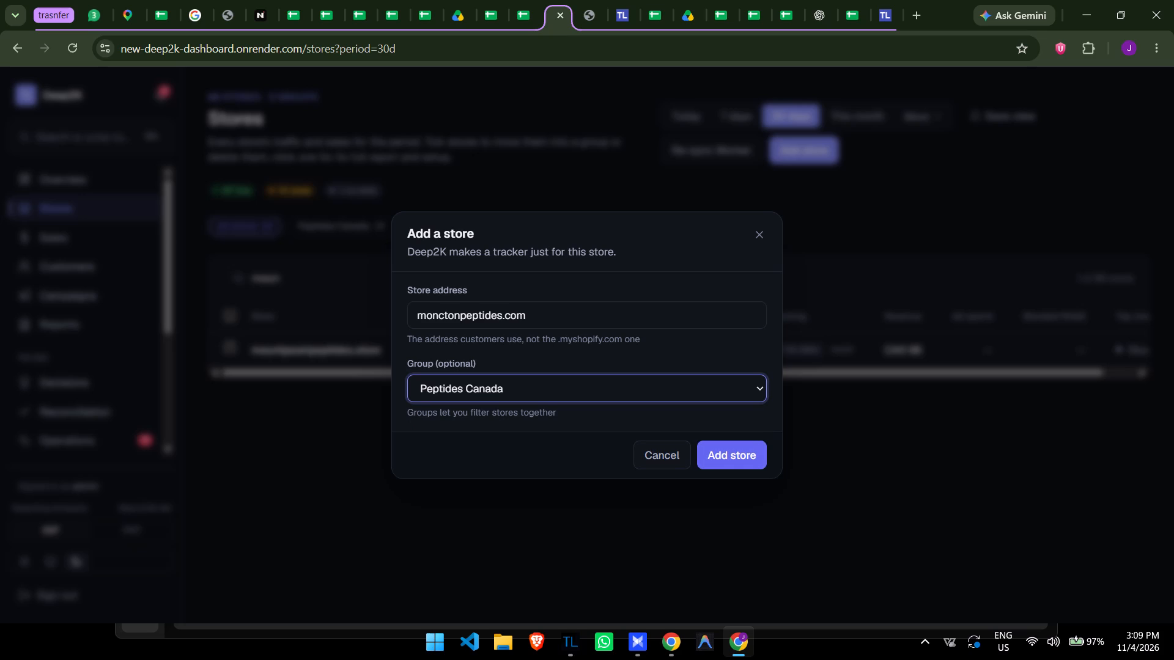
{"action": "left_click", "coordinate": [739, 456]}
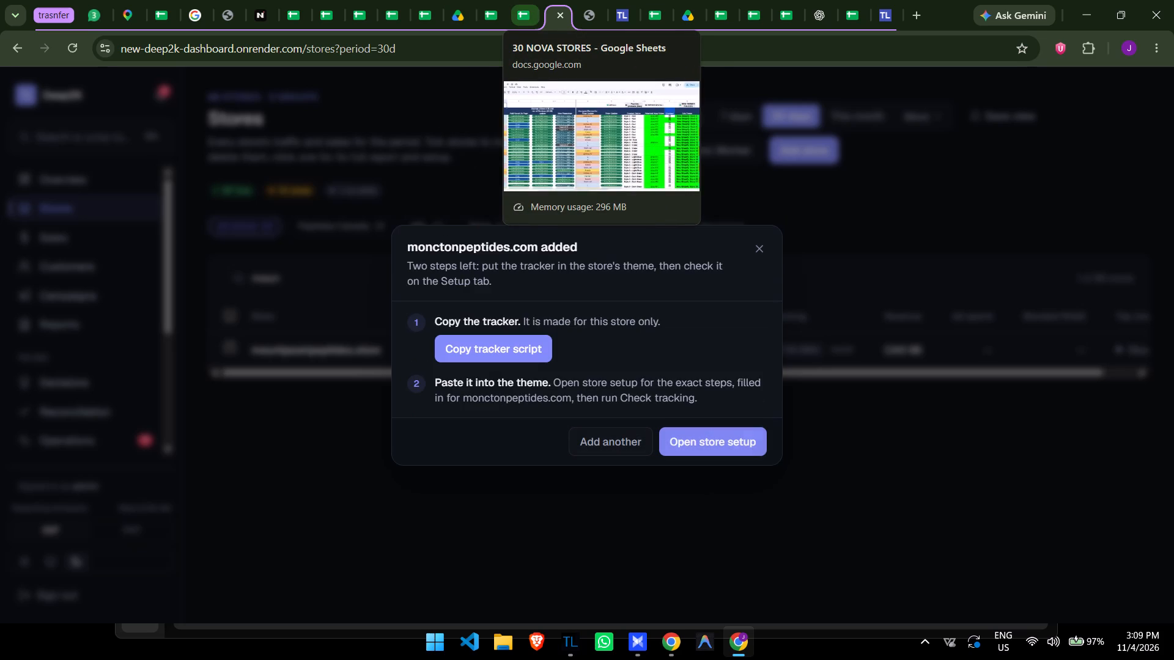
Return to the New Store Transfer Monitoring sheet and look up which Shopify profile belongs to the Moncton Peptides store.
{"action": "left_click", "coordinate": [392, 0]}
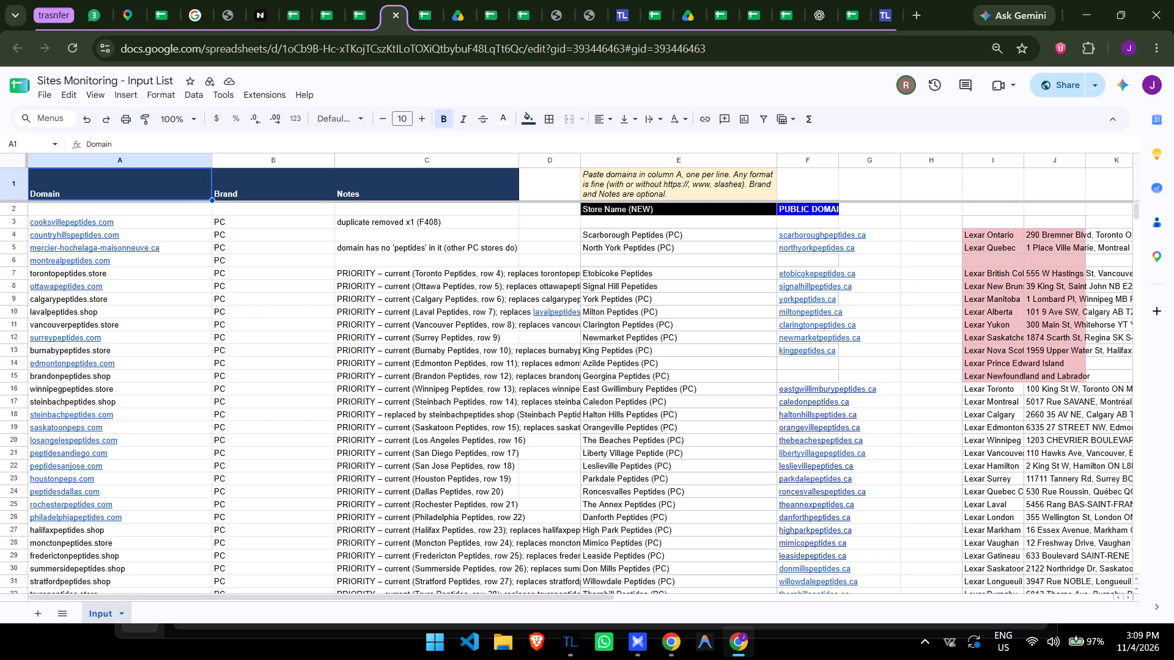
{"action": "left_click", "coordinate": [434, 0]}
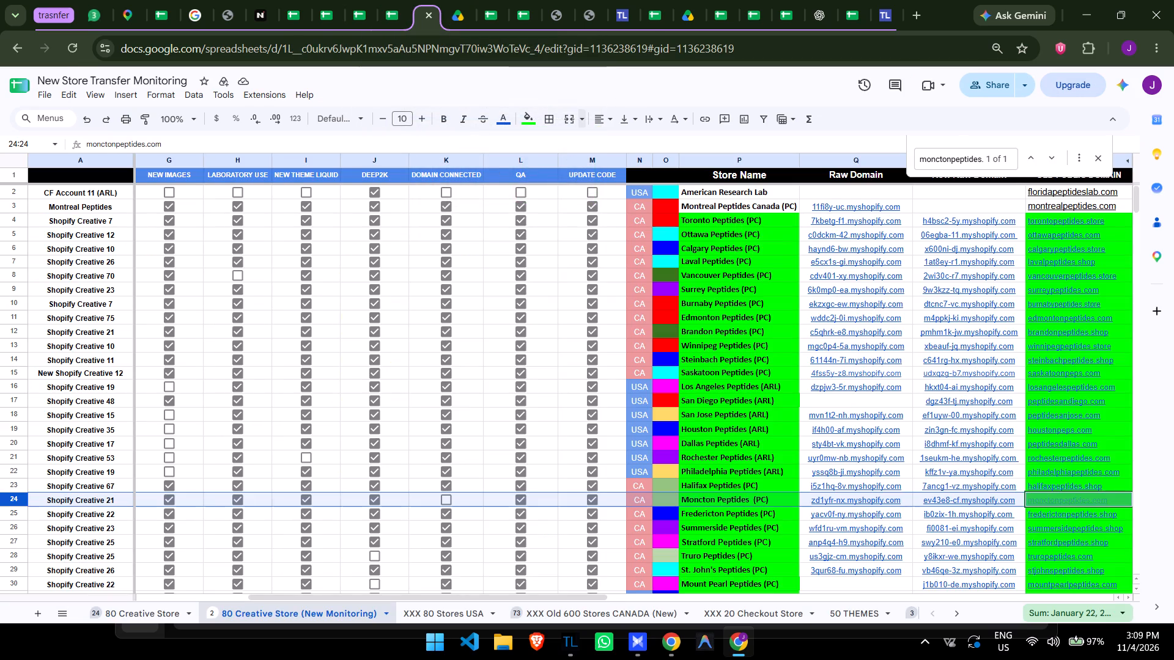
{"action": "left_click", "coordinate": [1021, 502]}
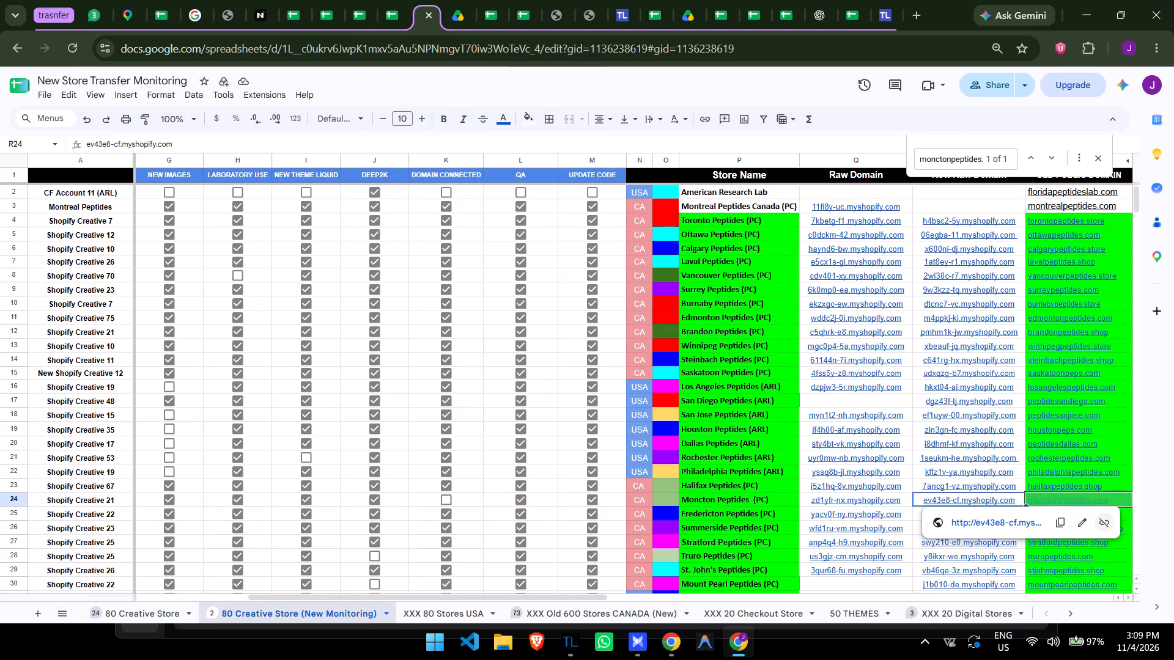
{"action": "key", "text": "space"}
{"action": "key", "text": "space"}
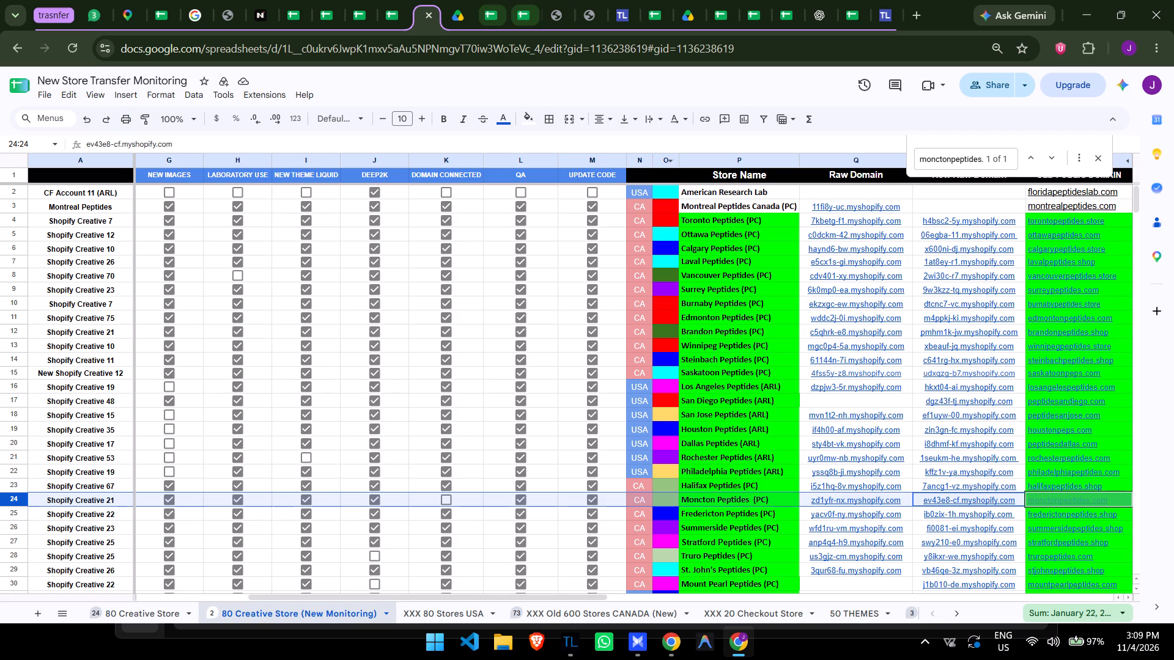
Open the Deep2K store setup for monctonpeptides.com and turn off first-party tracking in its advanced settings.
{"action": "left_click", "coordinate": [564, 0]}
{"action": "left_click", "coordinate": [728, 435]}
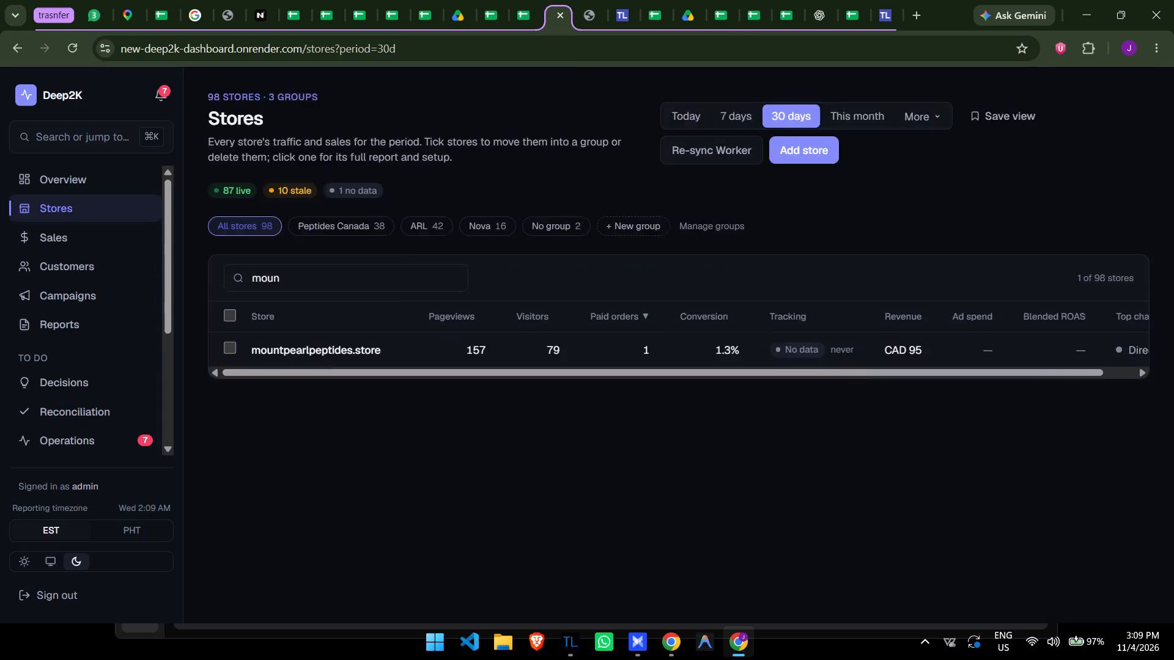
{"action": "scroll", "coordinate": [679, 378], "scroll_direction": "down", "scroll_amount": 1}
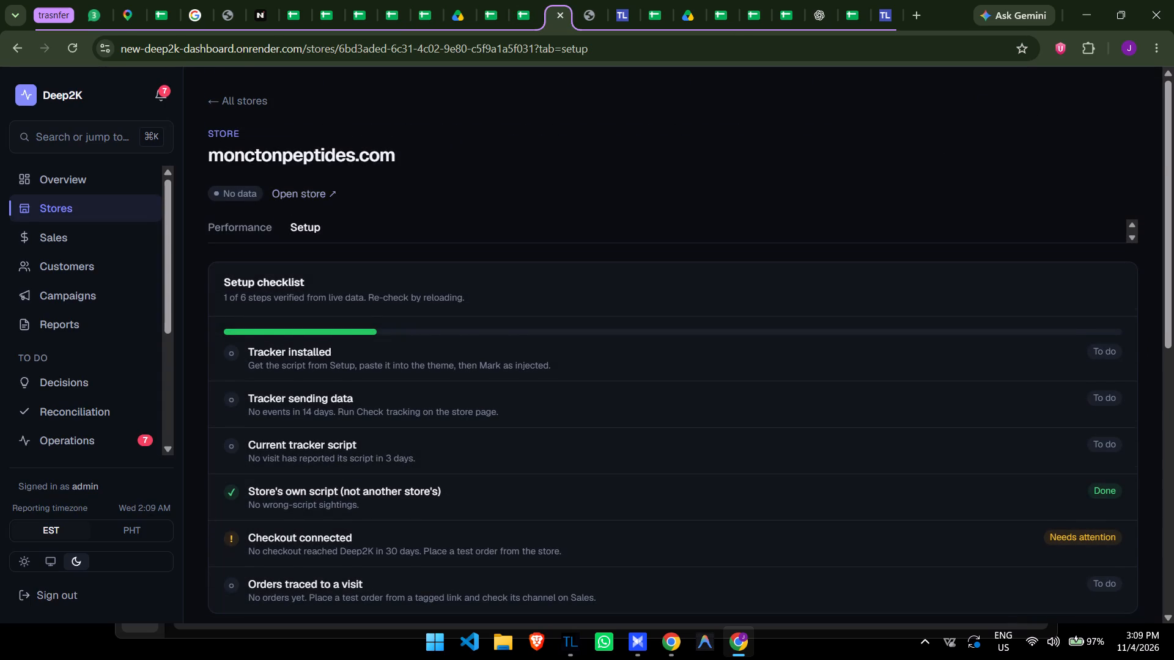
{"action": "scroll", "coordinate": [681, 380], "scroll_direction": "down", "scroll_amount": 12}
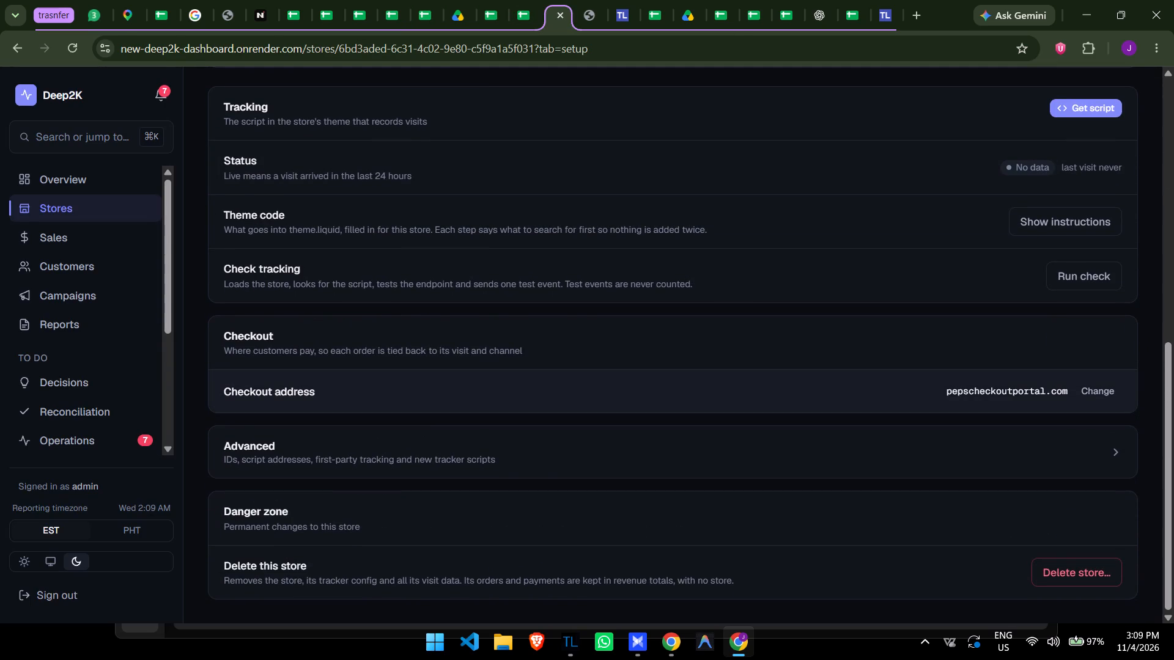
{"action": "left_click", "coordinate": [997, 456]}
{"action": "scroll", "coordinate": [994, 457], "scroll_direction": "down", "scroll_amount": 6}
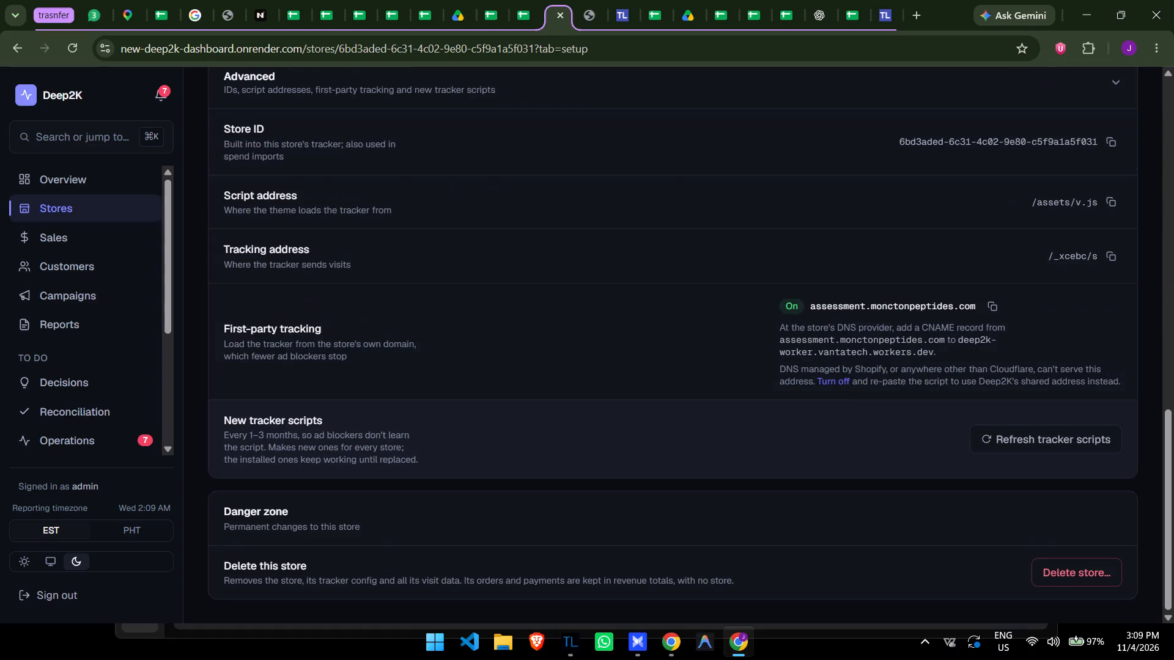
{"action": "left_click", "coordinate": [844, 380]}
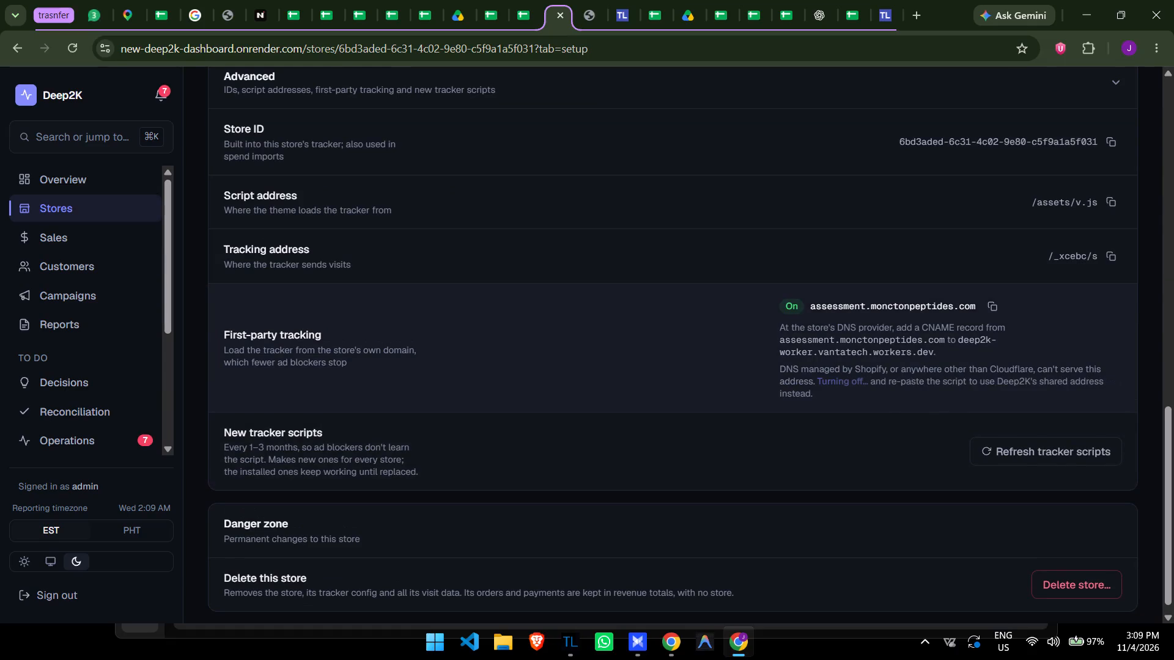
{"action": "scroll", "coordinate": [913, 383], "scroll_direction": "down", "scroll_amount": 4}
{"action": "scroll", "coordinate": [844, 396], "scroll_direction": "up", "scroll_amount": 2}
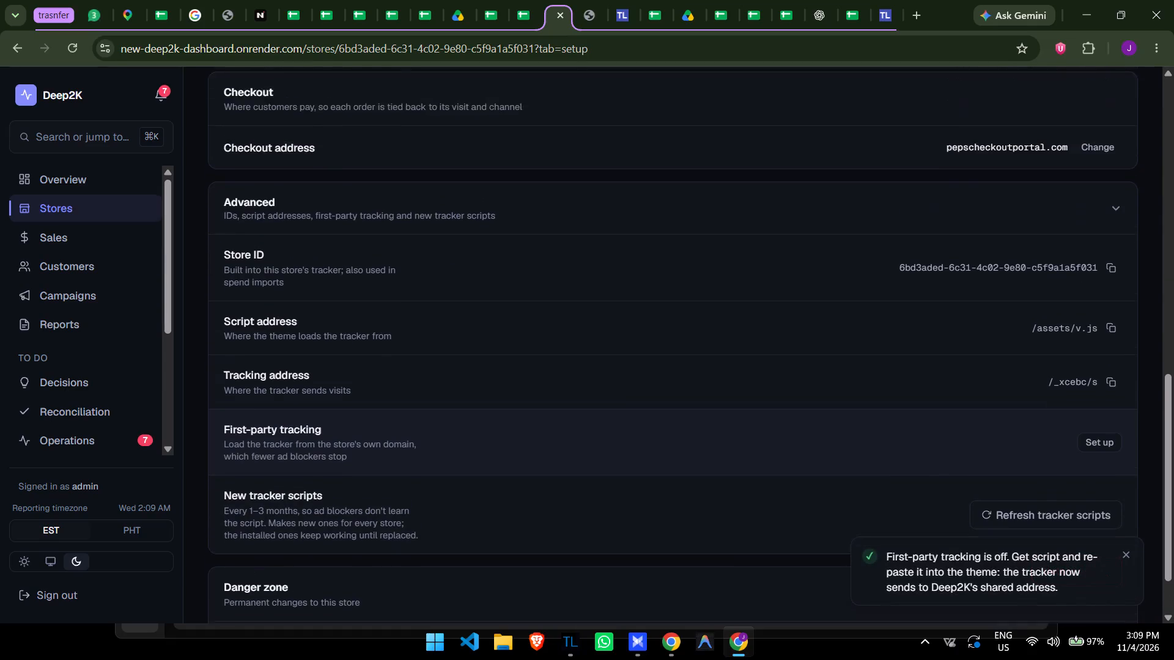
{"action": "scroll", "coordinate": [832, 400], "scroll_direction": "up", "scroll_amount": 3}
Switch to AdsPower, filter the profiles by "ve 21" and open the Shopify Creative 21 profile.
{"action": "left_click", "coordinate": [627, 631]}
{"action": "left_click", "coordinate": [408, 155]}
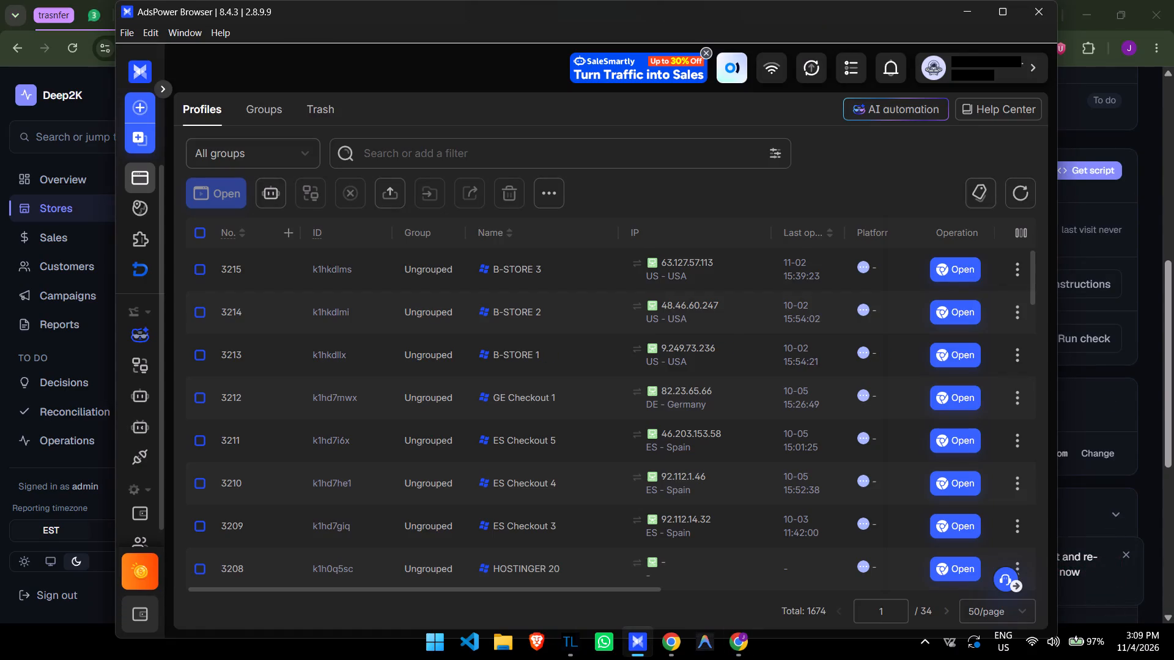
{"action": "type", "text": "ve 21"}
{"action": "key", "text": "Return"}
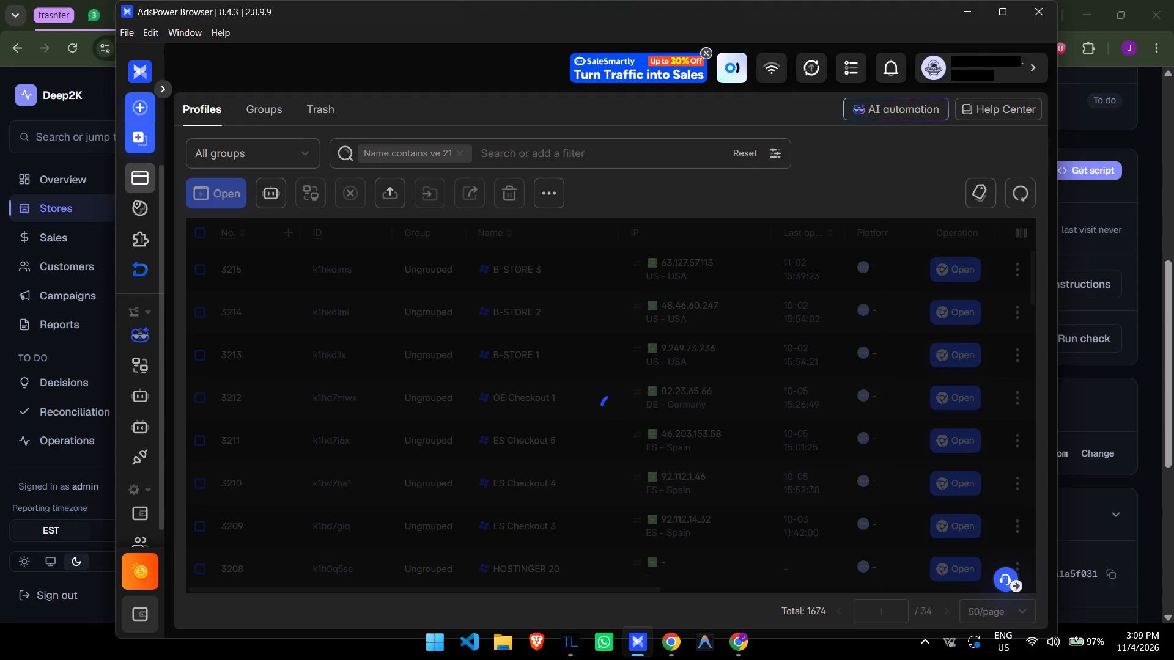
{"action": "left_click", "coordinate": [952, 309]}
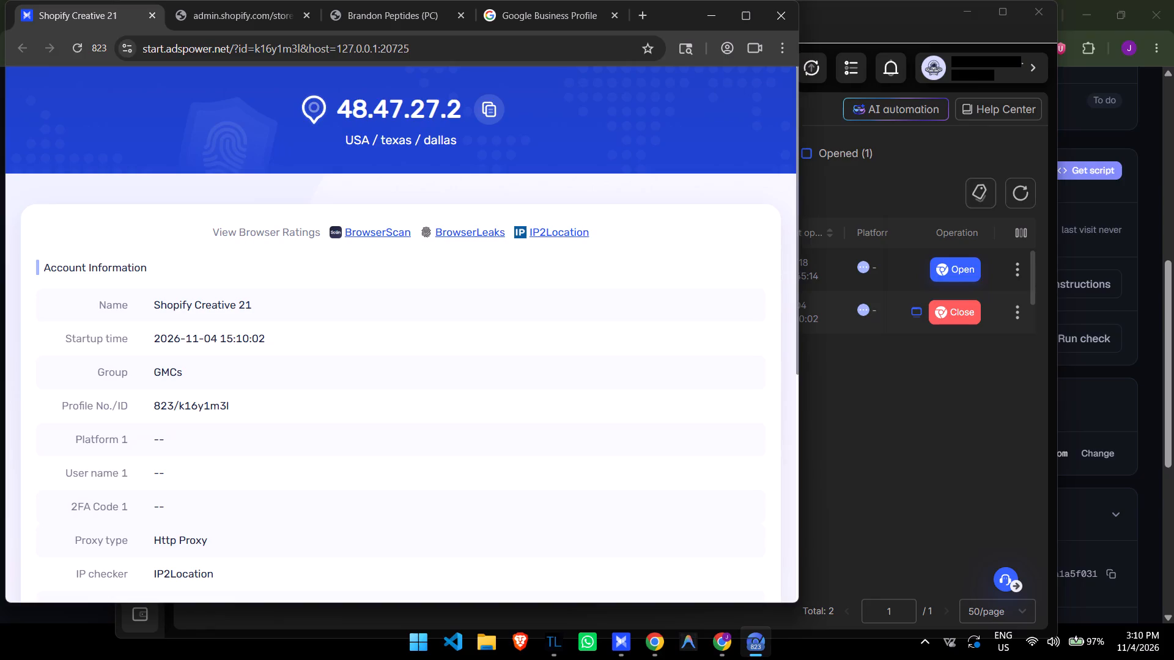
Close the Brandon Peptides page and open the code editor for the Moncton Peptides store's live theme in Shopify.
{"action": "left_click", "coordinate": [509, 15]}
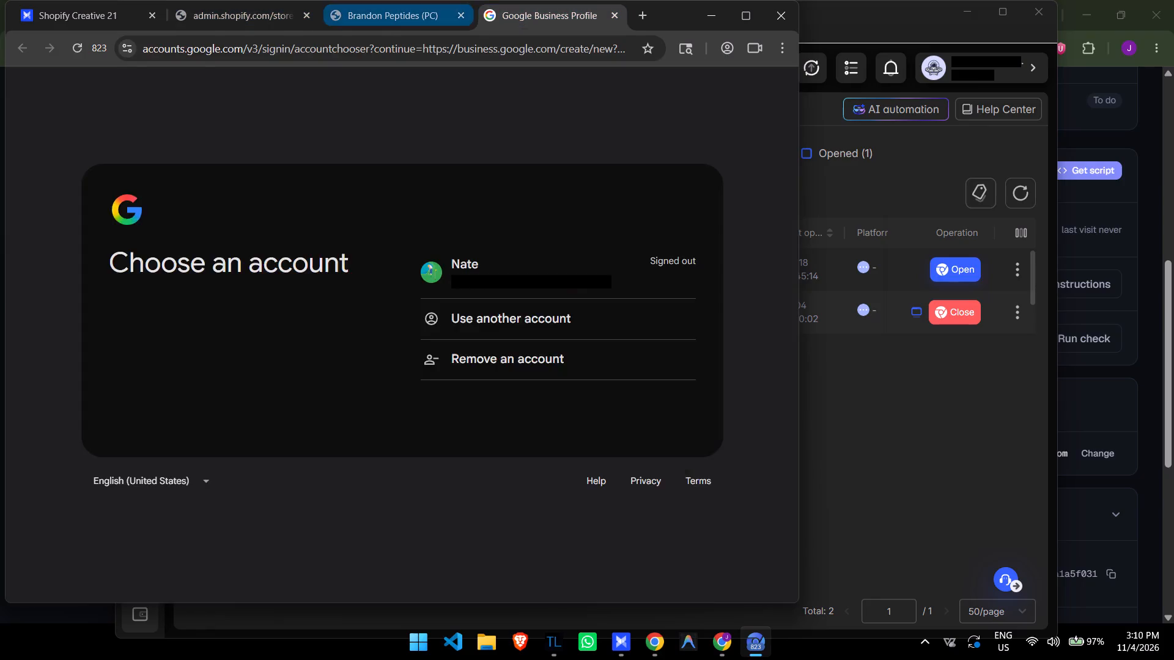
{"action": "left_click", "coordinate": [405, 16]}
{"action": "key", "text": "ctrl+w"}
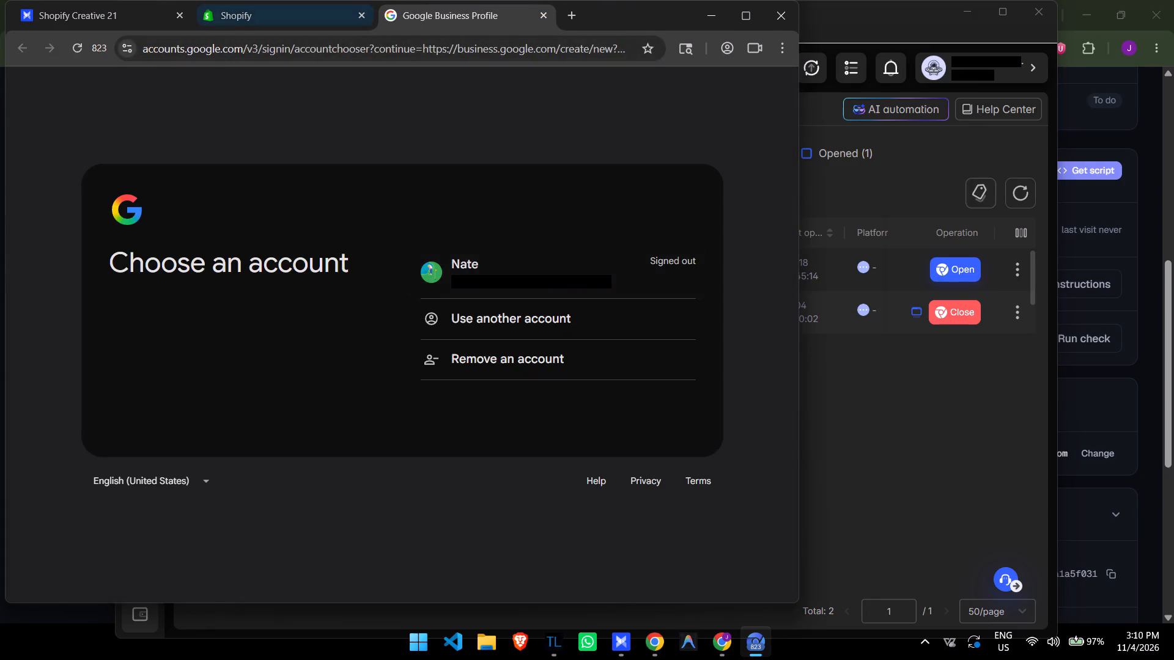
{"action": "left_click", "coordinate": [312, 7]}
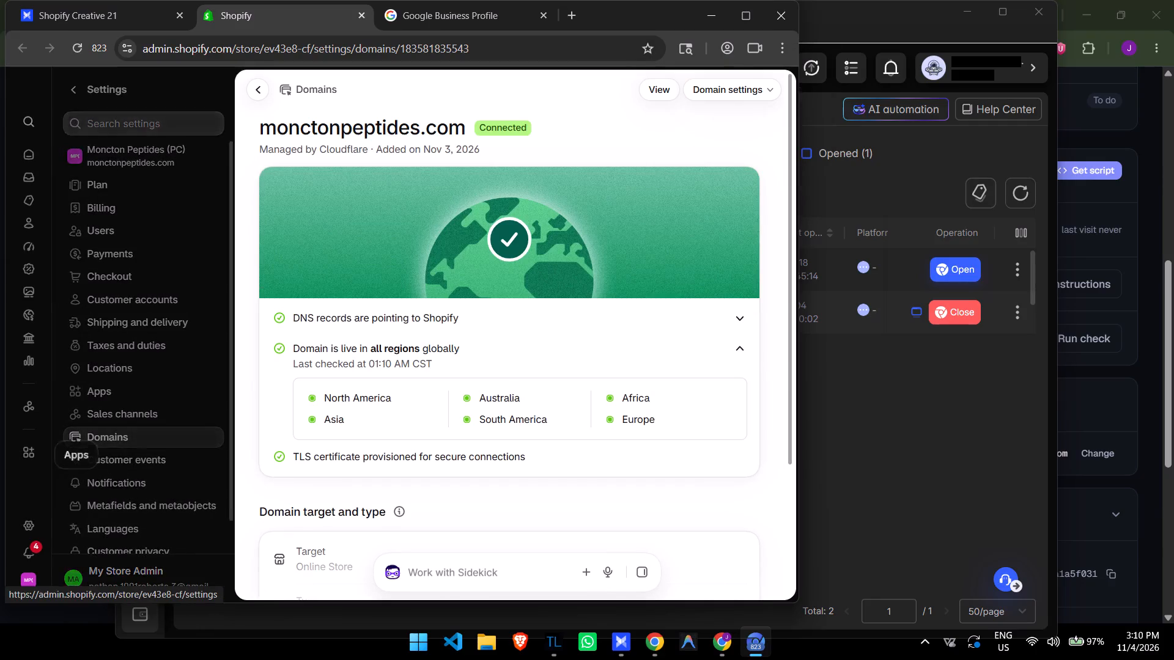
{"action": "left_click", "coordinate": [24, 588]}
{"action": "left_click", "coordinate": [21, 574]}
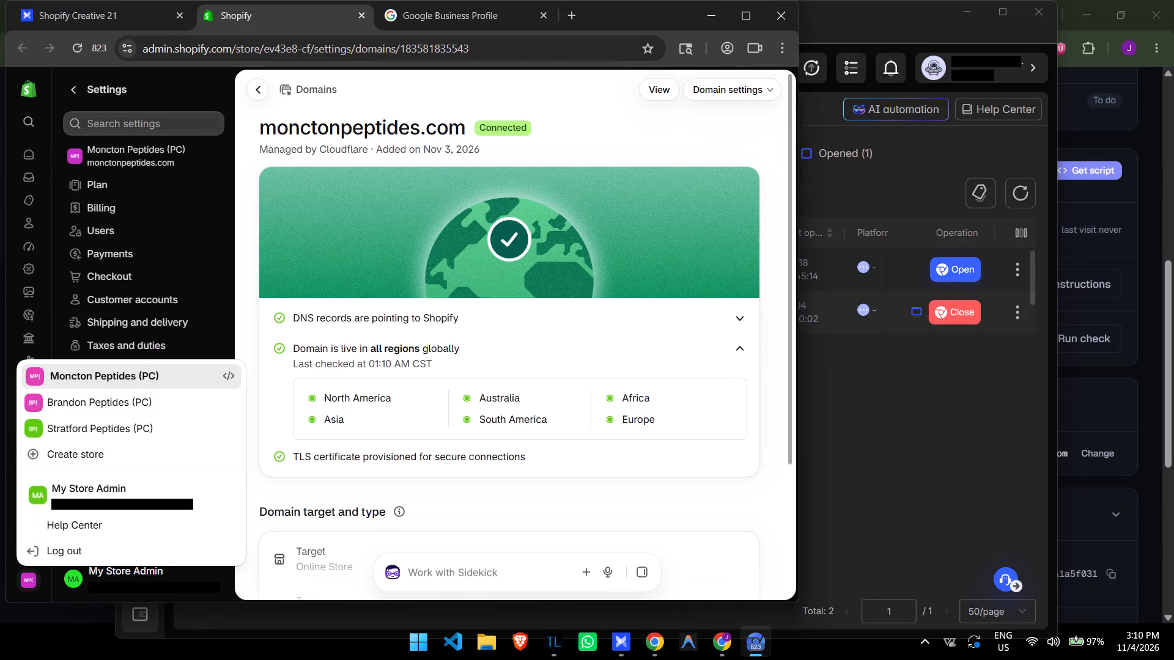
{"action": "left_click", "coordinate": [25, 577]}
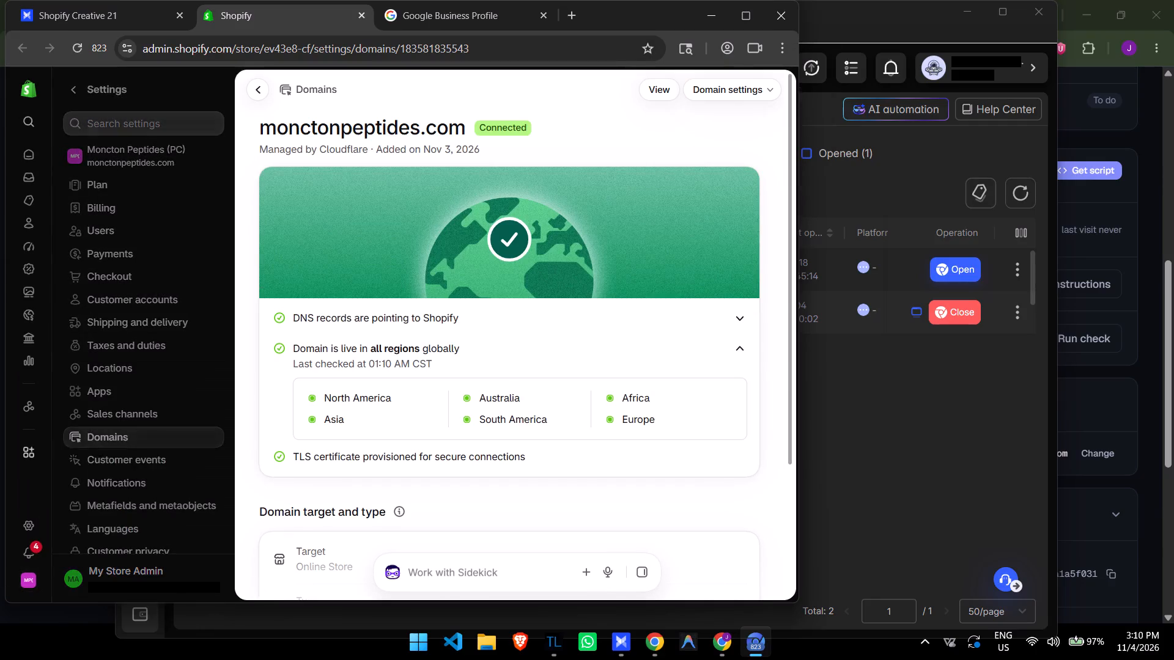
{"action": "left_click", "coordinate": [108, 402]}
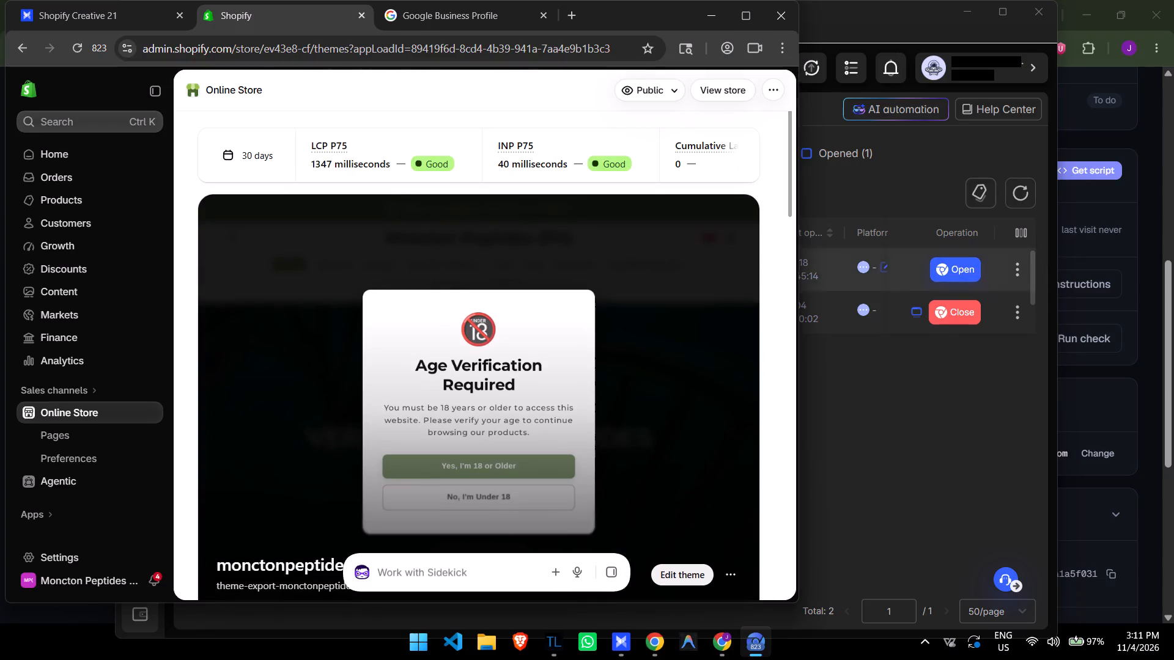
{"action": "left_click", "coordinate": [731, 574]}
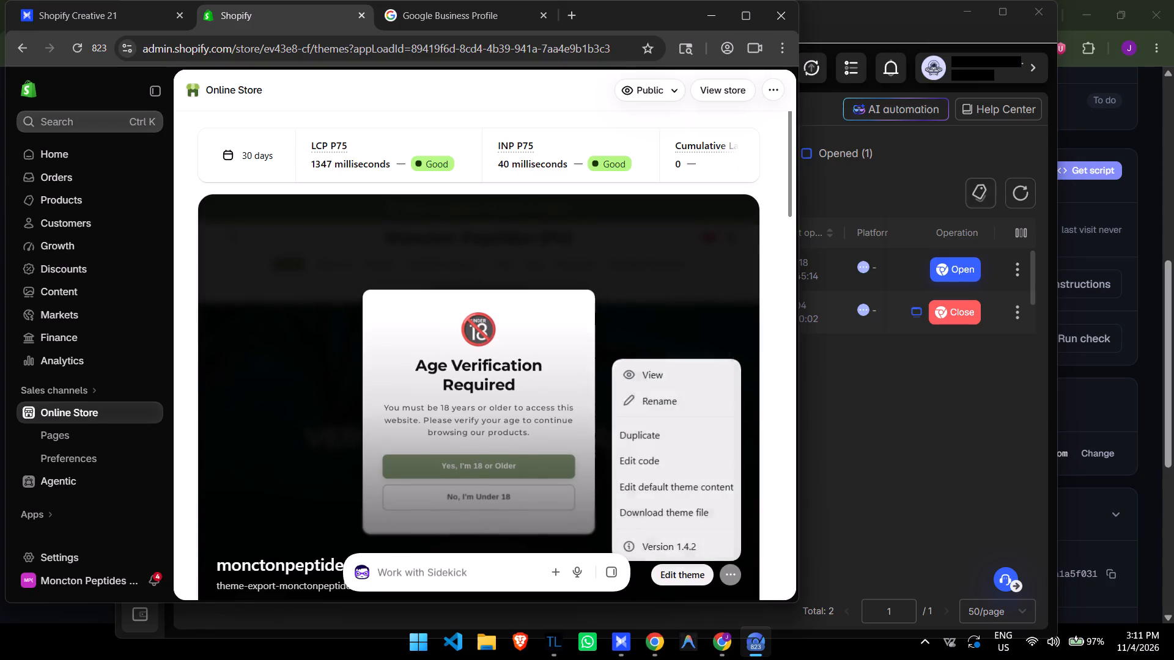
{"action": "left_click", "coordinate": [649, 461]}
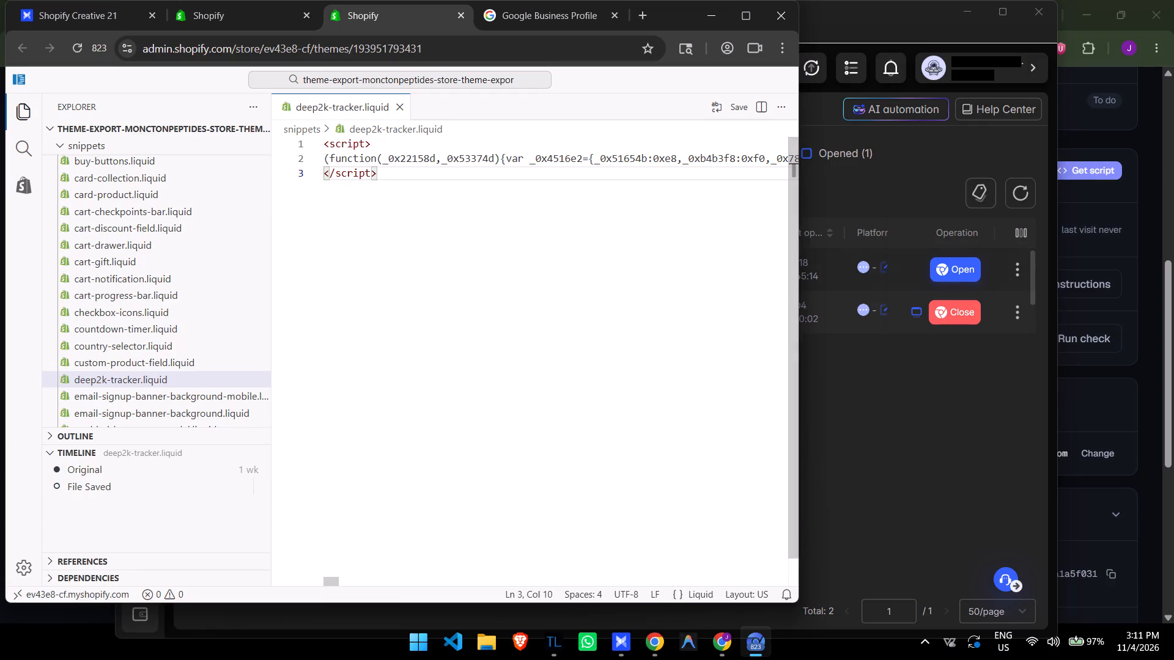
Copy the store's tracker script from Deep2K, replace everything in snippets/deep2k-tracker.liquid with it and save the file.
{"action": "left_click", "coordinate": [1092, 172]}
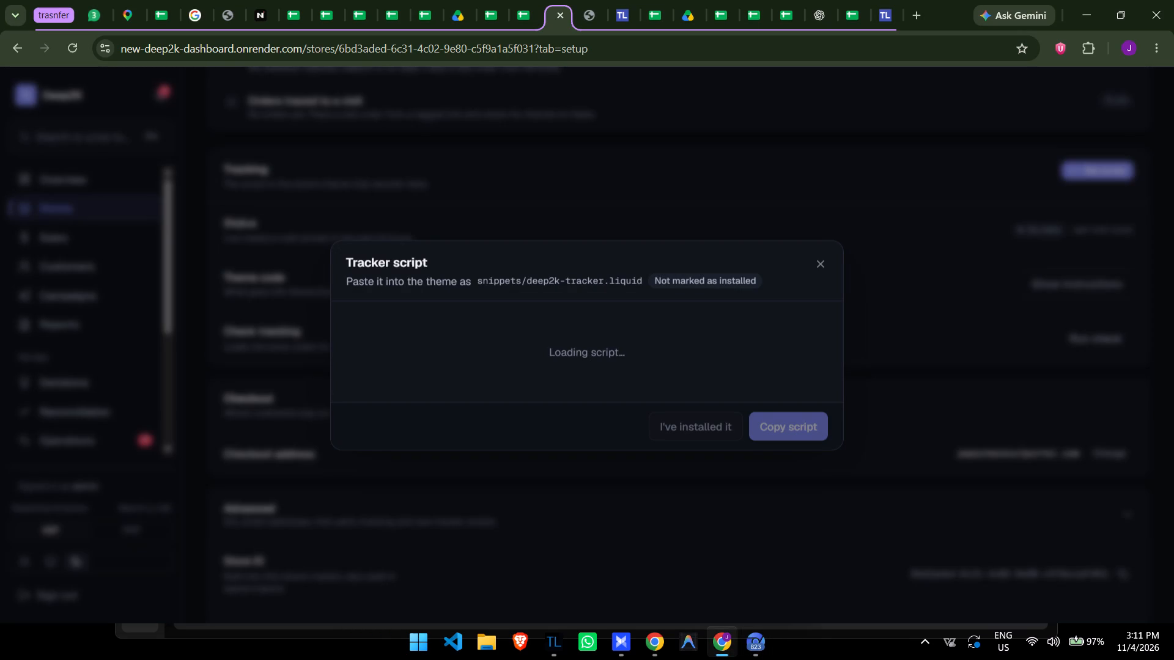
{"action": "left_click", "coordinate": [767, 492]}
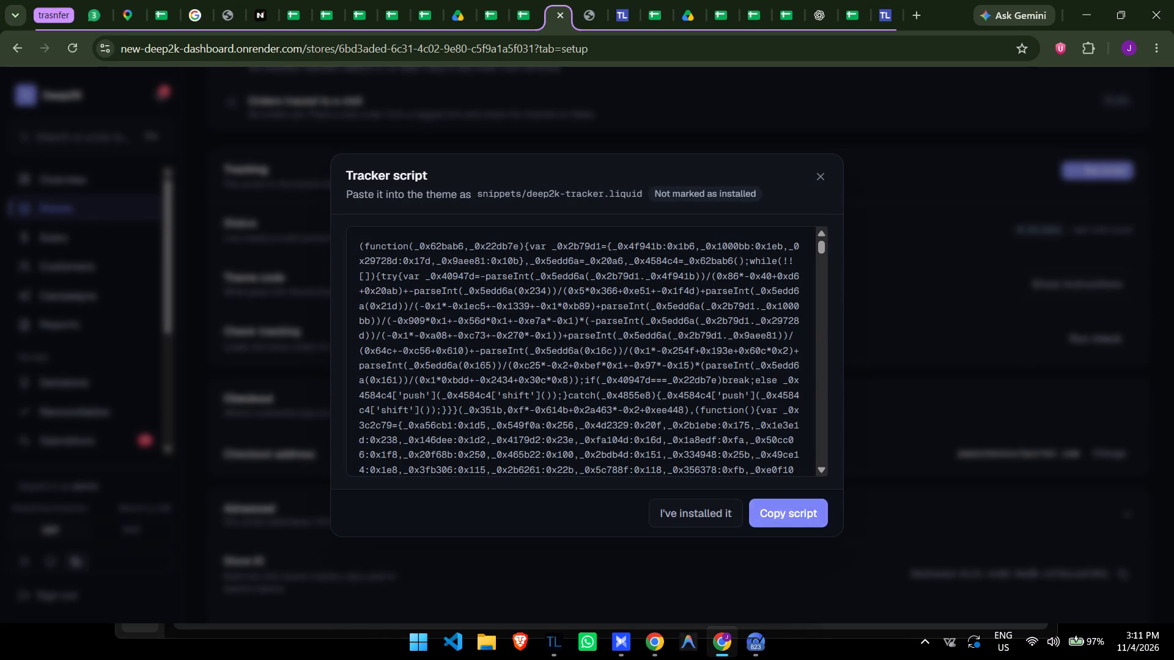
{"action": "left_click", "coordinate": [778, 509]}
{"action": "key", "text": "alt+Tab"}
{"action": "key", "text": "ctrl+a"}
{"action": "key", "text": "ctrl+v"}
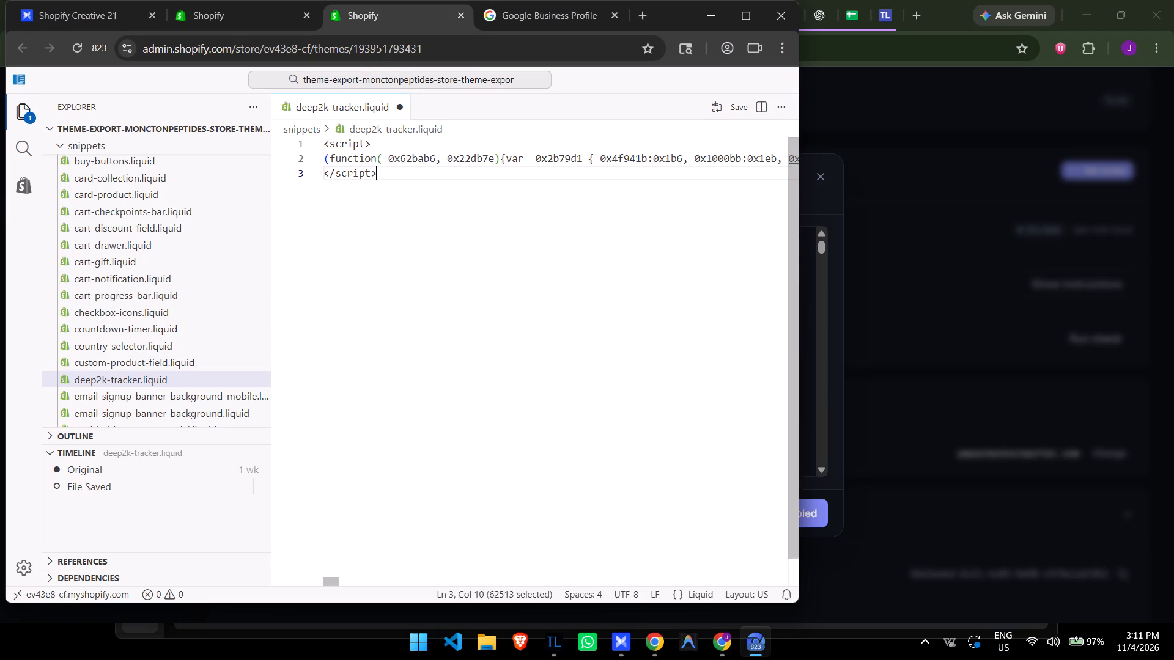
{"action": "key", "text": "ctrl+s"}
Mark the tracker script as installed in Deep2K and close the script dialog.
{"action": "left_click", "coordinate": [818, 411]}
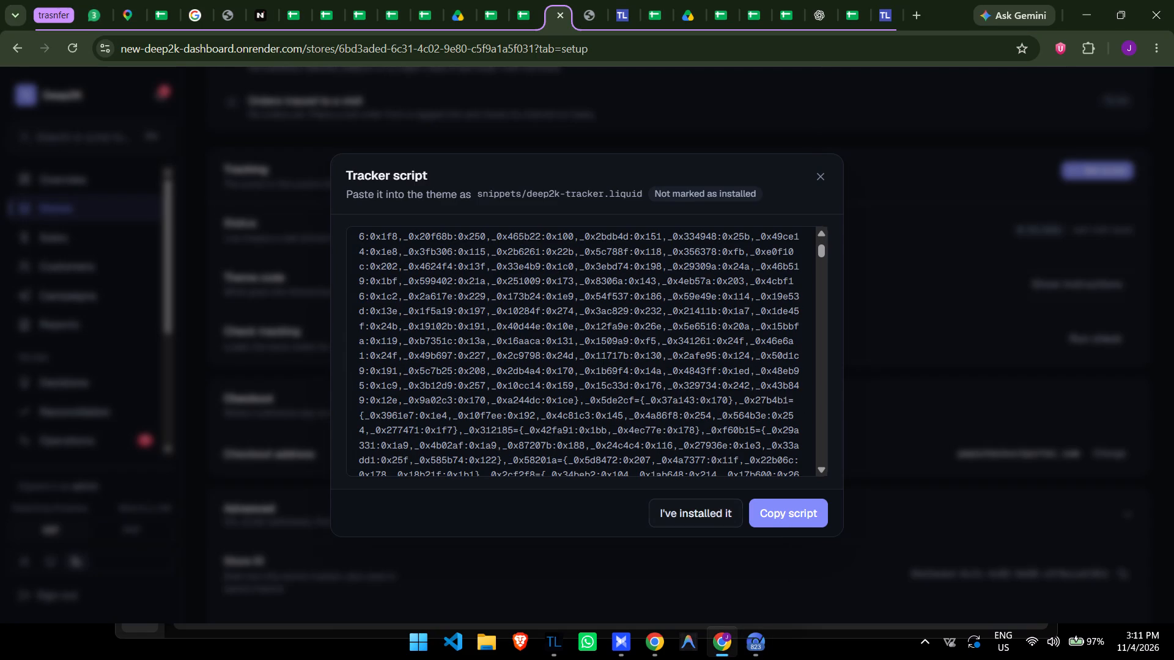
{"action": "left_click", "coordinate": [718, 526]}
{"action": "left_click", "coordinate": [814, 172]}
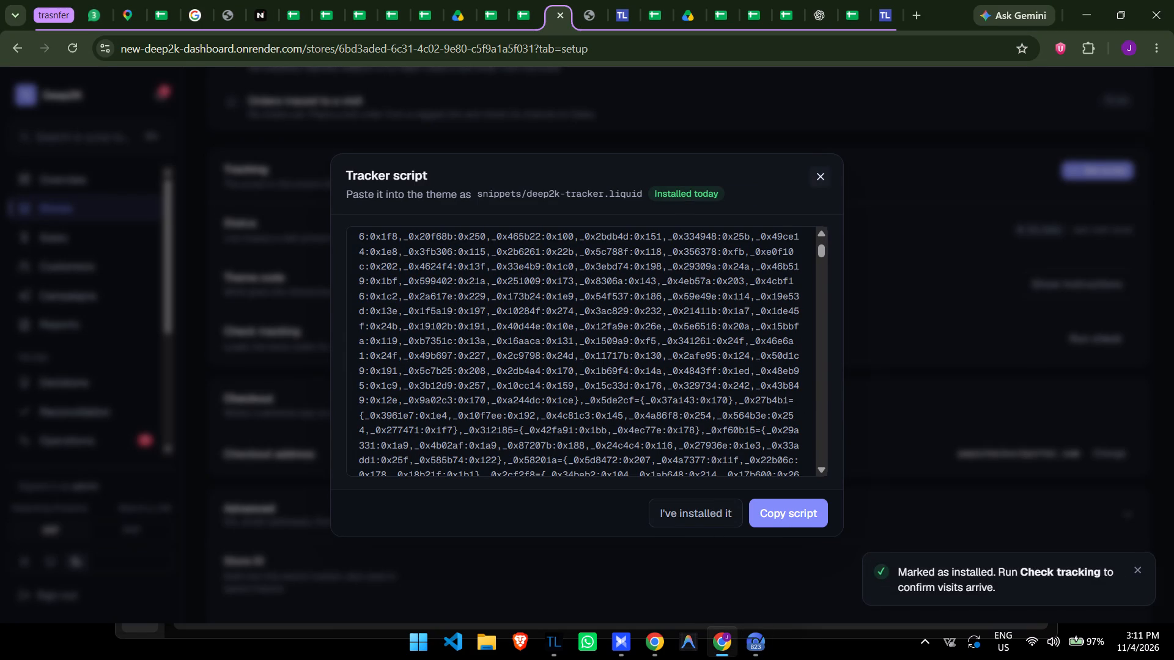
Show the theme code instructions for the store in Deep2K and copy the order attribution block.
{"action": "scroll", "coordinate": [992, 308], "scroll_direction": "up", "scroll_amount": 1}
{"action": "left_click", "coordinate": [1060, 347]}
{"action": "scroll", "coordinate": [1032, 375], "scroll_direction": "down", "scroll_amount": 4}
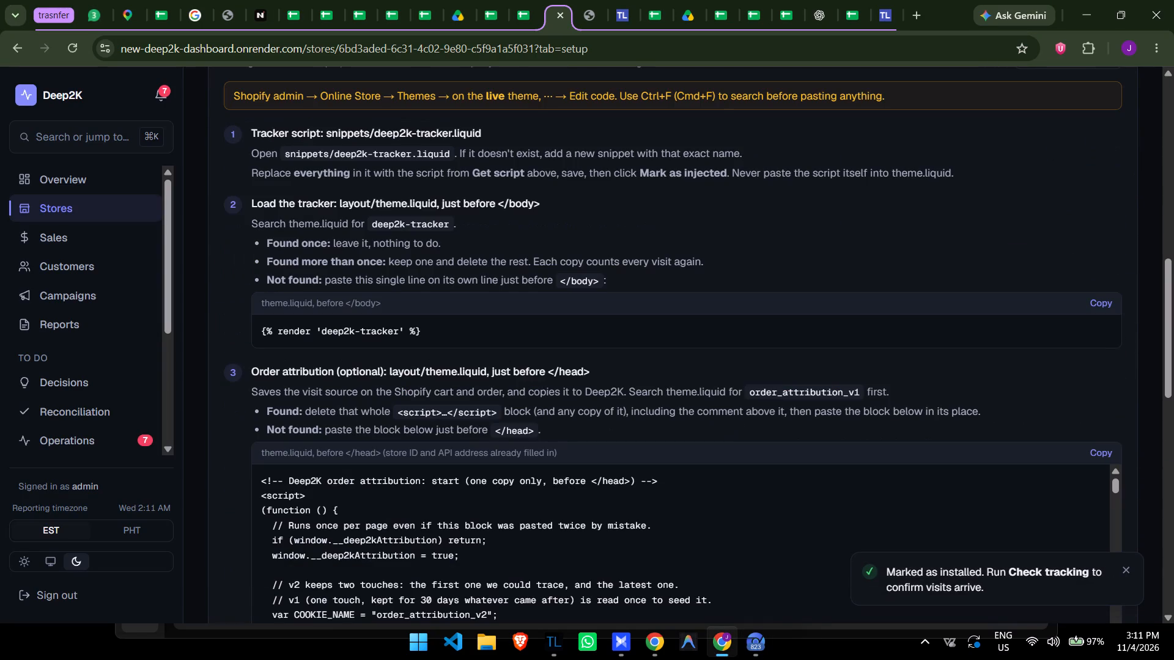
{"action": "left_click", "coordinate": [1101, 457]}
Open layout/theme.liquid in the Moncton Peptides Shopify code editor and search it for "deep".
{"action": "key", "text": "alt+Tab"}
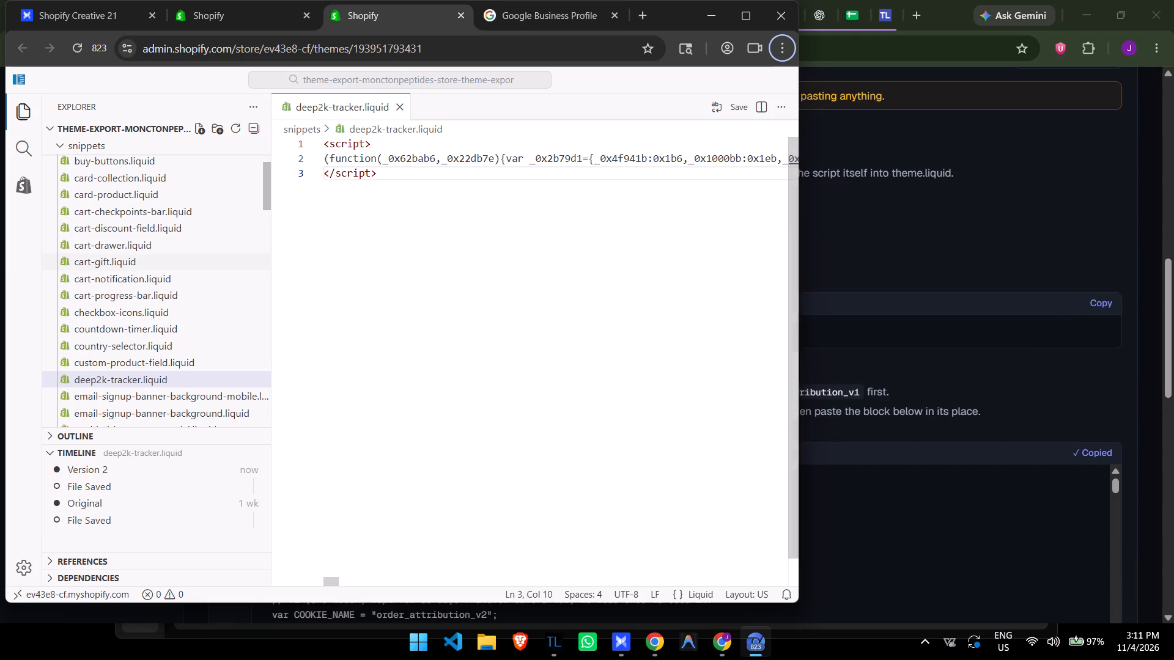
{"action": "scroll", "coordinate": [169, 268], "scroll_direction": "up", "scroll_amount": 8}
{"action": "left_click", "coordinate": [119, 197]}
{"action": "left_click", "coordinate": [128, 227]}
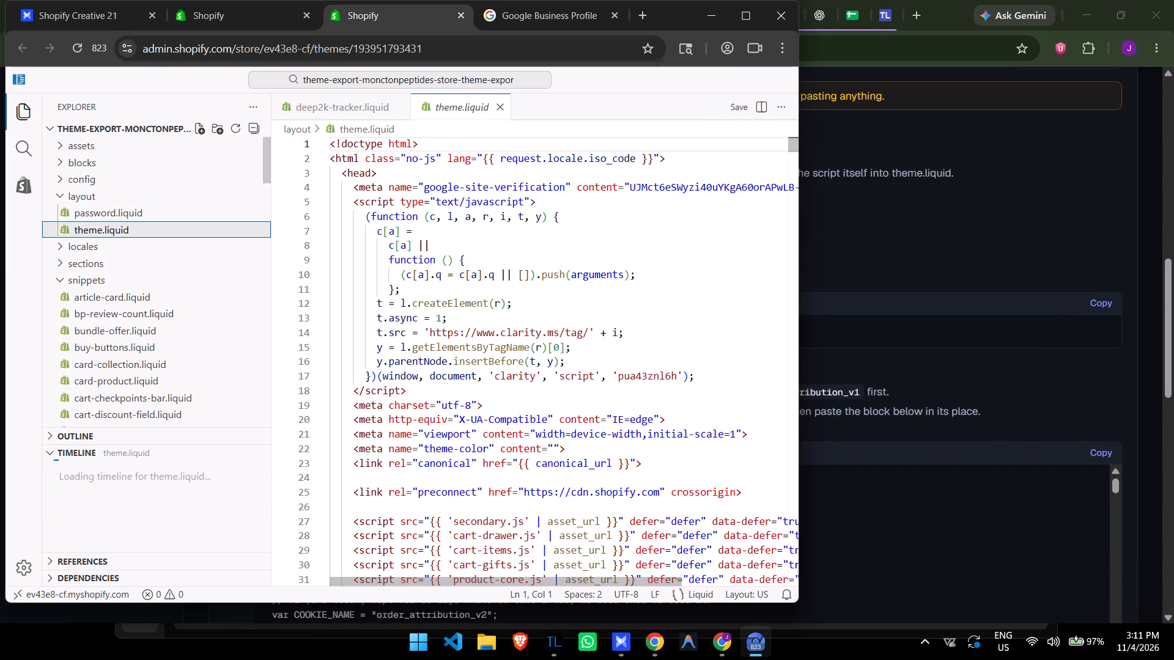
{"action": "key", "text": "ctrl+f"}
{"action": "type", "text": "deep"}
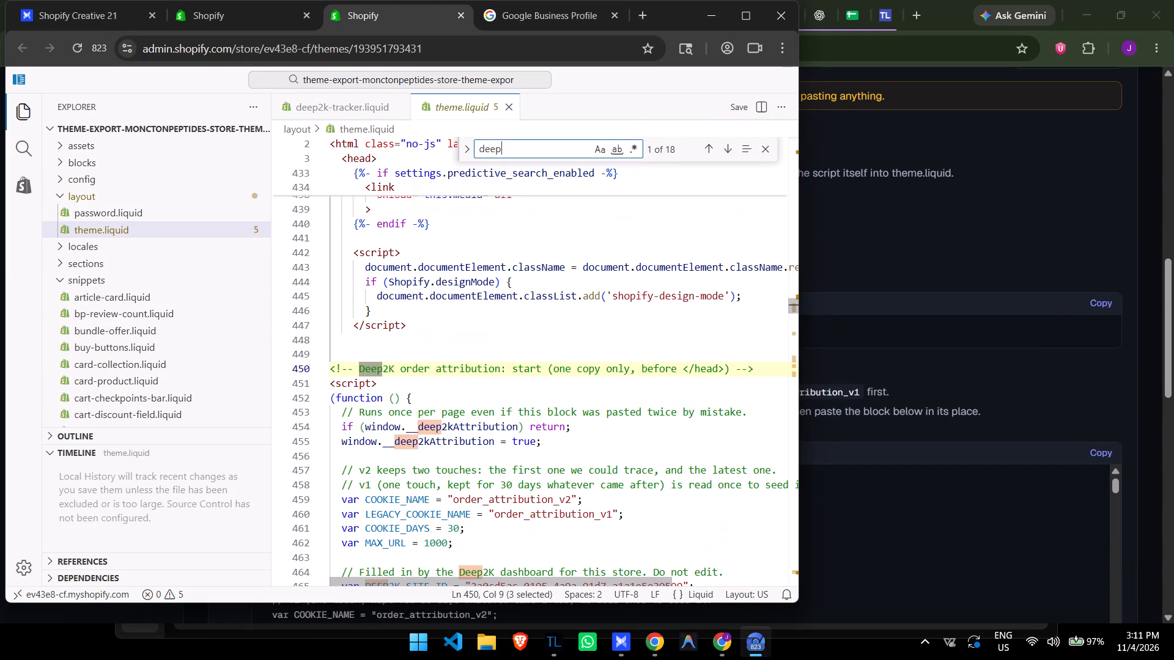
Replace the whole Deep2K order attribution block, from start comment to end comment, with the copied block and save theme.liquid.
{"action": "left_click", "coordinate": [330, 367]}
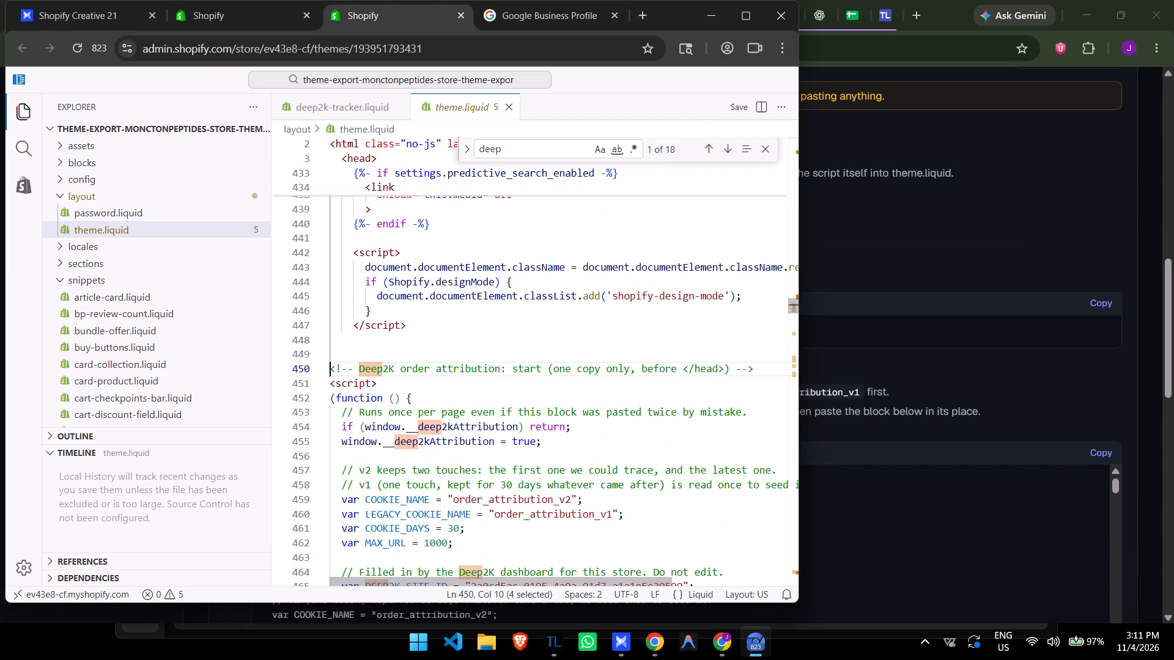
{"action": "scroll", "coordinate": [600, 408], "scroll_direction": "down", "scroll_amount": 20}
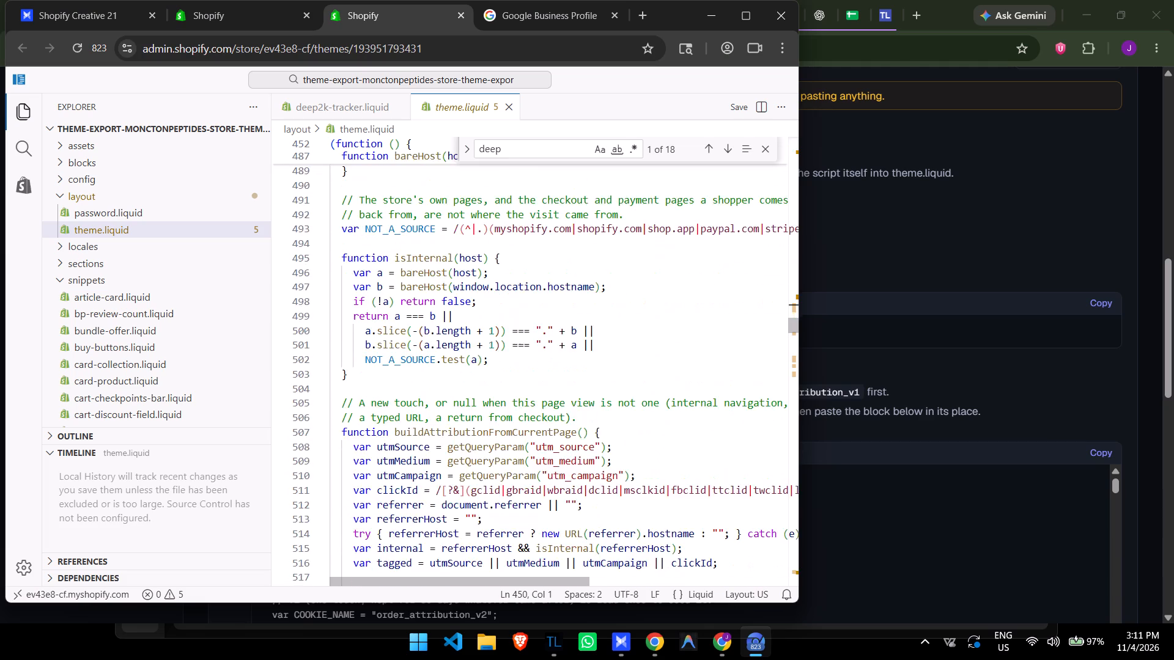
{"action": "scroll", "coordinate": [601, 427], "scroll_direction": "down", "scroll_amount": 15}
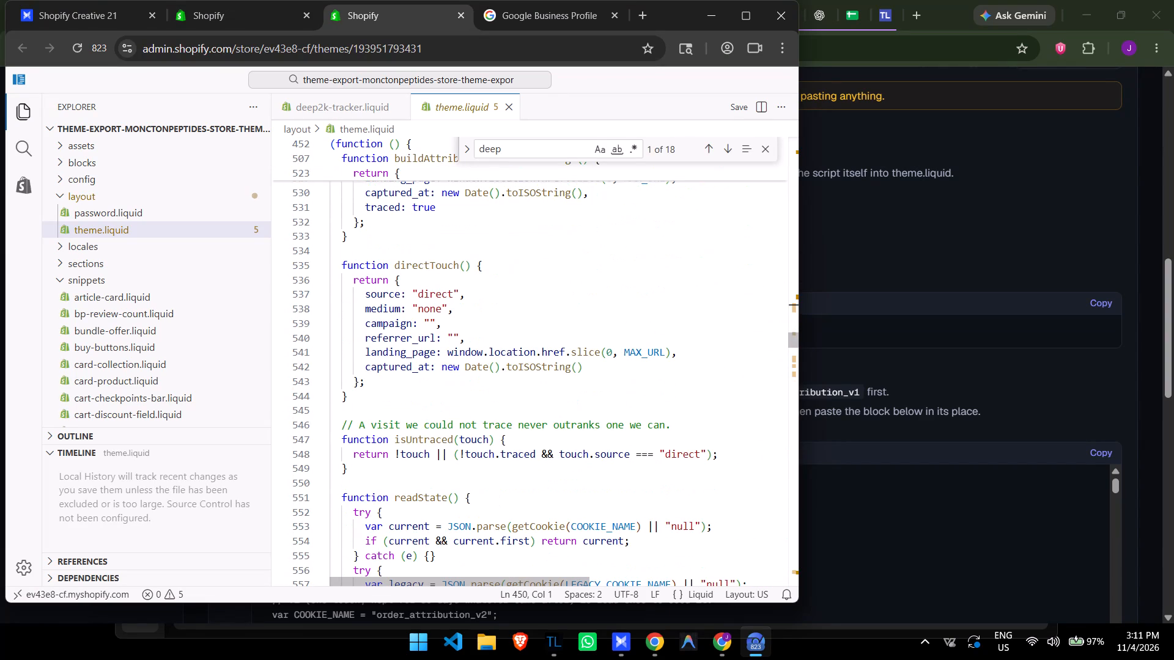
{"action": "scroll", "coordinate": [555, 414], "scroll_direction": "down", "scroll_amount": 5}
{"action": "scroll", "coordinate": [550, 414], "scroll_direction": "down", "scroll_amount": 18}
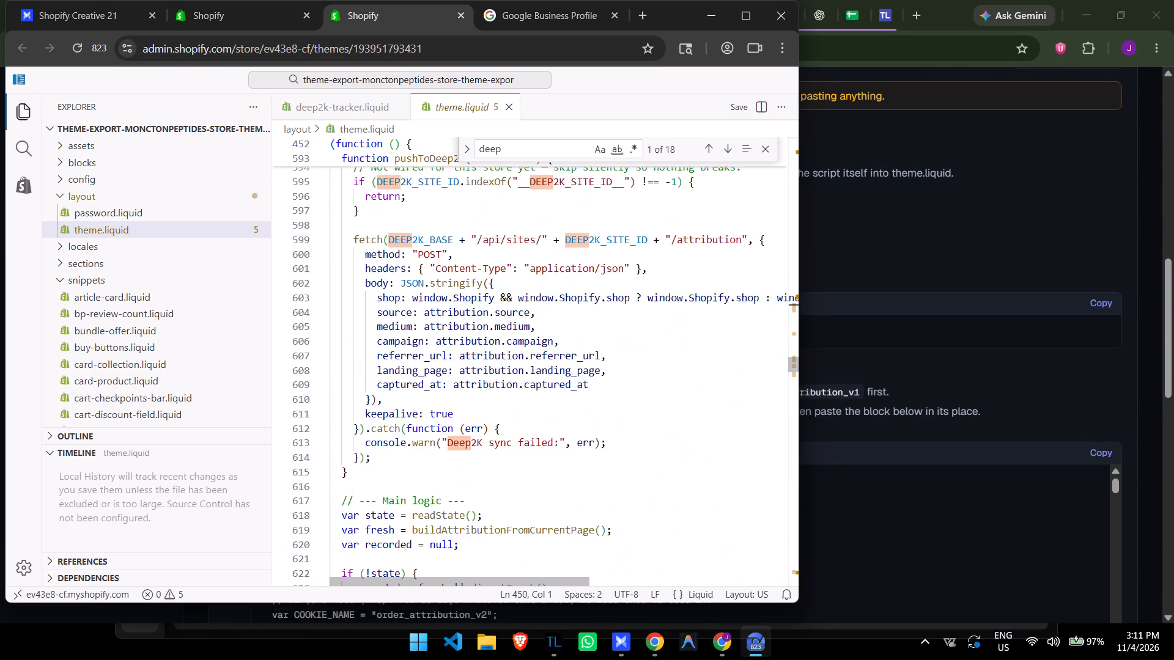
{"action": "scroll", "coordinate": [547, 428], "scroll_direction": "down", "scroll_amount": 16}
{"action": "left_click", "coordinate": [575, 272], "text": "shift"}
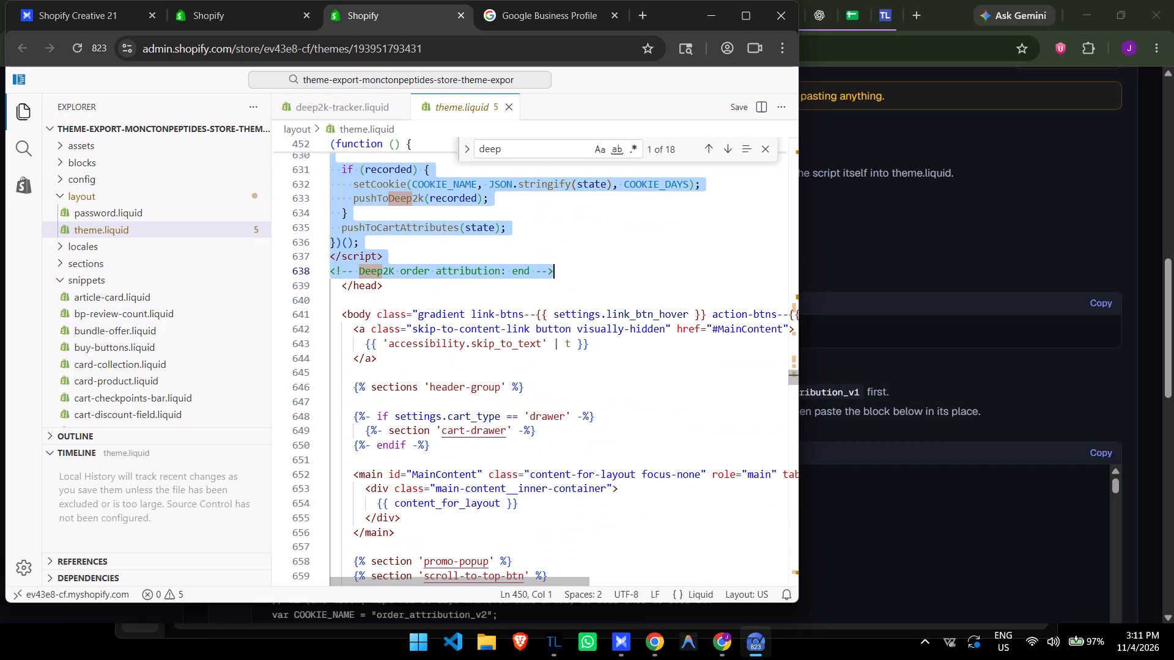
{"action": "key", "text": "ctrl+v"}
{"action": "key", "text": "ctrl+s"}
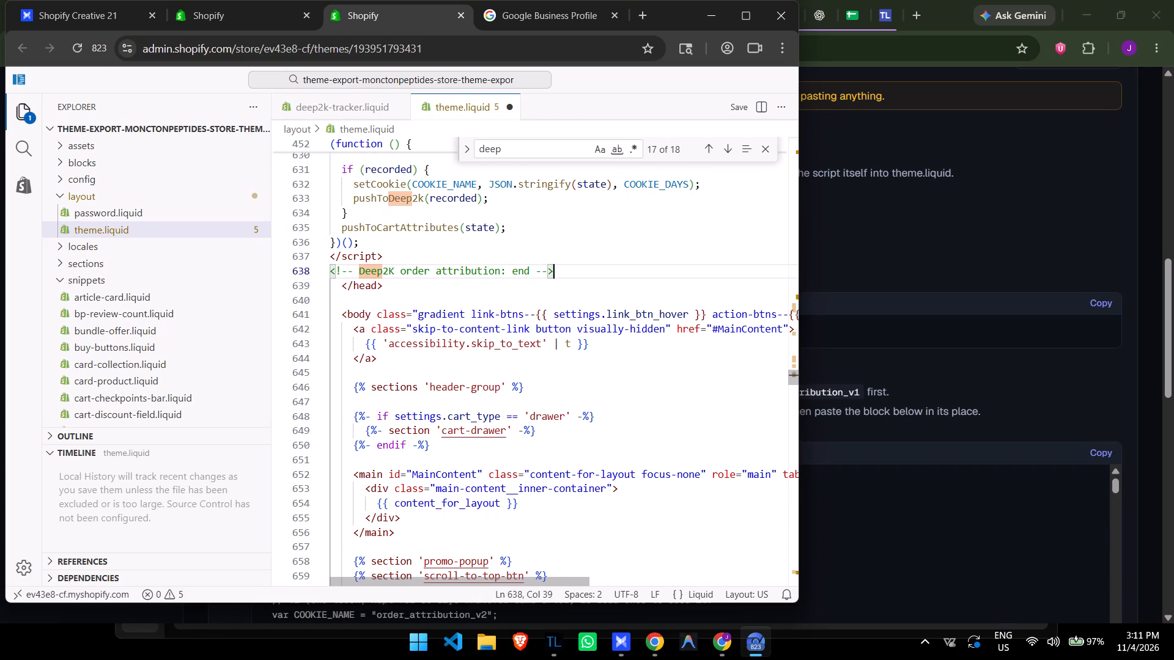
Return to Deep2K and run the tracking check for monctonpeptides.com.
{"action": "left_click", "coordinate": [923, 274]}
{"action": "scroll", "coordinate": [939, 275], "scroll_direction": "down", "scroll_amount": 5}
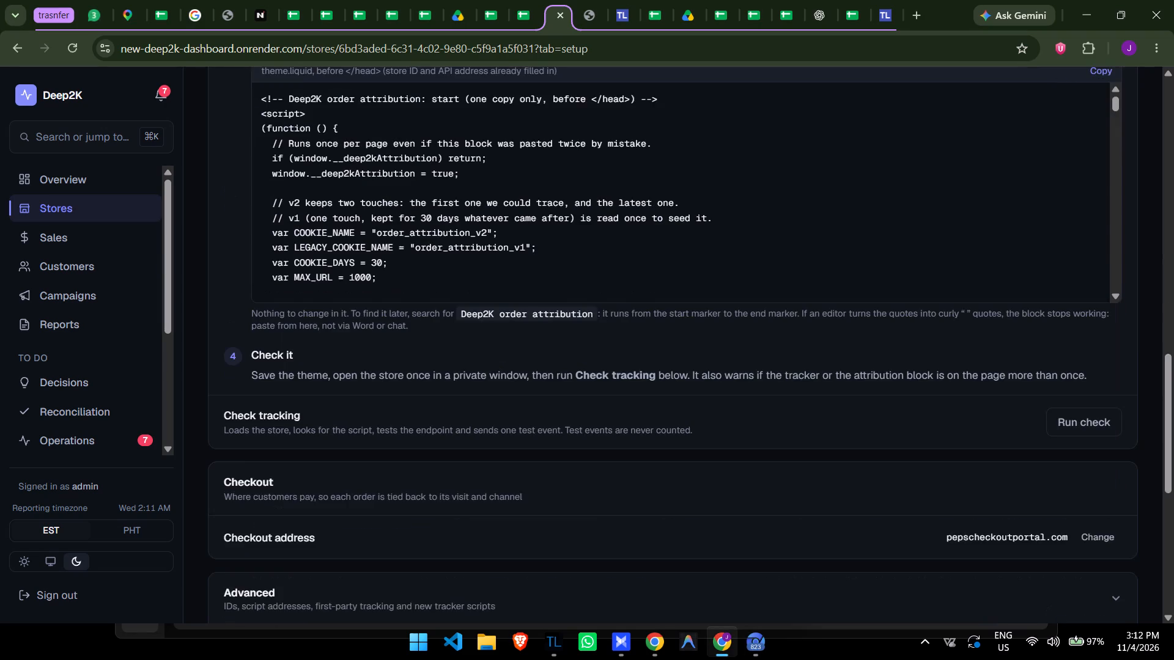
{"action": "scroll", "coordinate": [998, 329], "scroll_direction": "down", "scroll_amount": 1}
{"action": "left_click", "coordinate": [1095, 349]}
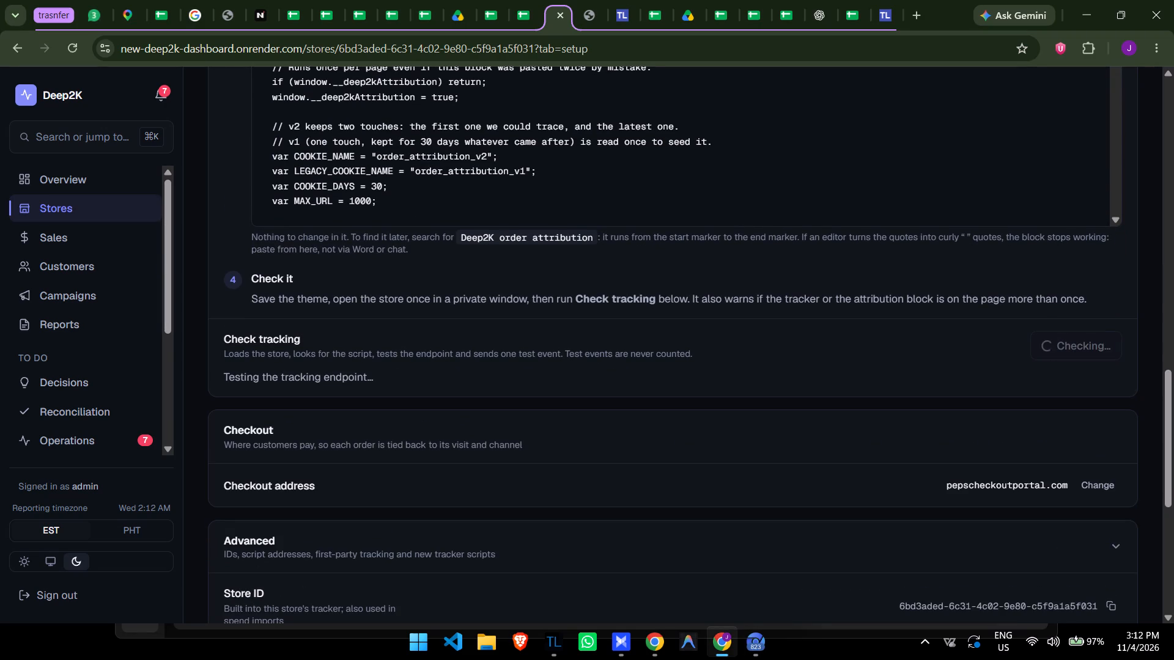
{"action": "scroll", "coordinate": [833, 264], "scroll_direction": "down", "scroll_amount": 2}
{"action": "scroll", "coordinate": [769, 281], "scroll_direction": "up", "scroll_amount": 14}
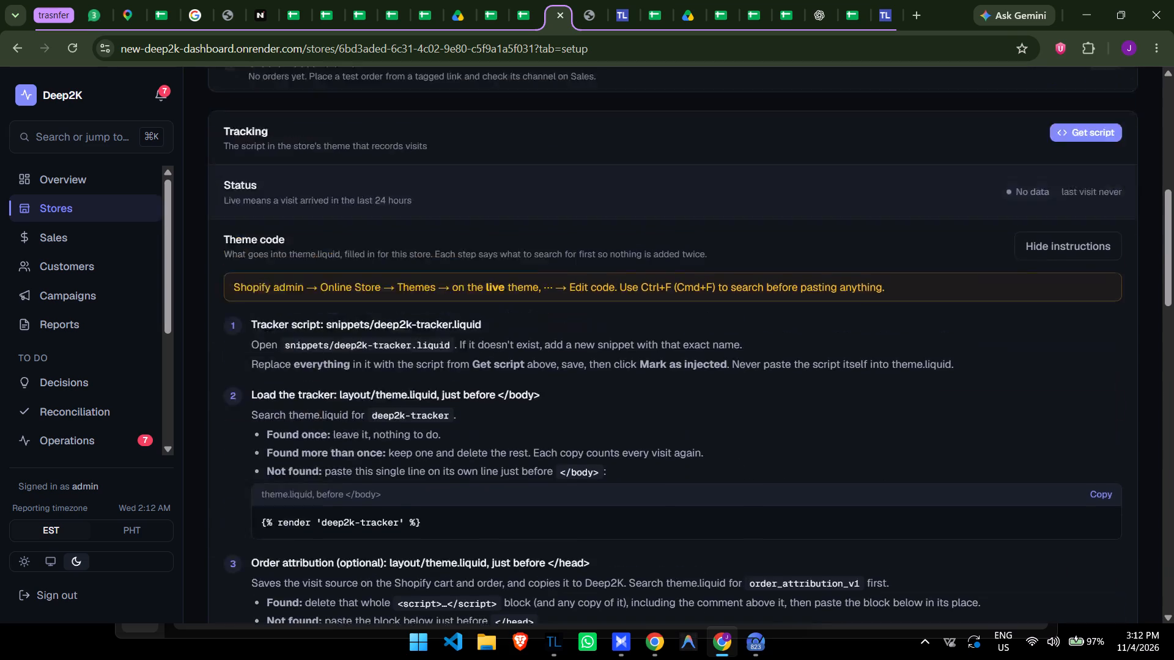
Open the live Moncton Peptides store from Deep2K, confirm being 18 or older, browse the About Us page and close the site.
{"action": "scroll", "coordinate": [415, 170], "scroll_direction": "up", "scroll_amount": 7}
{"action": "left_click", "coordinate": [305, 193]}
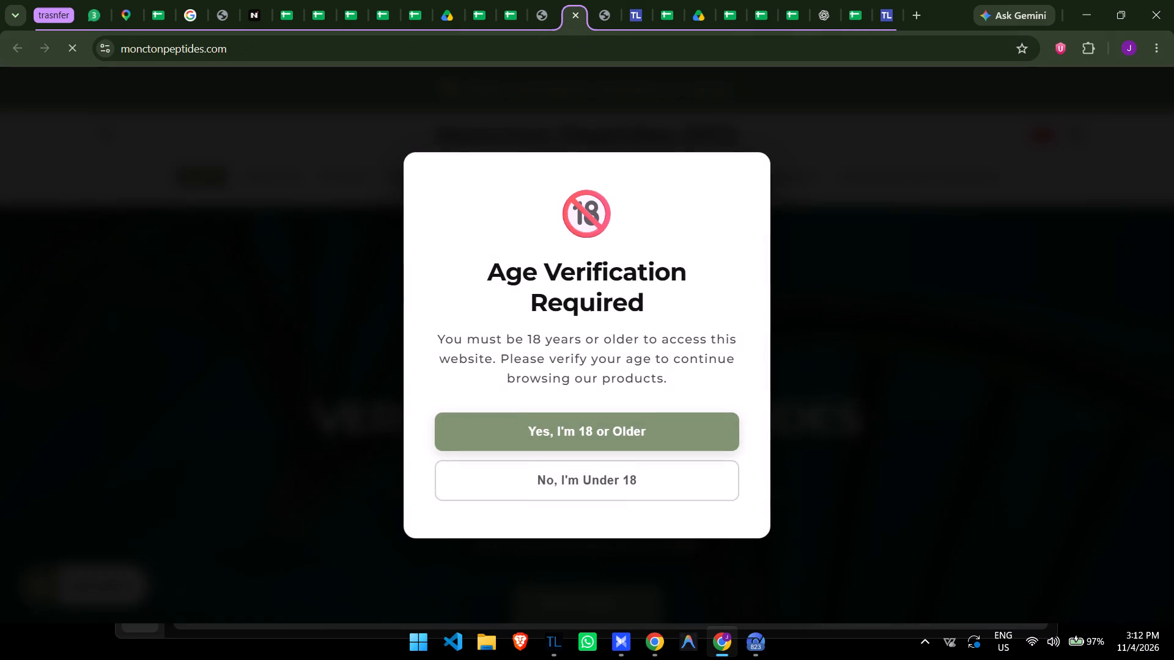
{"action": "left_click", "coordinate": [623, 439]}
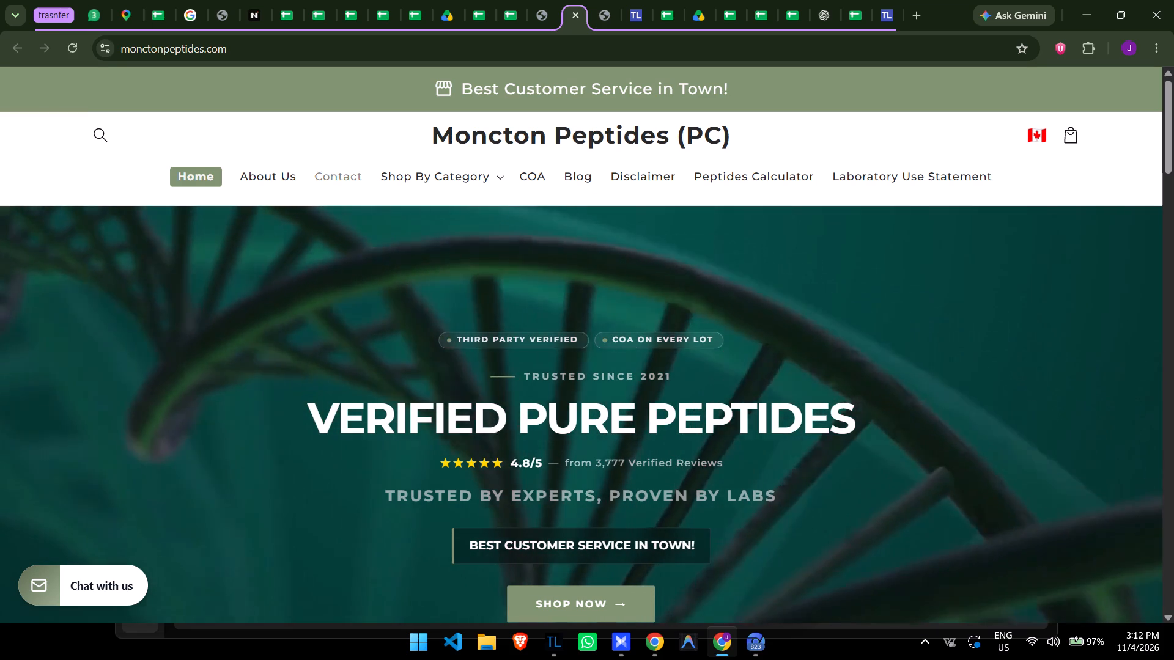
{"action": "left_click", "coordinate": [289, 172]}
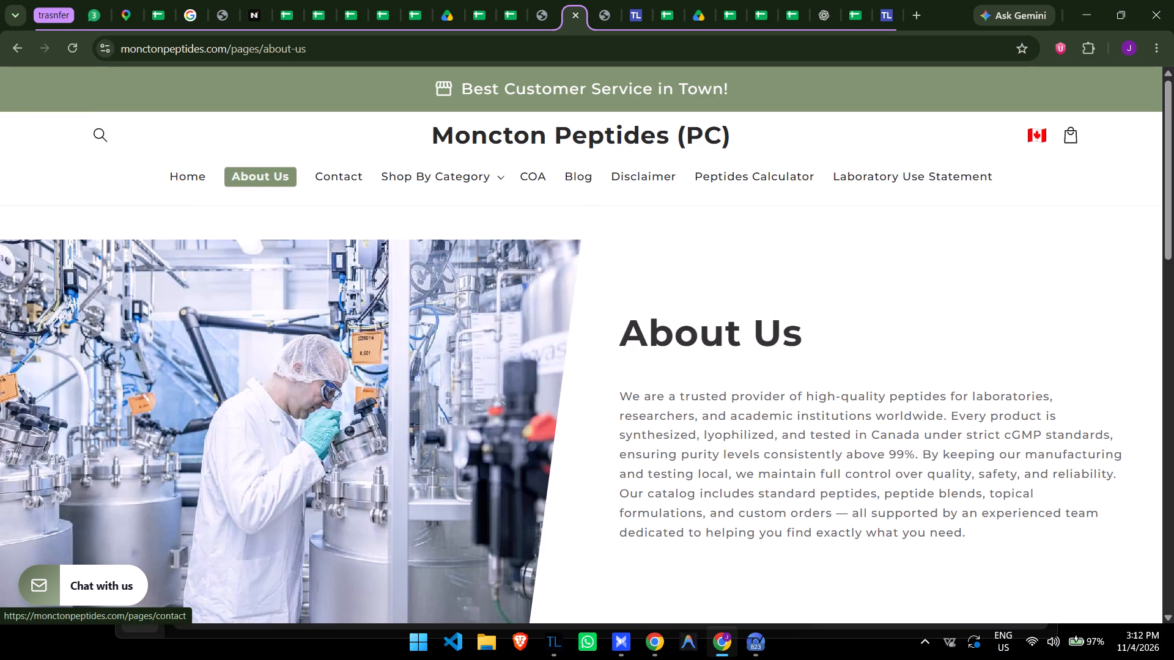
{"action": "scroll", "coordinate": [558, 233], "scroll_direction": "down", "scroll_amount": 5}
{"action": "scroll", "coordinate": [616, 237], "scroll_direction": "down", "scroll_amount": 4}
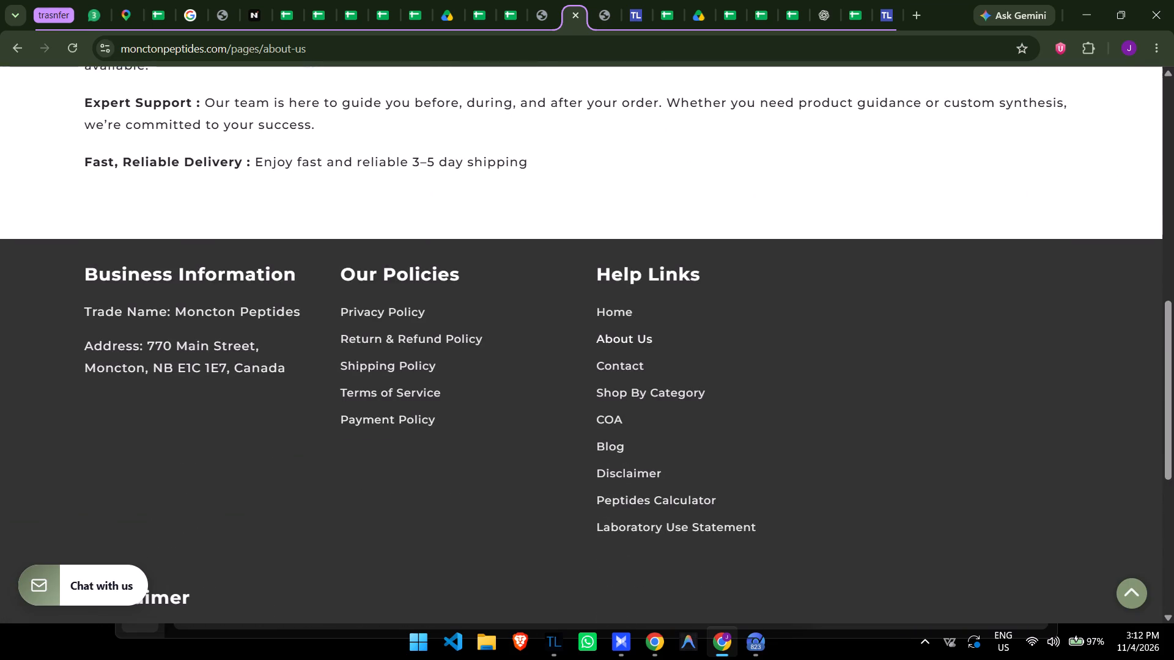
{"action": "scroll", "coordinate": [617, 239], "scroll_direction": "down", "scroll_amount": 4}
{"action": "scroll", "coordinate": [622, 238], "scroll_direction": "up", "scroll_amount": 5}
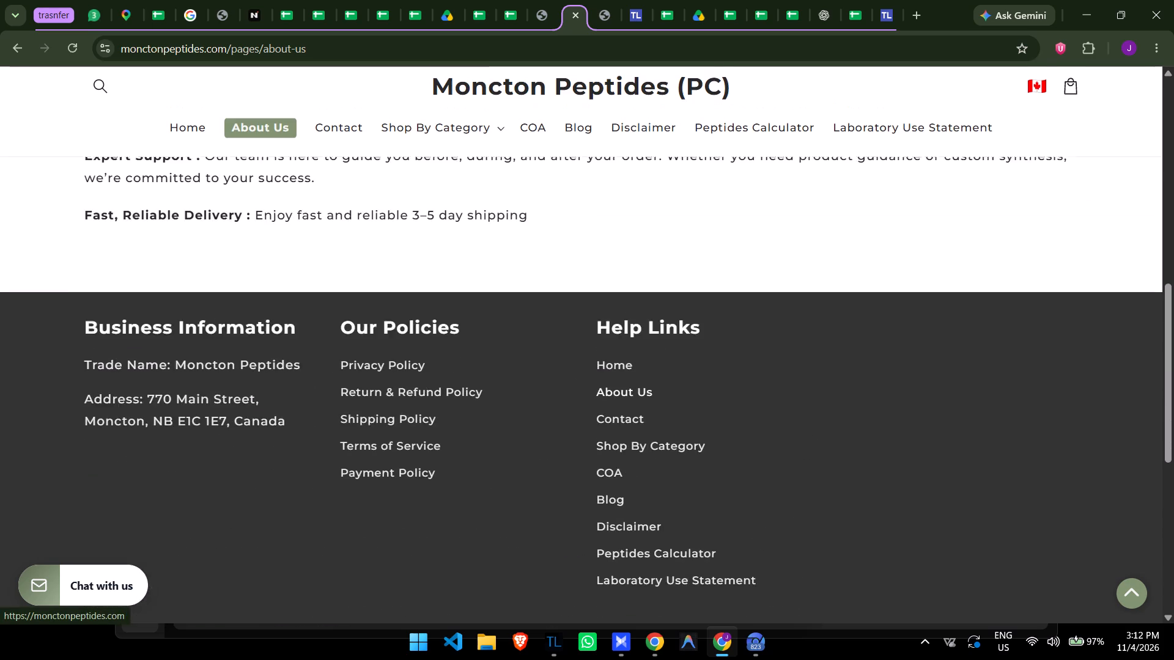
{"action": "scroll", "coordinate": [621, 238], "scroll_direction": "up", "scroll_amount": 6}
{"action": "key", "text": "ctrl+w"}
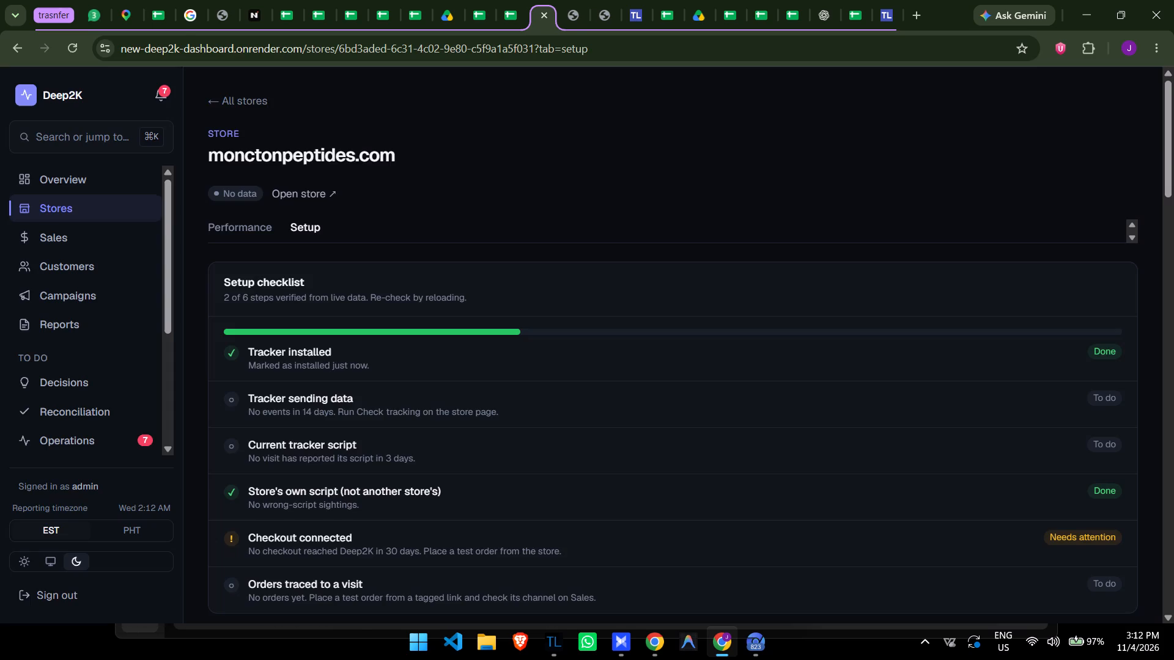
Reload the monctonpeptides.com setup page to re-check its setup checklist.
{"action": "key", "text": "ctrl+r"}
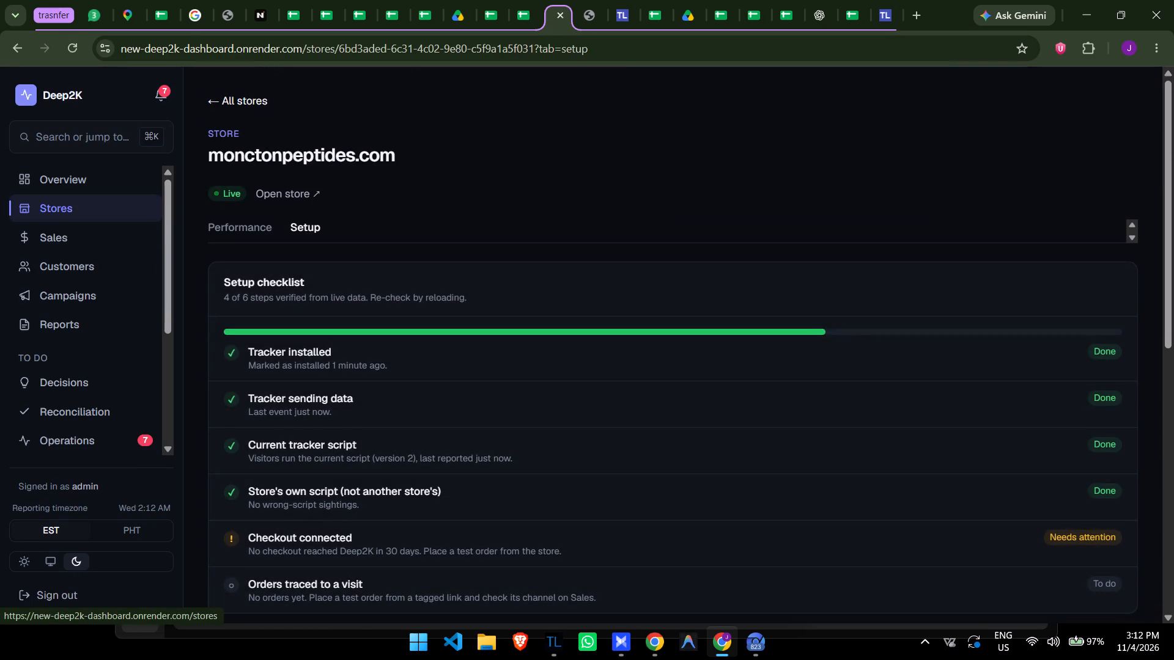
Search all stores for "monc", delete monctonpeptides.store with the confirmation value 1, and reload the stores page.
{"action": "left_click", "coordinate": [234, 97]}
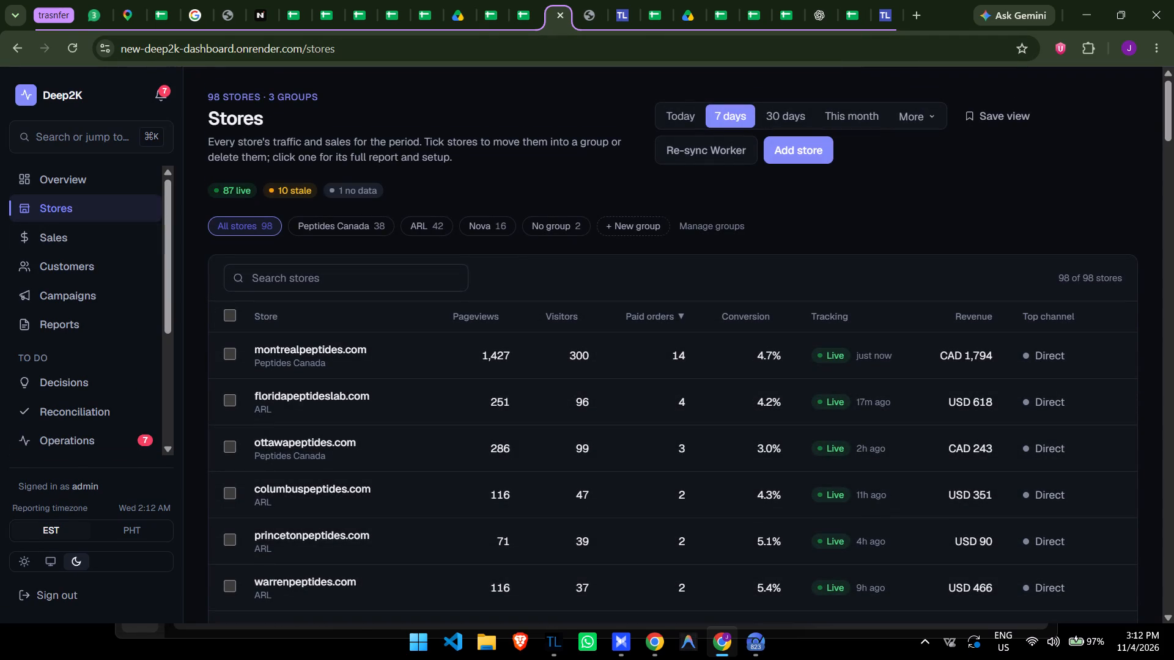
{"action": "left_click", "coordinate": [339, 273]}
{"action": "type", "text": "monc"}
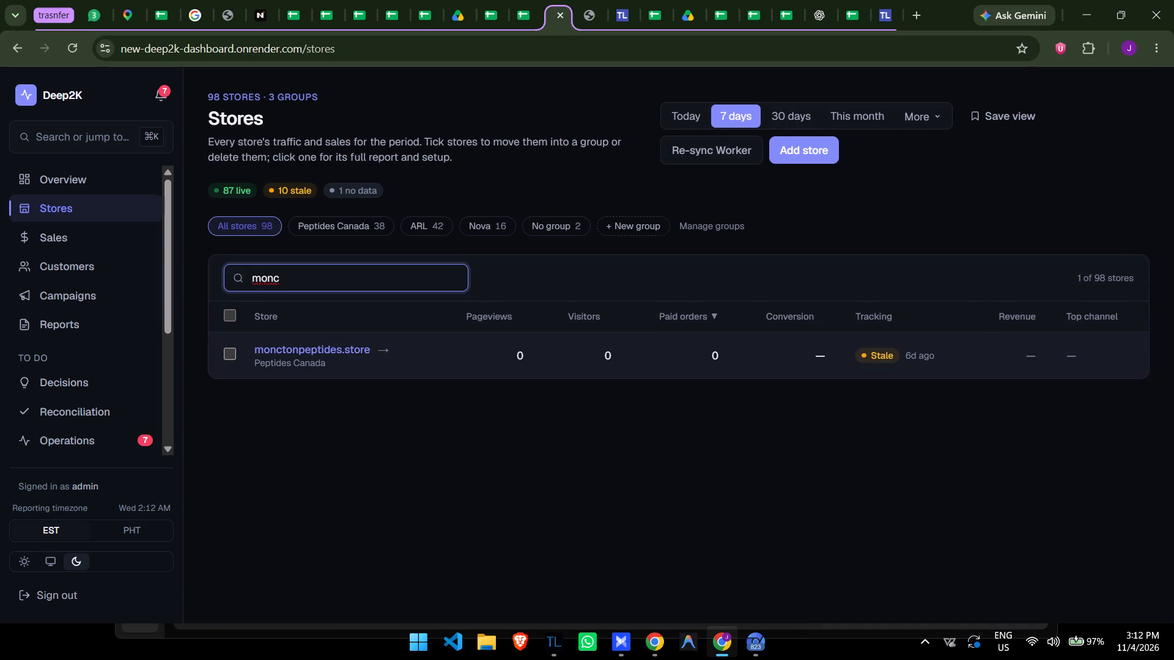
{"action": "key", "text": "BackSpace"}
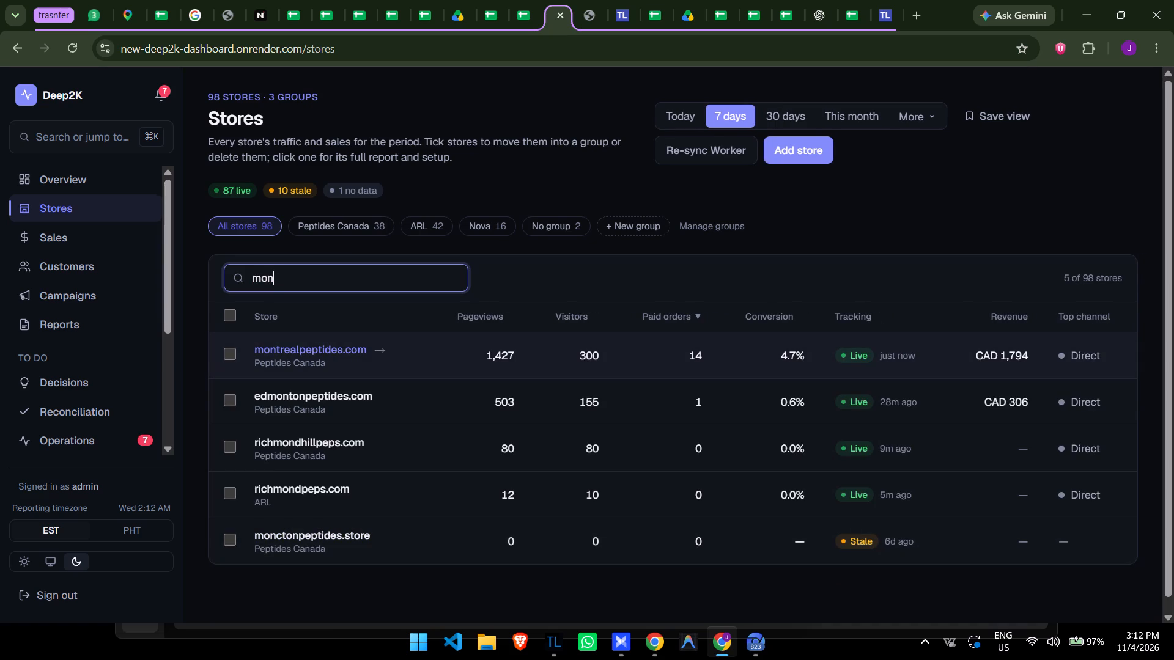
{"action": "key", "text": "c"}
{"action": "left_click", "coordinate": [231, 355]}
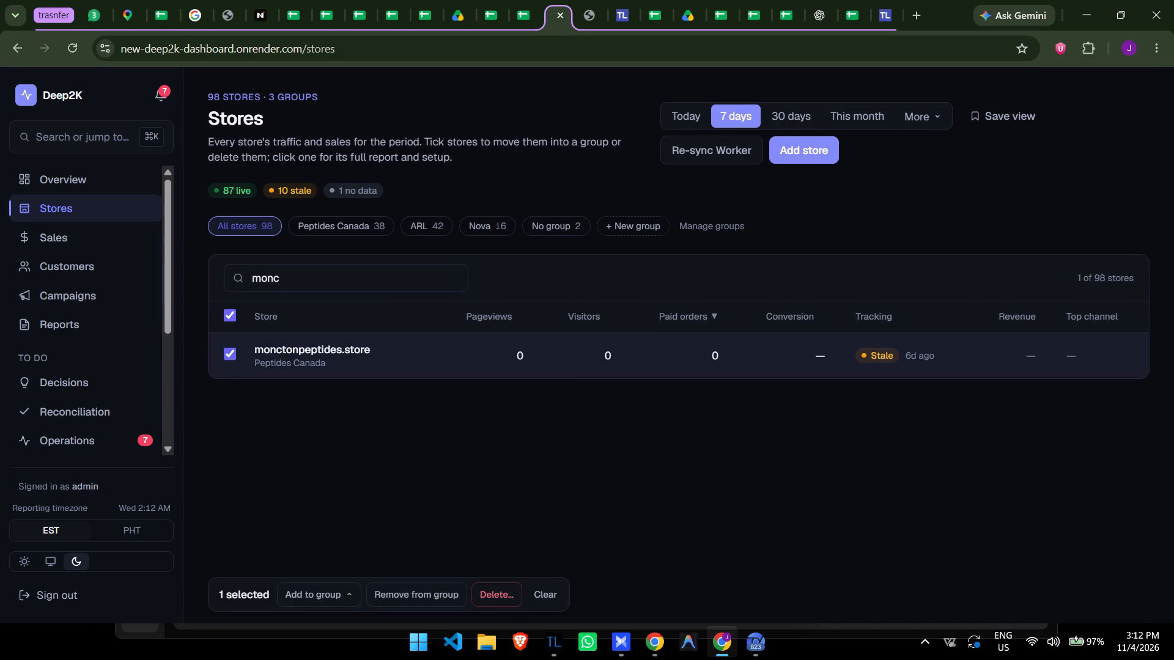
{"action": "left_click", "coordinate": [495, 599]}
{"action": "left_click", "coordinate": [471, 424]}
{"action": "key", "text": "1"}
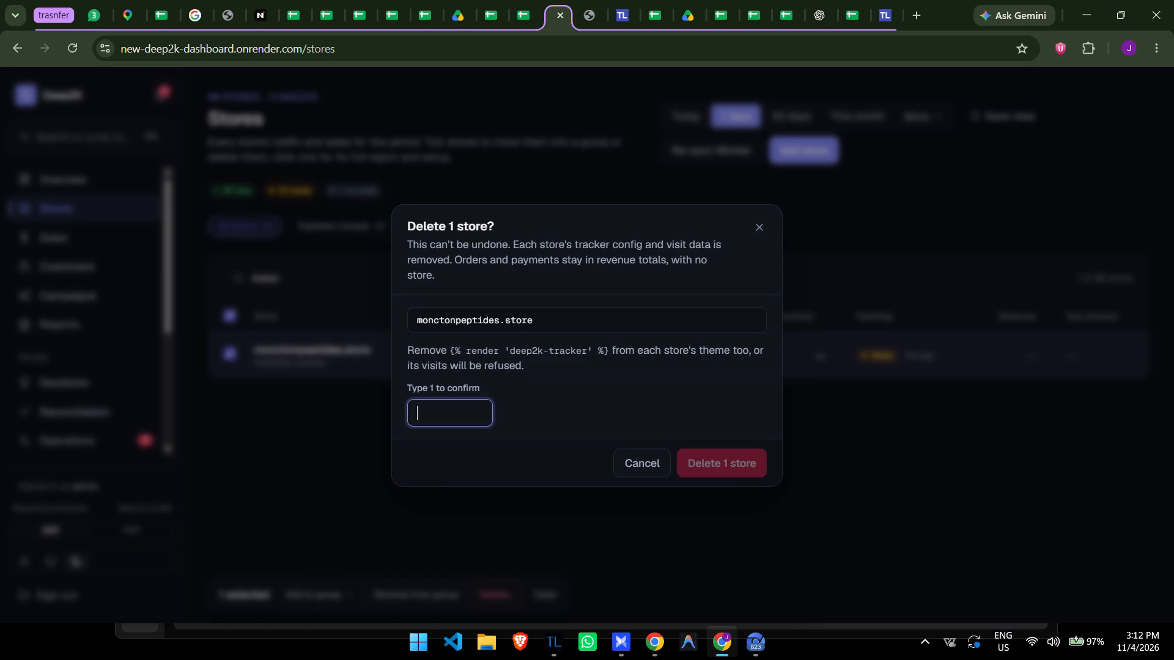
{"action": "left_click", "coordinate": [726, 471]}
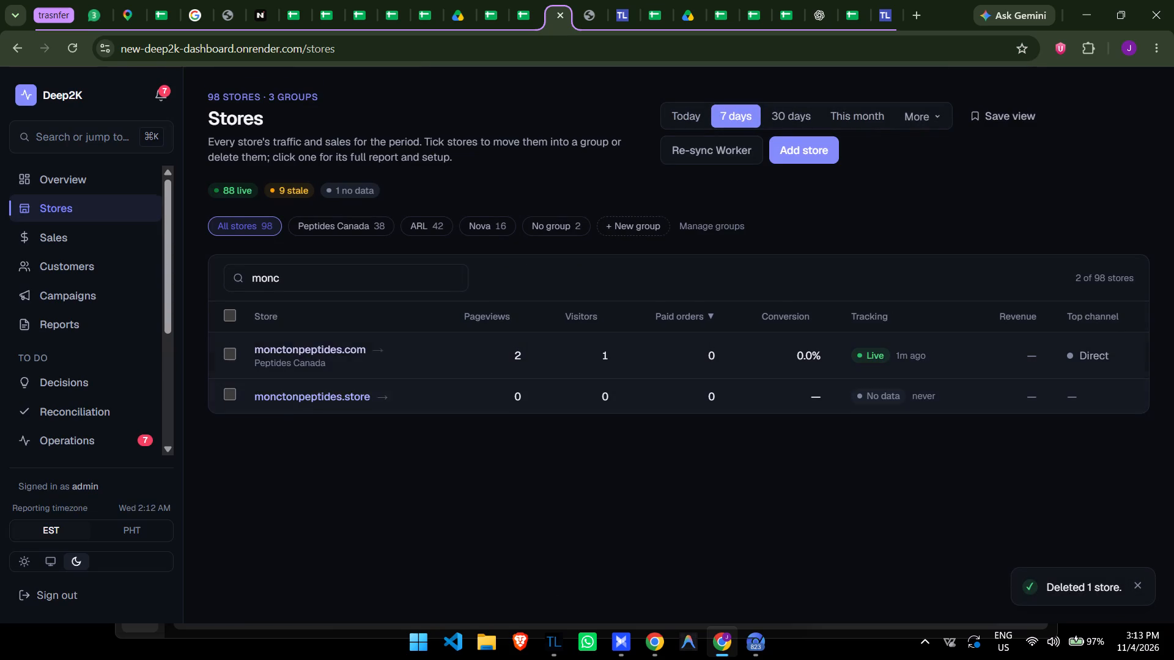
{"action": "key", "text": "ctrl+shift+r"}
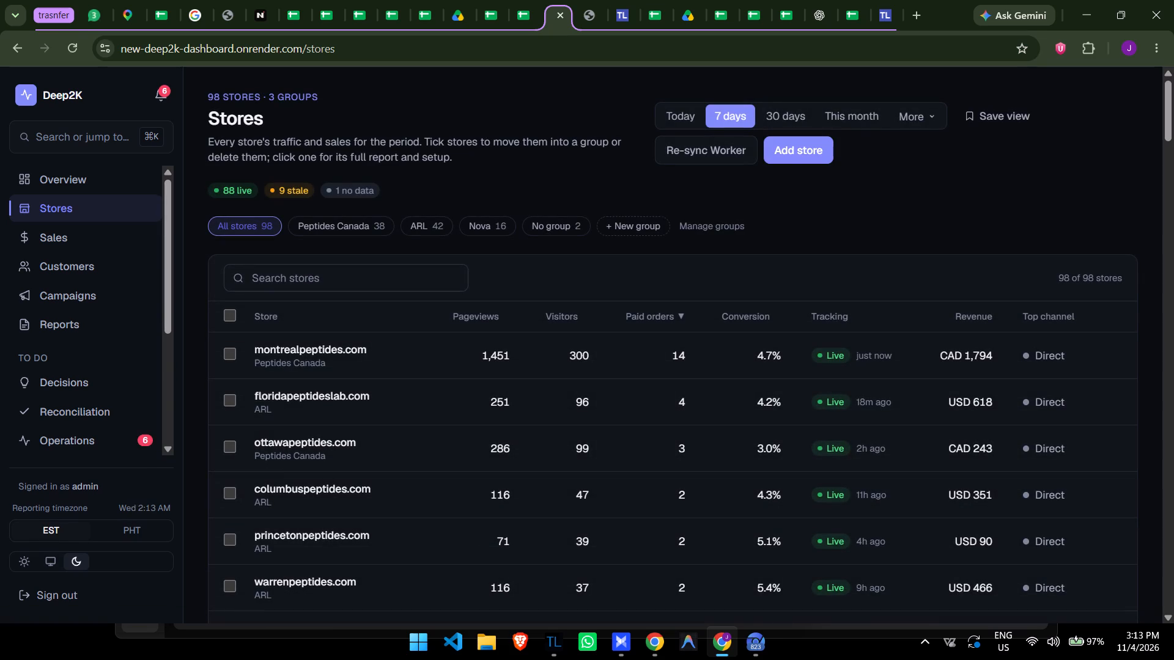
Open the form for adding a new store in Deep2K.
{"action": "left_click", "coordinate": [806, 150]}
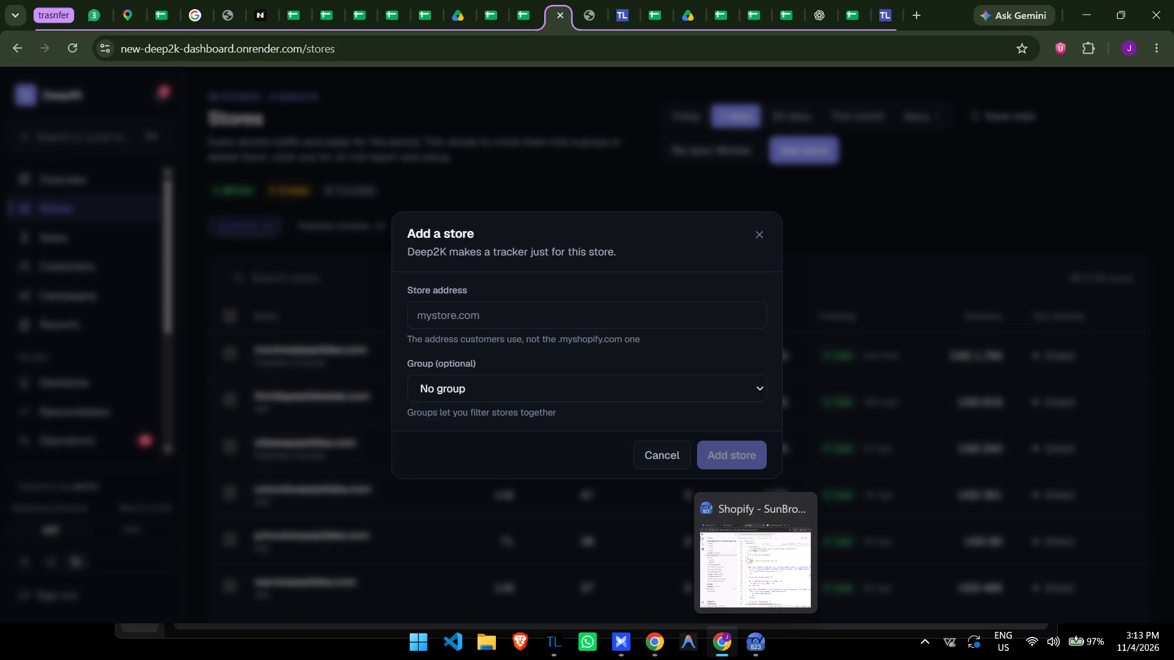
Bring up the Shopify Creative 21 profile's browser window and close it.
{"action": "left_click", "coordinate": [772, 640]}
{"action": "left_click", "coordinate": [752, 657]}
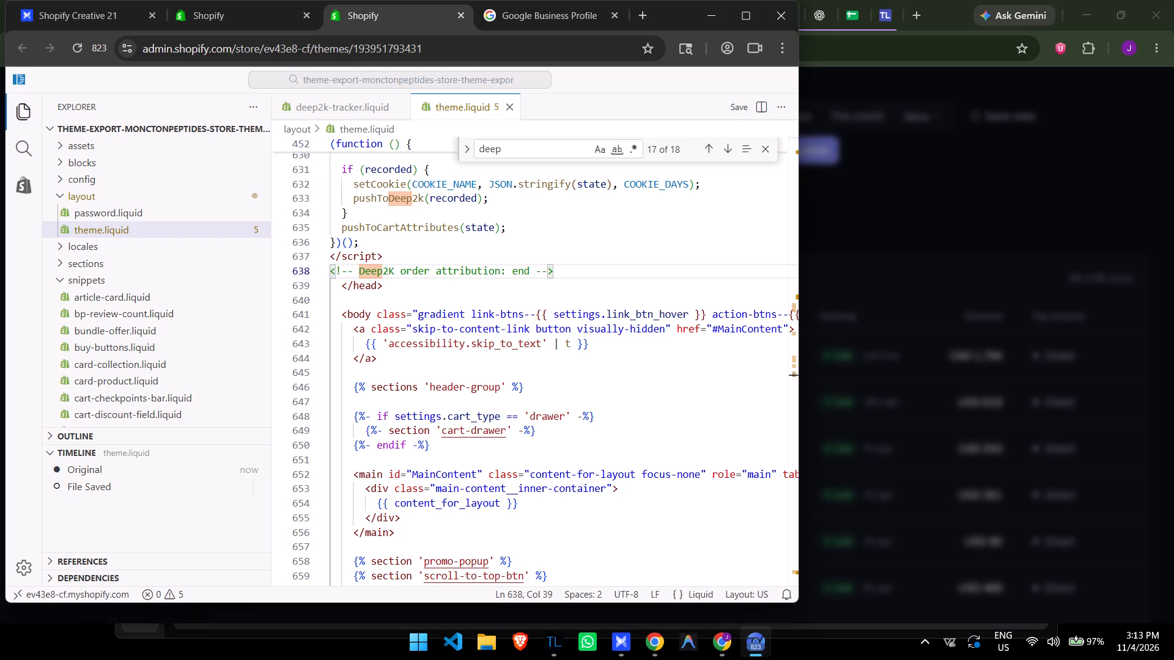
{"action": "left_click", "coordinate": [775, 16]}
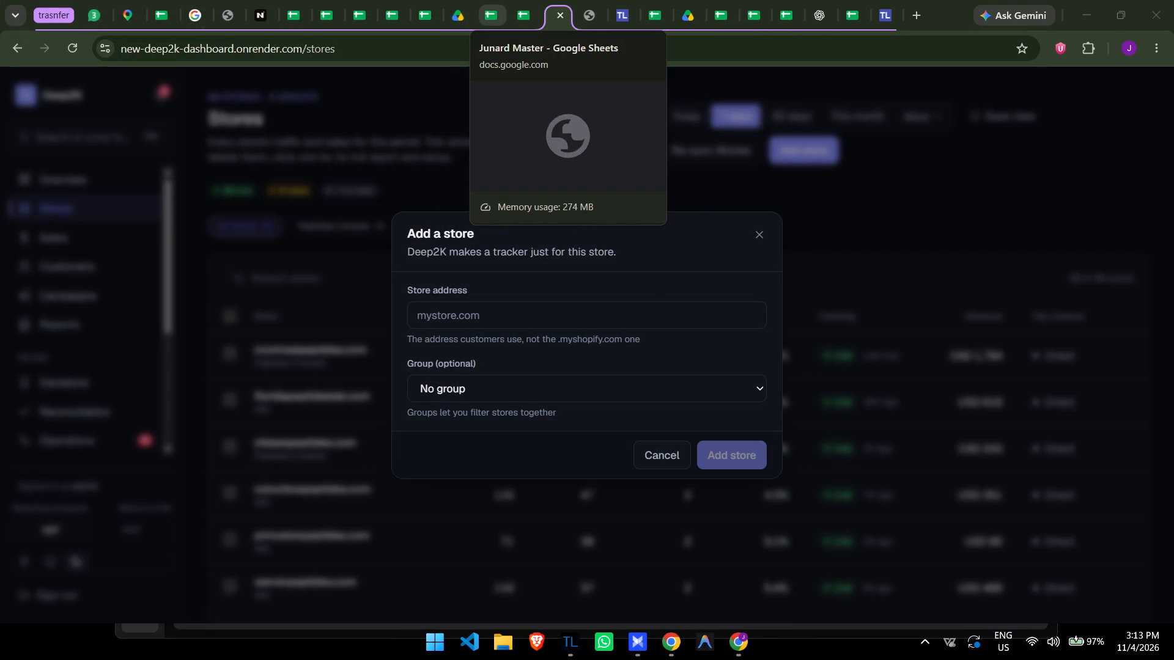
Switch to the New Store Transfer Monitoring spreadsheet.
{"action": "left_click", "coordinate": [416, 0]}
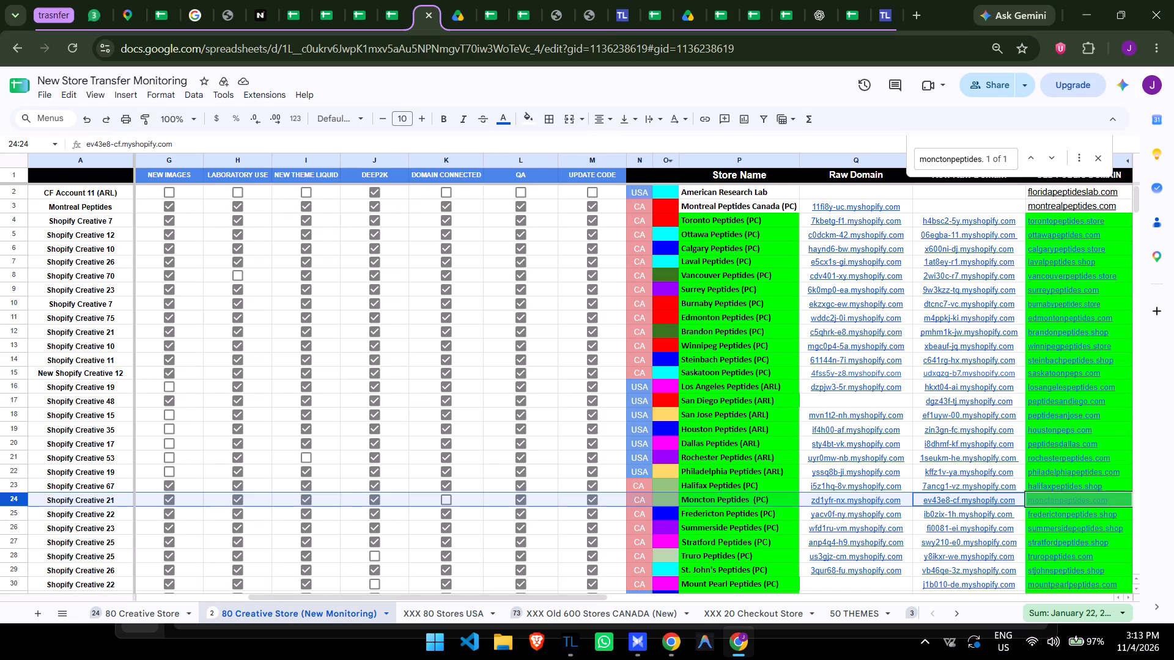
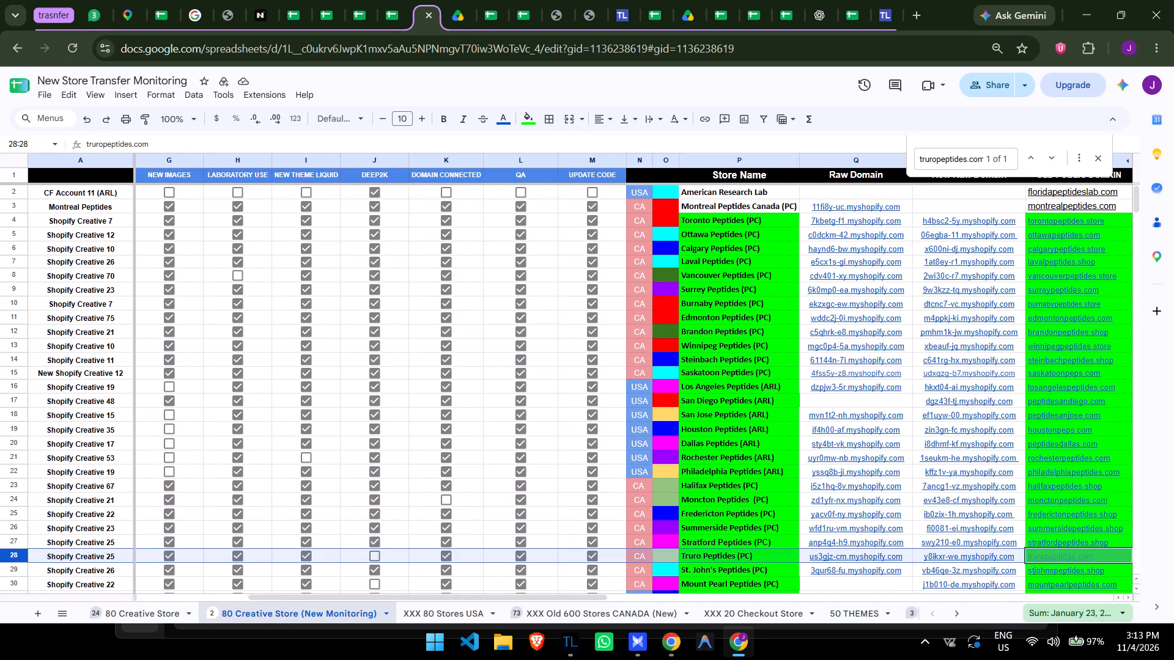
In AdsPower, filter the profiles by names containing "ve 25", launch Shopify Creative 25, and minimize the AdsPower window.
{"action": "scroll", "coordinate": [903, 521], "scroll_direction": "down", "scroll_amount": 1}
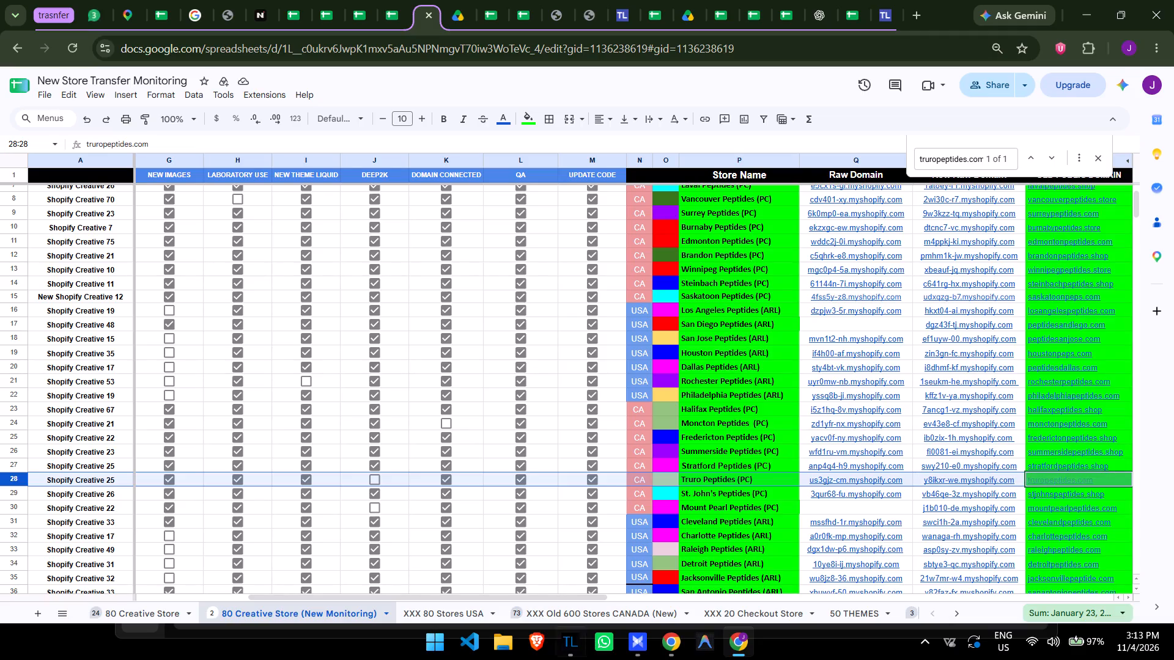
{"action": "left_click", "coordinate": [639, 650]}
{"action": "left_click", "coordinate": [428, 148]}
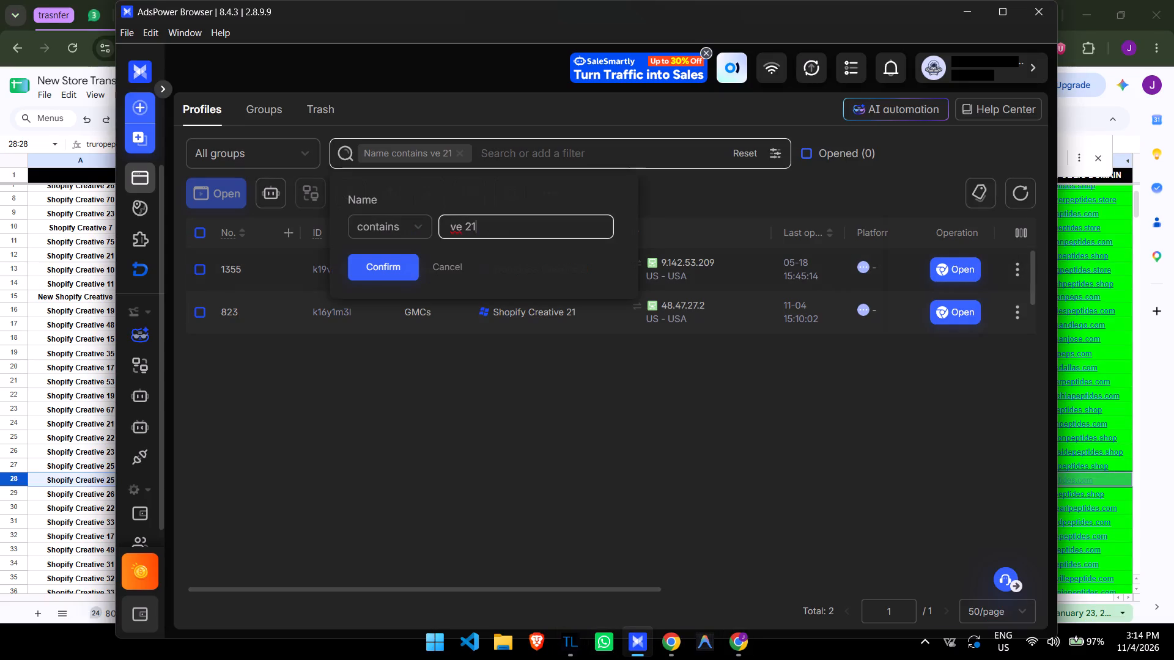
{"action": "key", "text": "BackSpace"}
{"action": "key", "text": "5"}
{"action": "key", "text": "Return"}
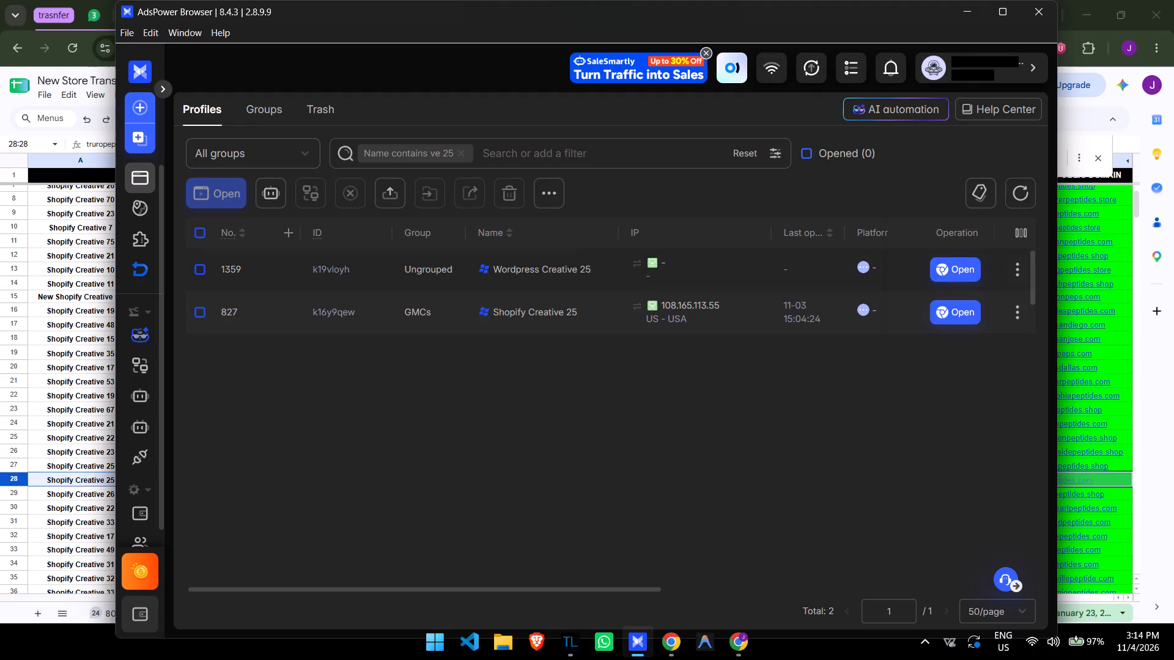
{"action": "left_click", "coordinate": [951, 312]}
{"action": "left_click", "coordinate": [964, 24]}
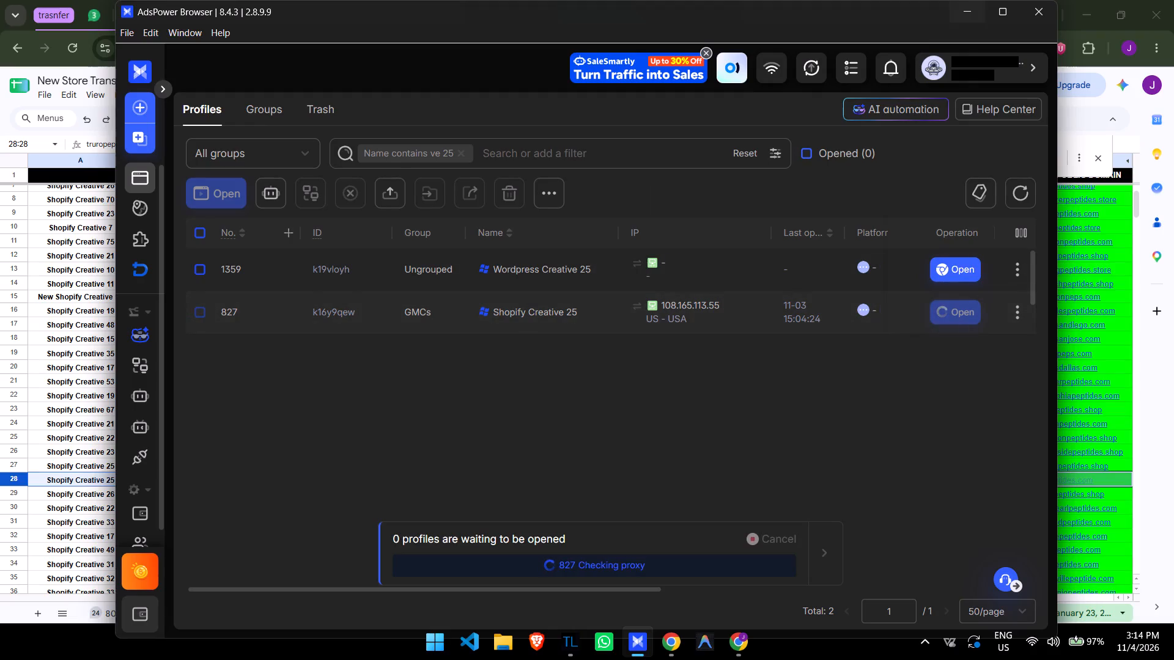
{"action": "left_click", "coordinate": [964, 12]}
Copy truropeptides.com from the Truro Peptides (PC) row and add it as a Deep2K store in the Peptides Canada group.
{"action": "left_click", "coordinate": [1112, 480]}
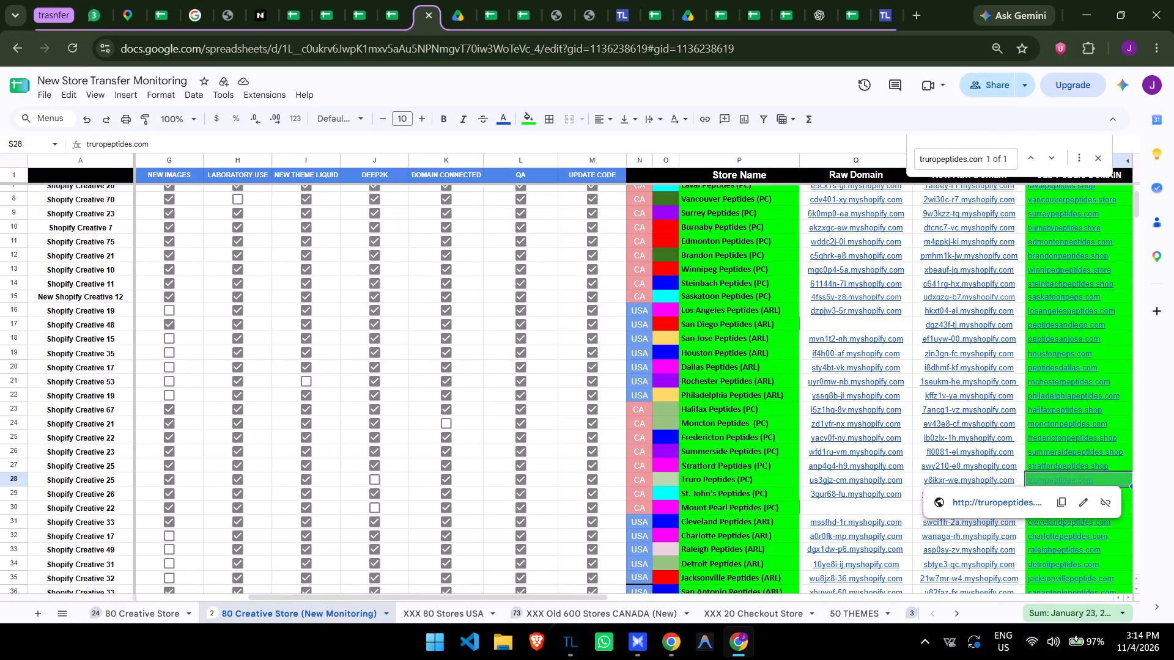
{"action": "key", "text": "ctrl+c"}
{"action": "left_click", "coordinate": [547, 0]}
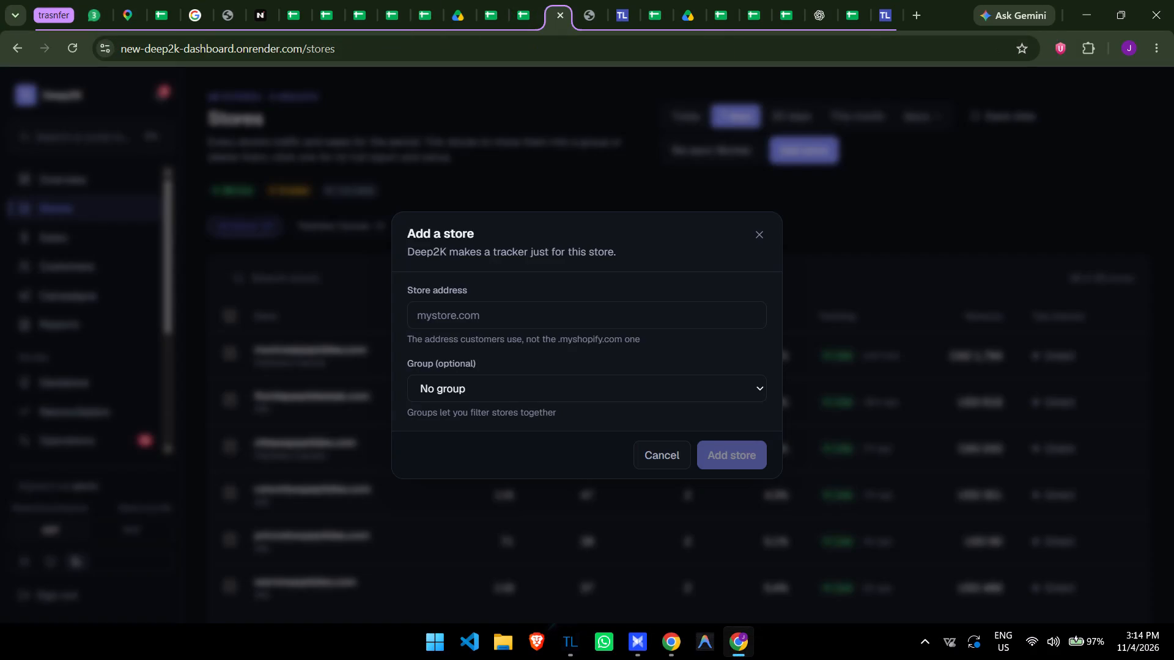
{"action": "left_click", "coordinate": [577, 295]}
{"action": "left_click", "coordinate": [545, 323]}
{"action": "key", "text": "ctrl+v"}
{"action": "left_click", "coordinate": [522, 398]}
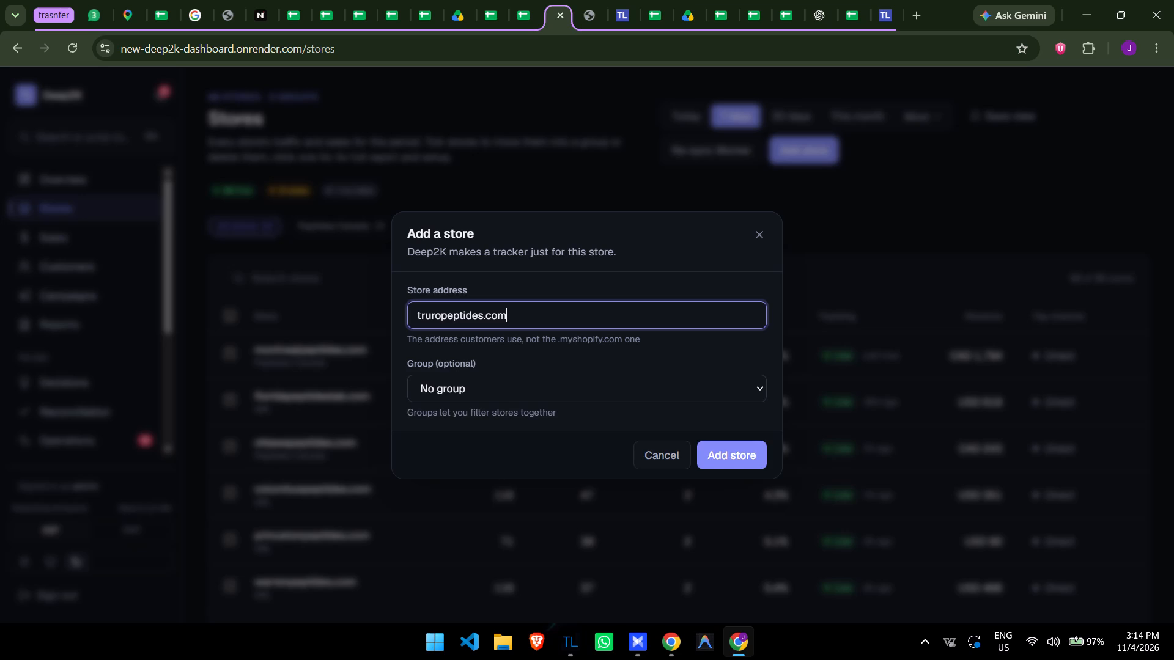
{"action": "left_click", "coordinate": [510, 436]}
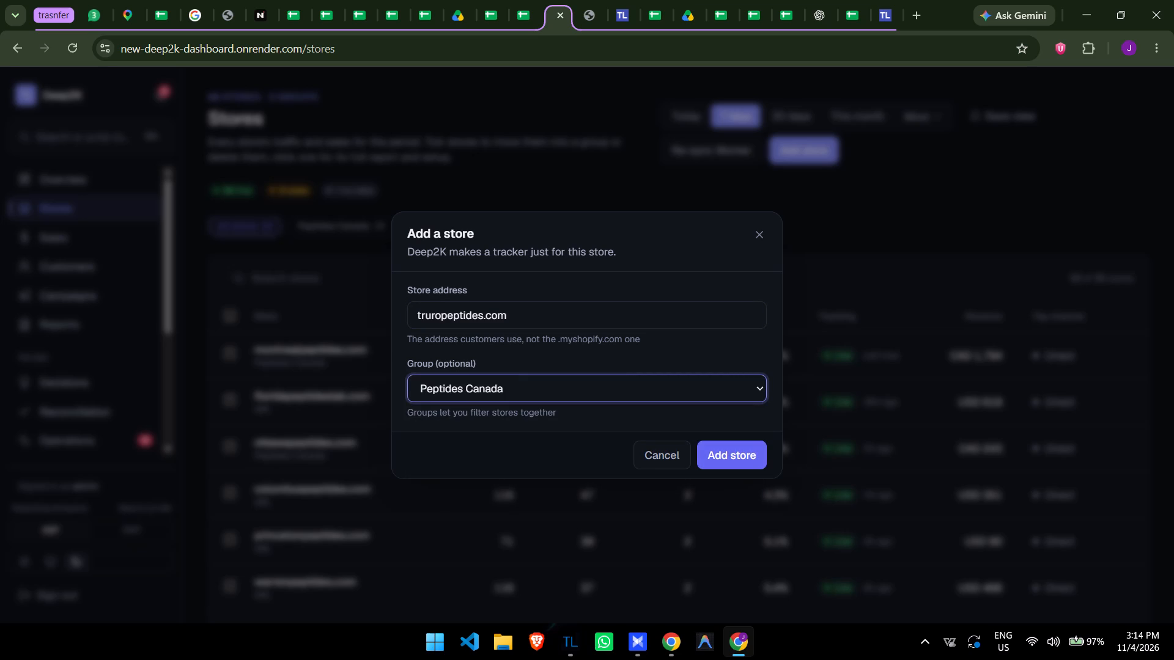
{"action": "left_click", "coordinate": [749, 460]}
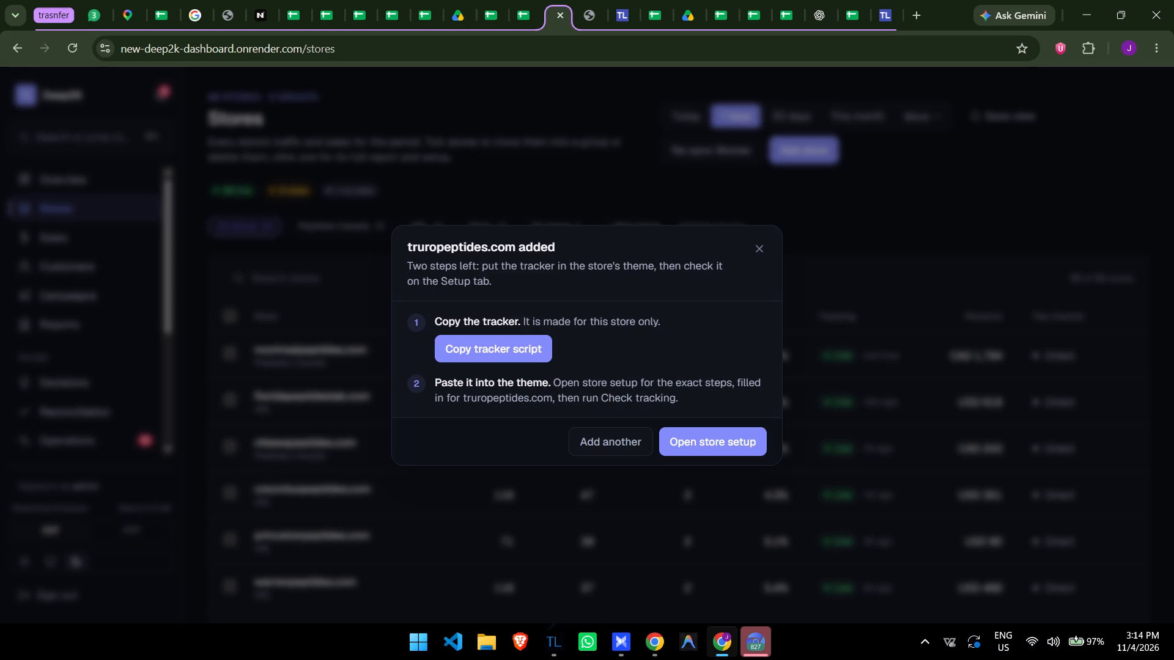
Open the store setup for truropeptides.com and go to its Tracking section.
{"action": "left_click", "coordinate": [693, 434]}
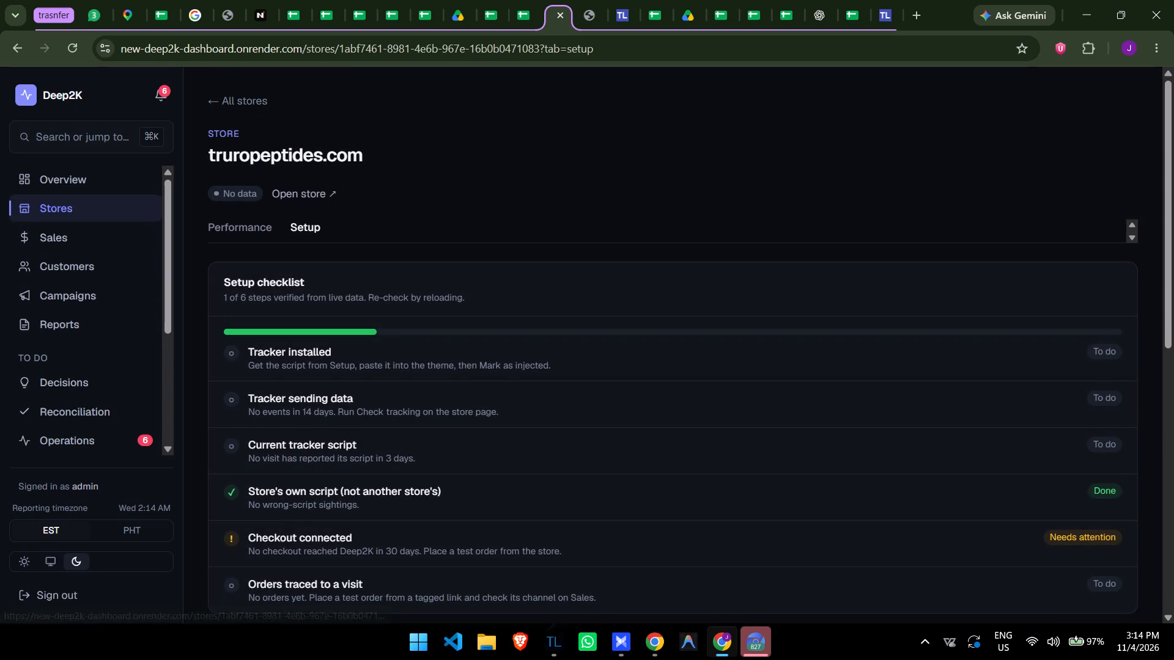
{"action": "scroll", "coordinate": [698, 458], "scroll_direction": "down", "scroll_amount": 4}
{"action": "scroll", "coordinate": [787, 475], "scroll_direction": "down", "scroll_amount": 1}
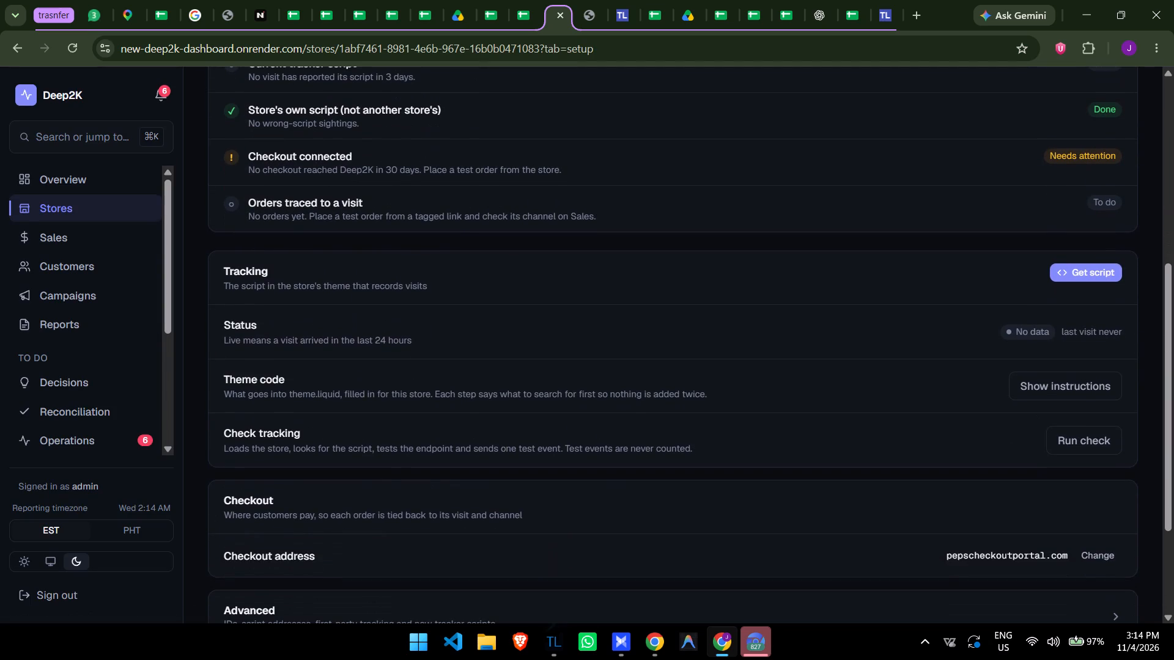
Switch to the Shopify Creative 25 browser and close the Shopify verification, Truro Peptides storefront and extra Shopify tabs.
{"action": "left_click", "coordinate": [755, 644]}
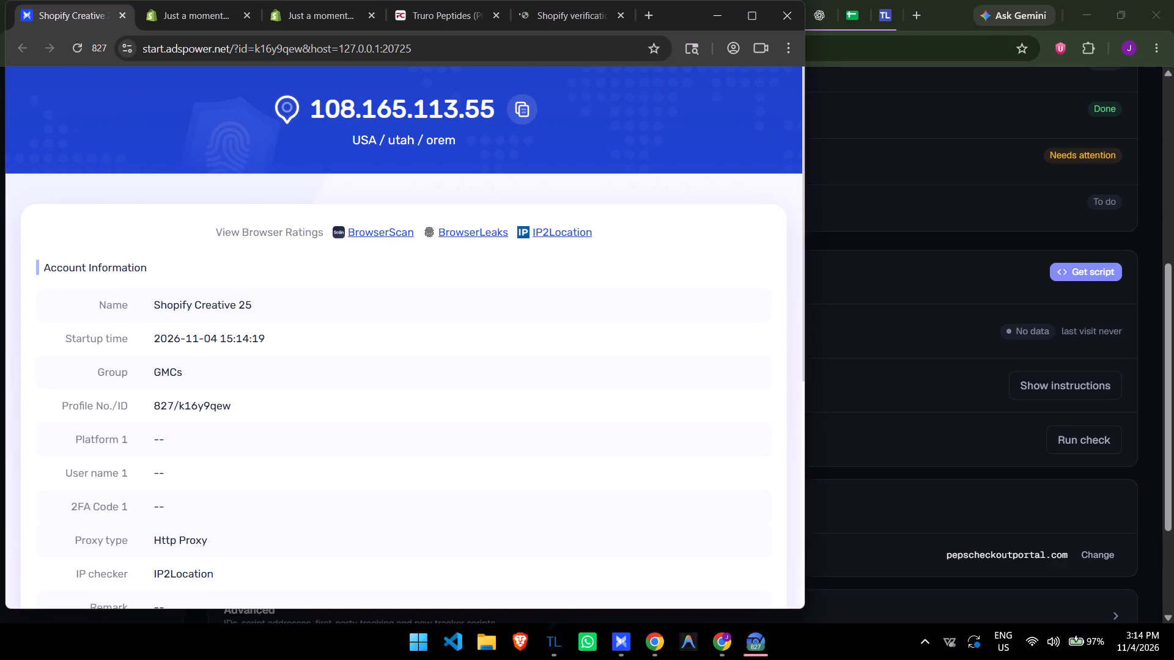
{"action": "left_click", "coordinate": [547, 20]}
{"action": "key", "text": "ctrl+w"}
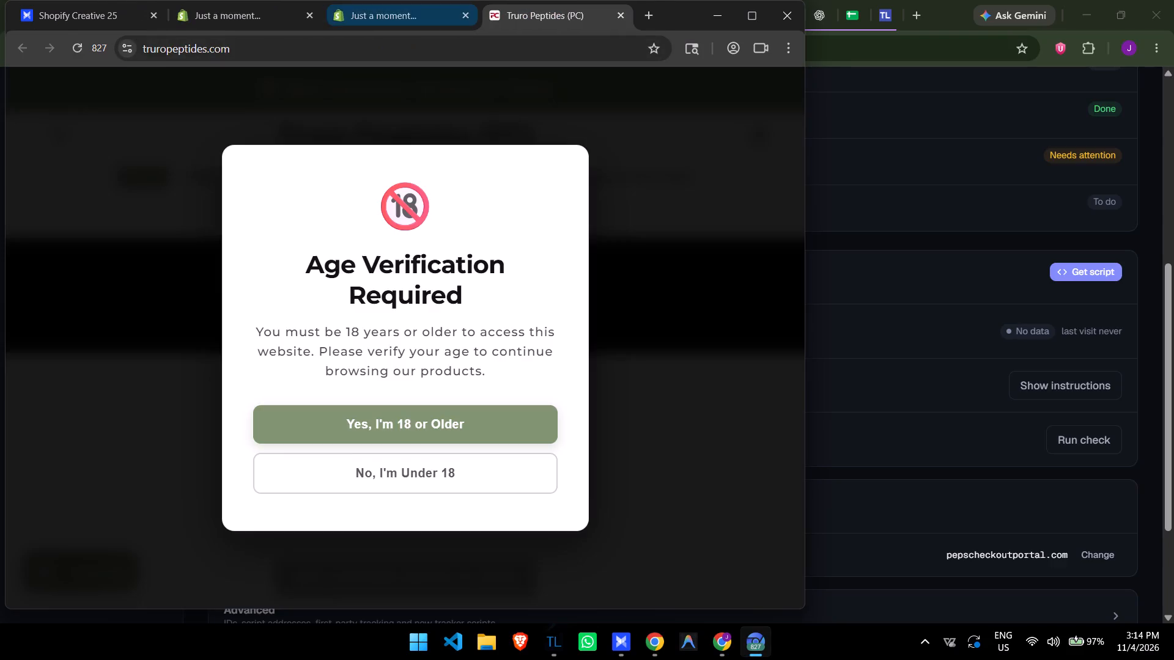
{"action": "key", "text": "ctrl+w"}
{"action": "key", "text": "ctrl+w"}
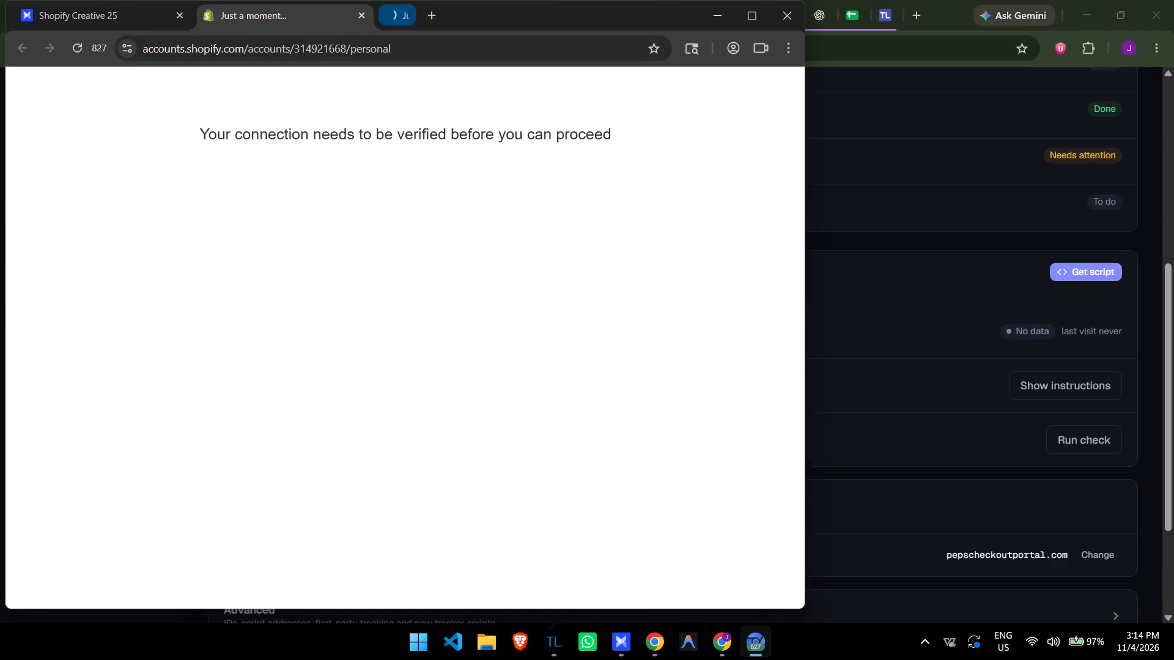
Edit the Shopify account page's address, replacing the ending "personal" with "ad".
{"action": "left_click", "coordinate": [352, 50]}
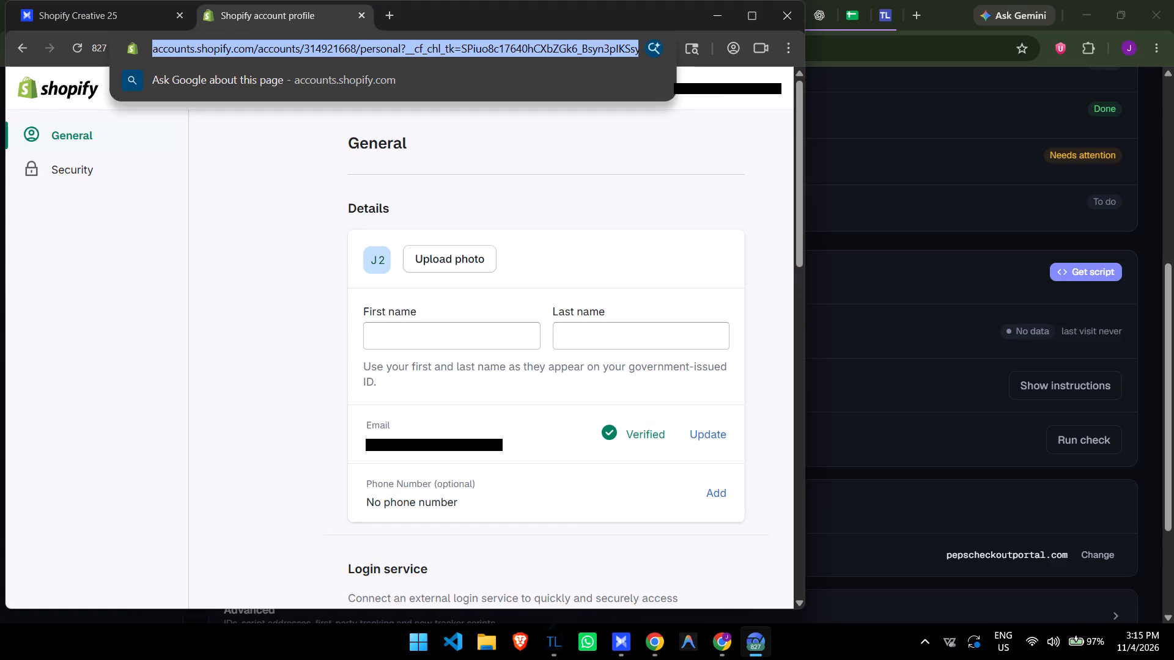
{"action": "left_click", "coordinate": [229, 166]}
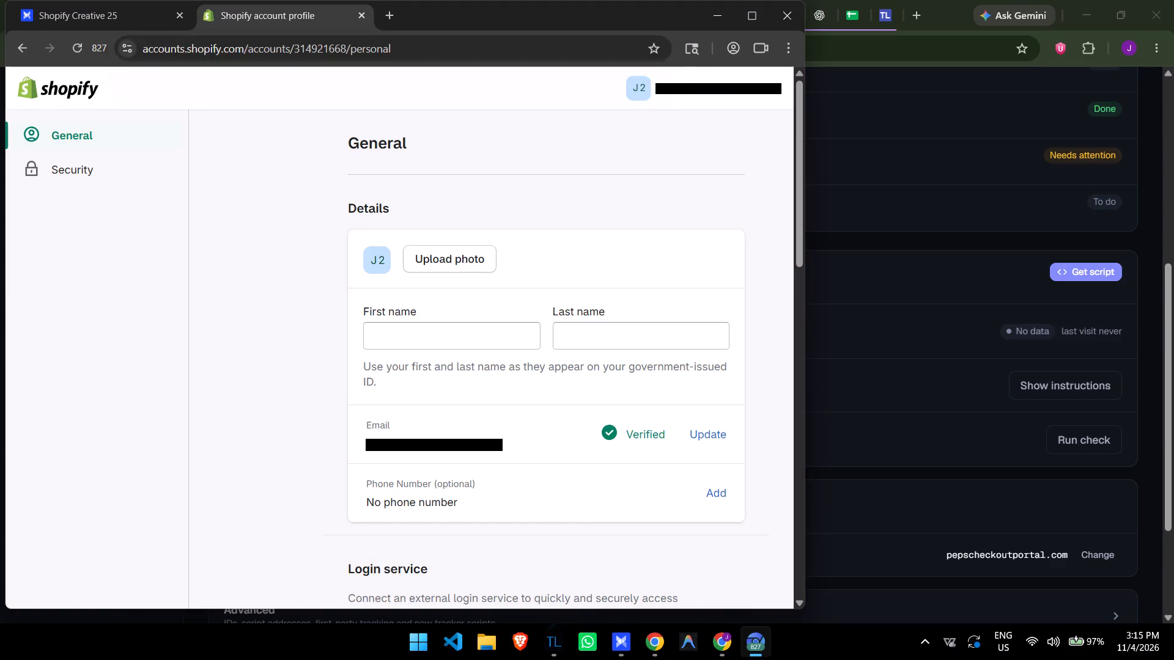
{"action": "double_click", "coordinate": [382, 46]}
{"action": "key", "text": "a"}
{"action": "key", "text": "d"}
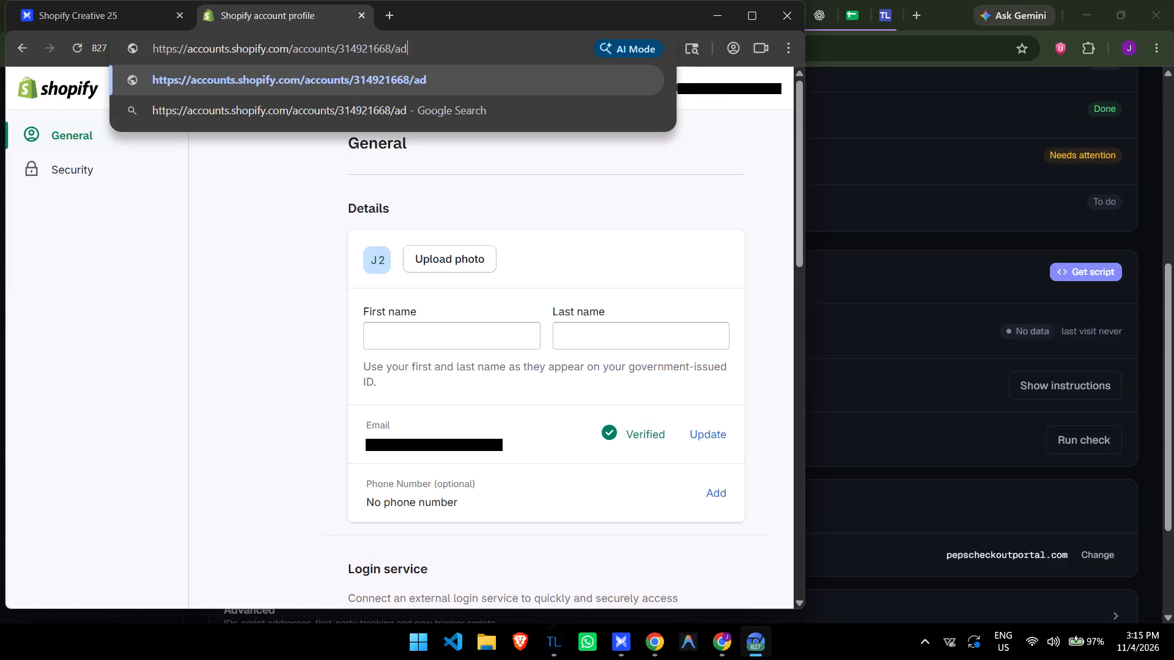
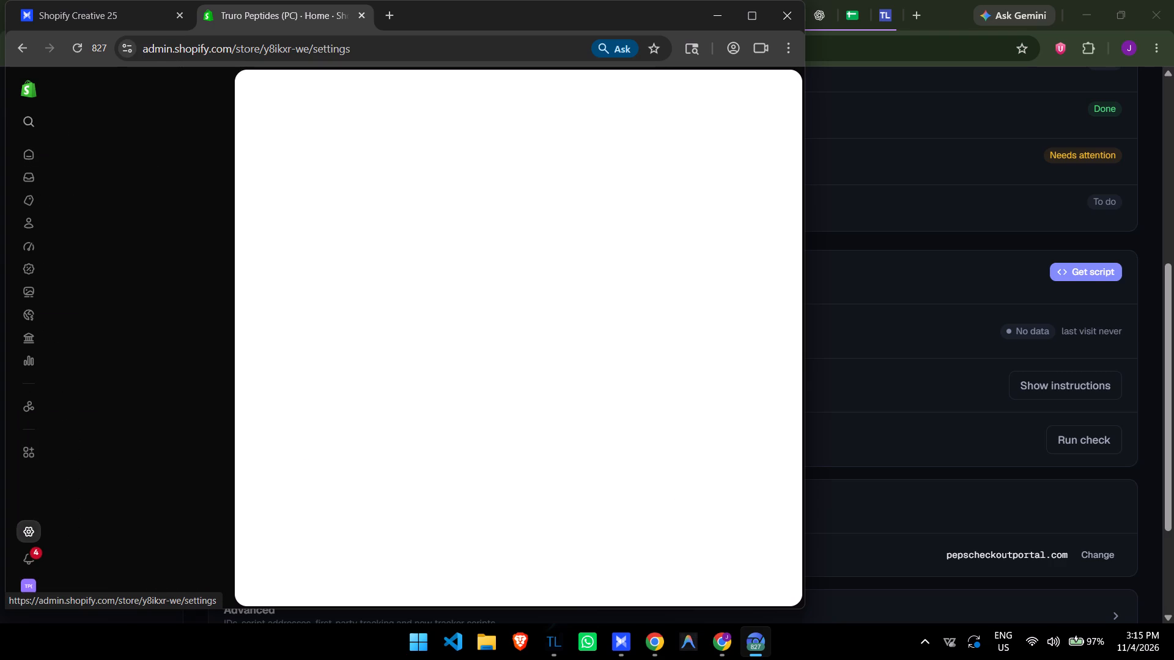
Open the code editor for the live theme of the Truro Peptides (PC) online store.
{"action": "left_click", "coordinate": [106, 405]}
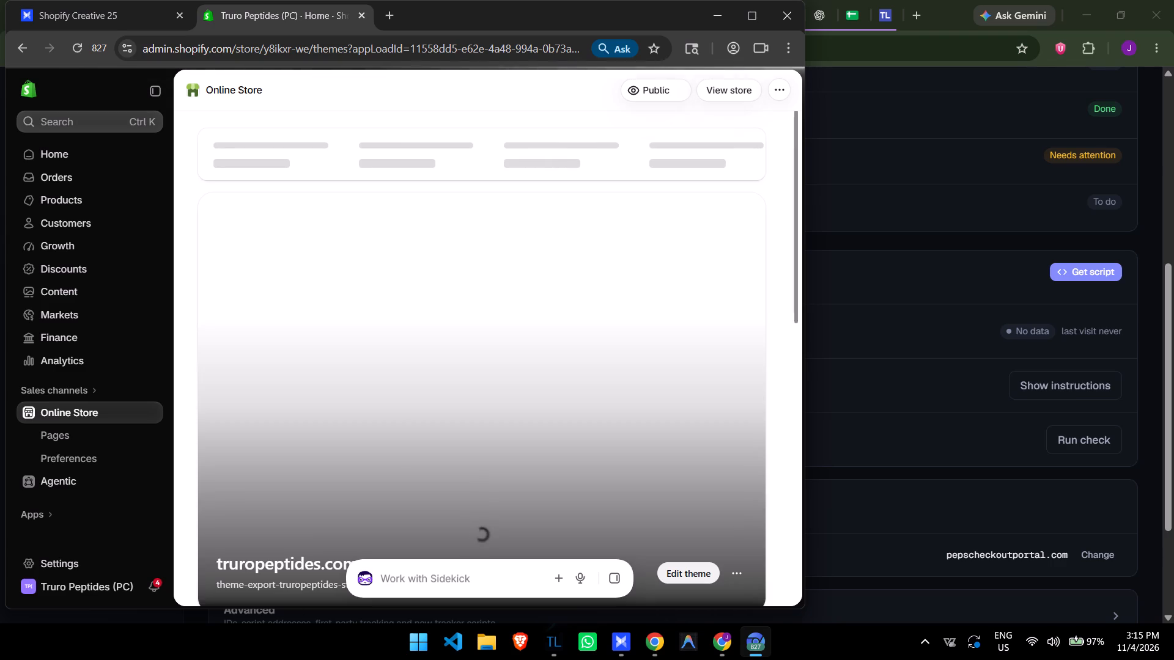
{"action": "left_click", "coordinate": [736, 570]}
{"action": "left_click", "coordinate": [684, 457]}
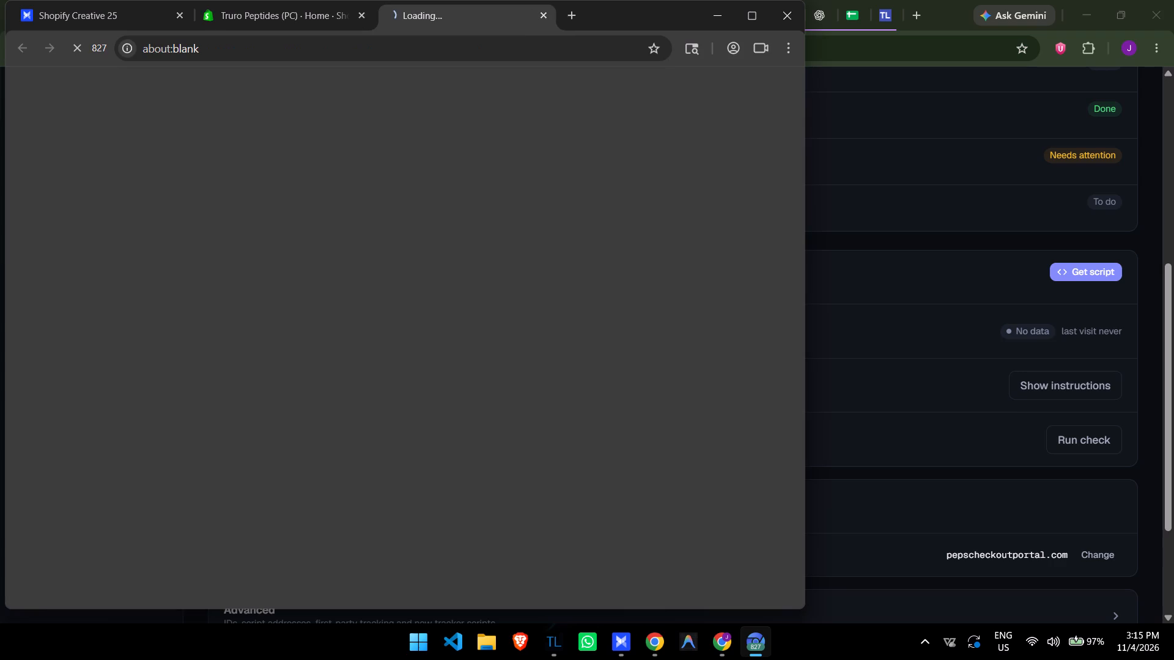
Get the Deep2K tracker script for truropeptides.com, mark it as installed and copy it.
{"action": "left_click", "coordinate": [948, 297]}
{"action": "left_click", "coordinate": [1102, 279]}
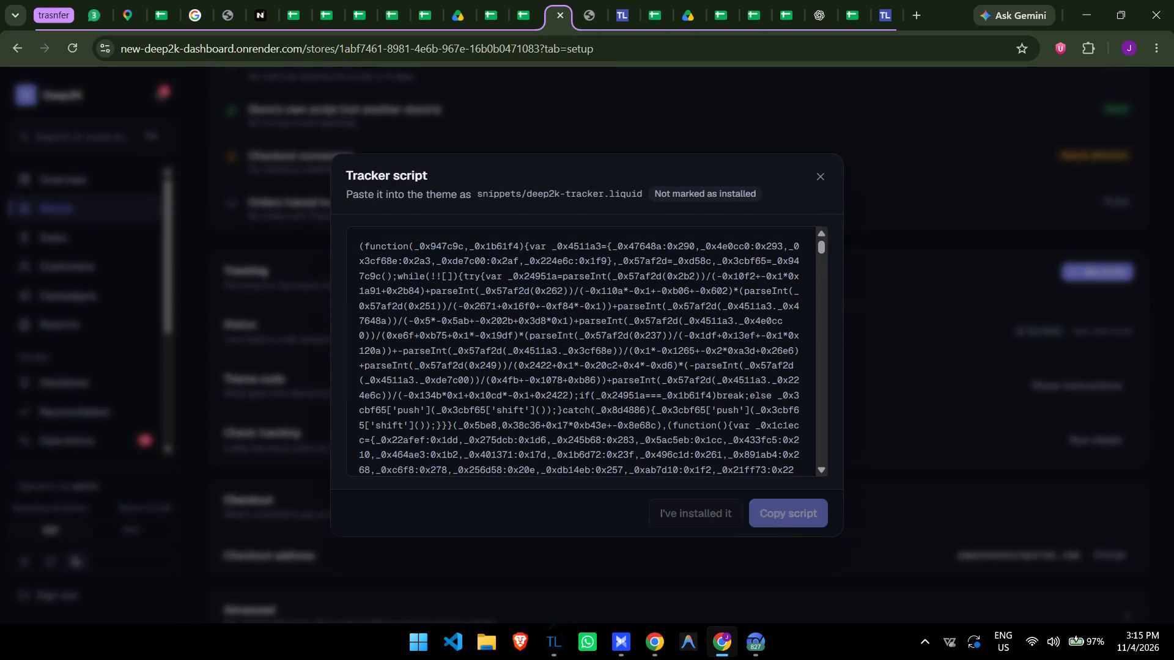
{"action": "left_click", "coordinate": [561, 647]}
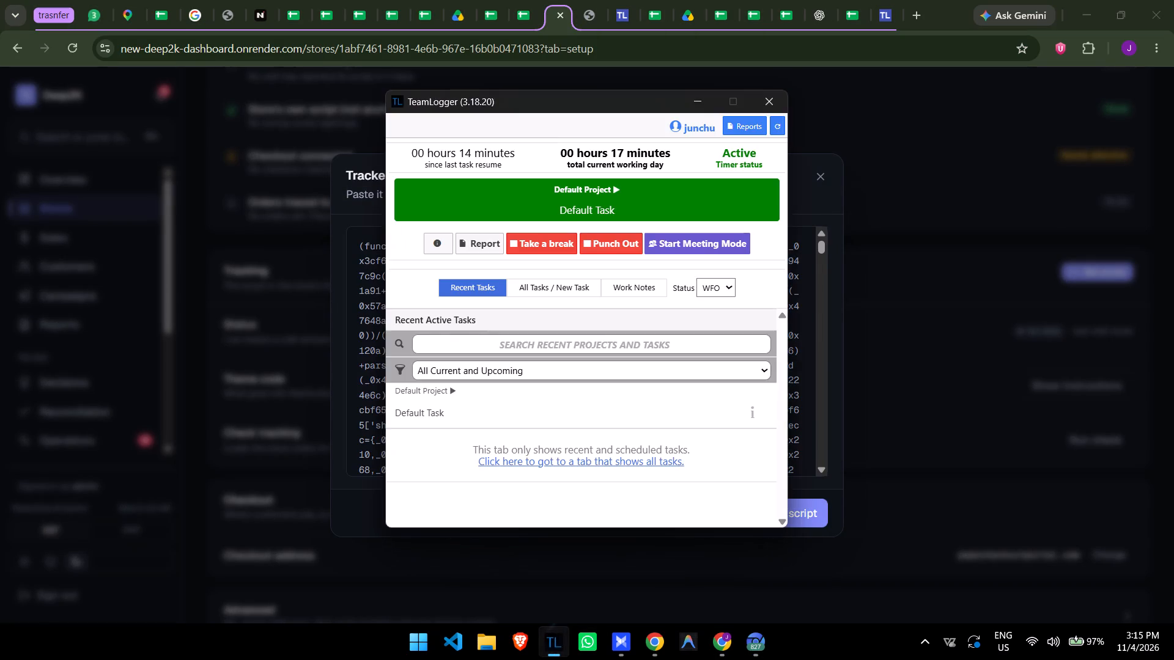
{"action": "left_click", "coordinate": [559, 645]}
{"action": "left_click", "coordinate": [775, 504]}
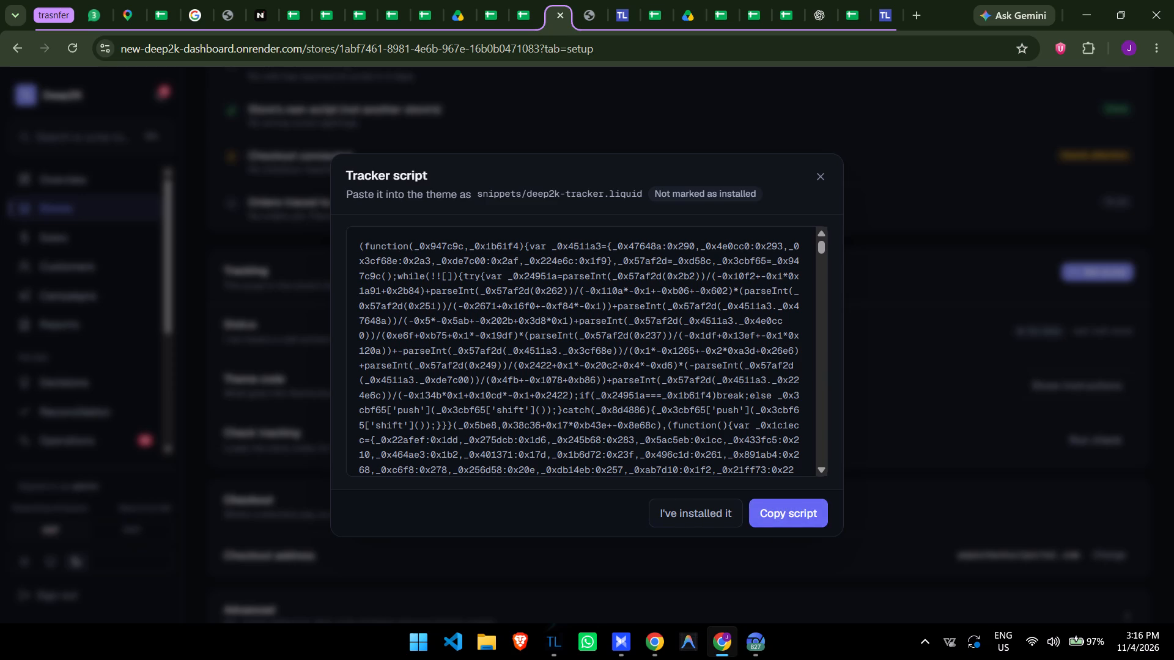
{"action": "left_click", "coordinate": [790, 510]}
{"action": "left_click", "coordinate": [719, 513]}
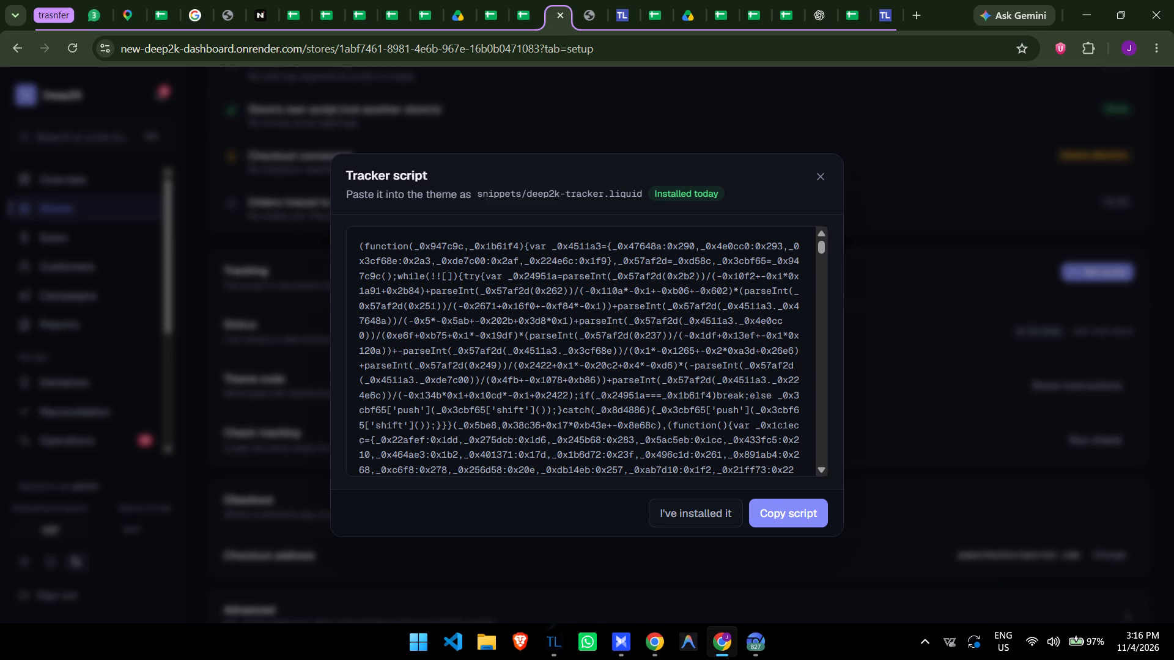
{"action": "left_click", "coordinate": [773, 509]}
Replace the entire contents of snippets/deep2k-tracker.liquid with the copied tracker script and save the file.
{"action": "key", "text": "alt+Tab"}
{"action": "key", "text": "alt+Tab"}
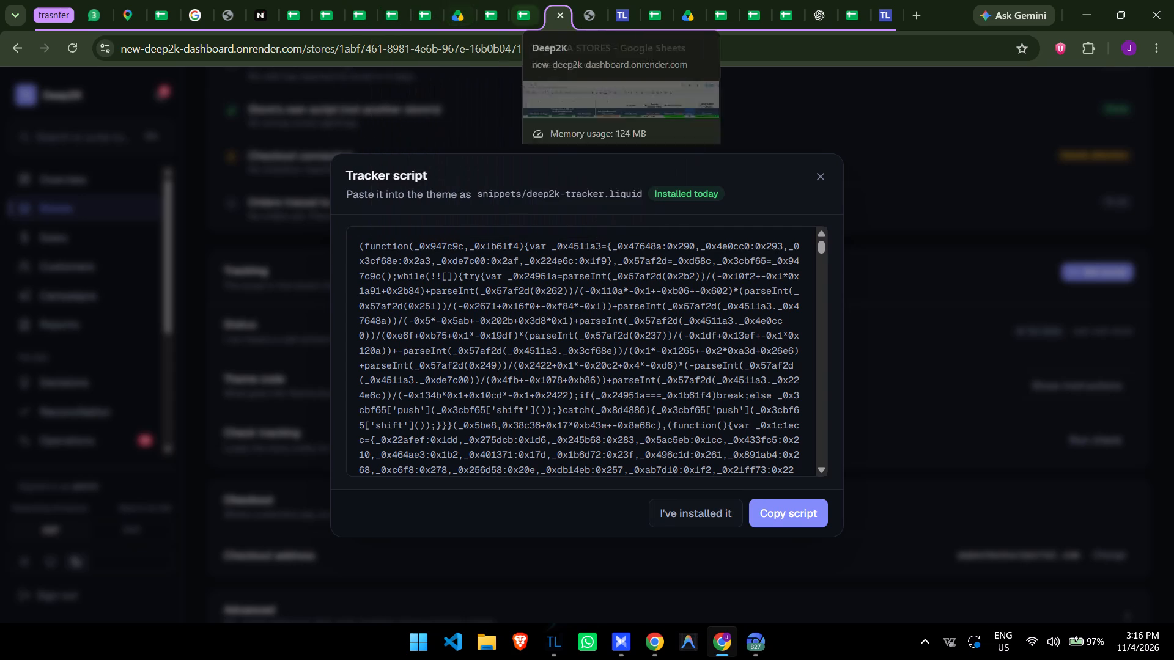
{"action": "left_click", "coordinate": [762, 646]}
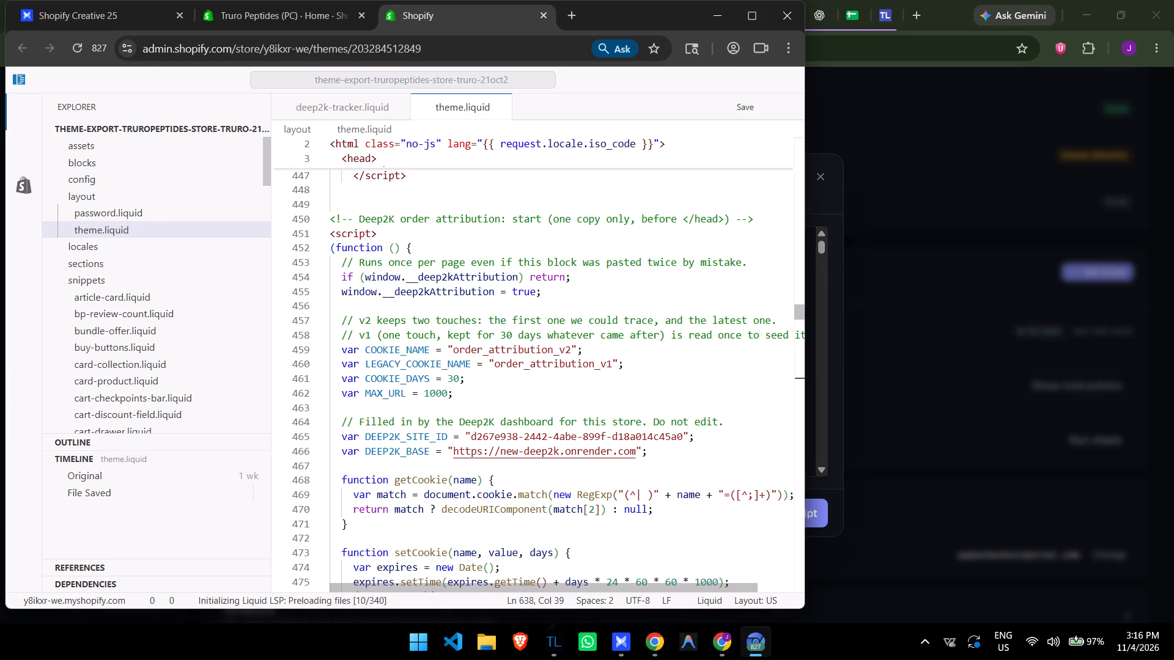
{"action": "left_click", "coordinate": [351, 109]}
{"action": "key", "text": "ctrl+a"}
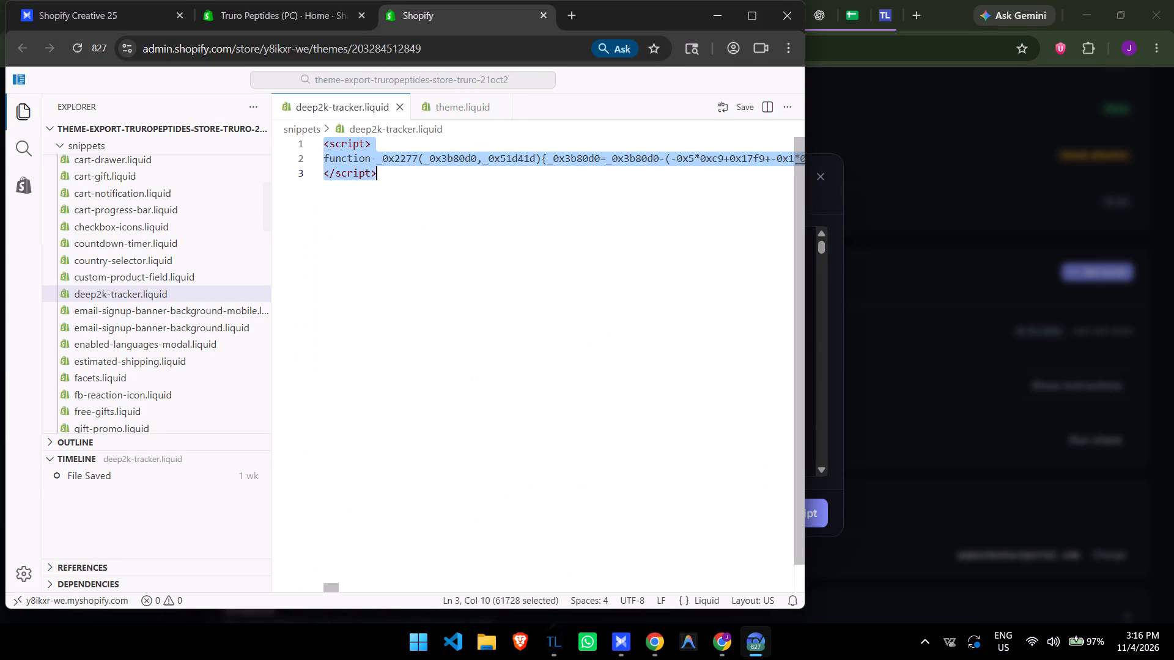
{"action": "key", "text": "ctrl+v"}
{"action": "key", "text": "ctrl+s"}
Show Deep2K's theme code instructions for the store and copy the order attribution block for theme.liquid.
{"action": "left_click", "coordinate": [891, 282]}
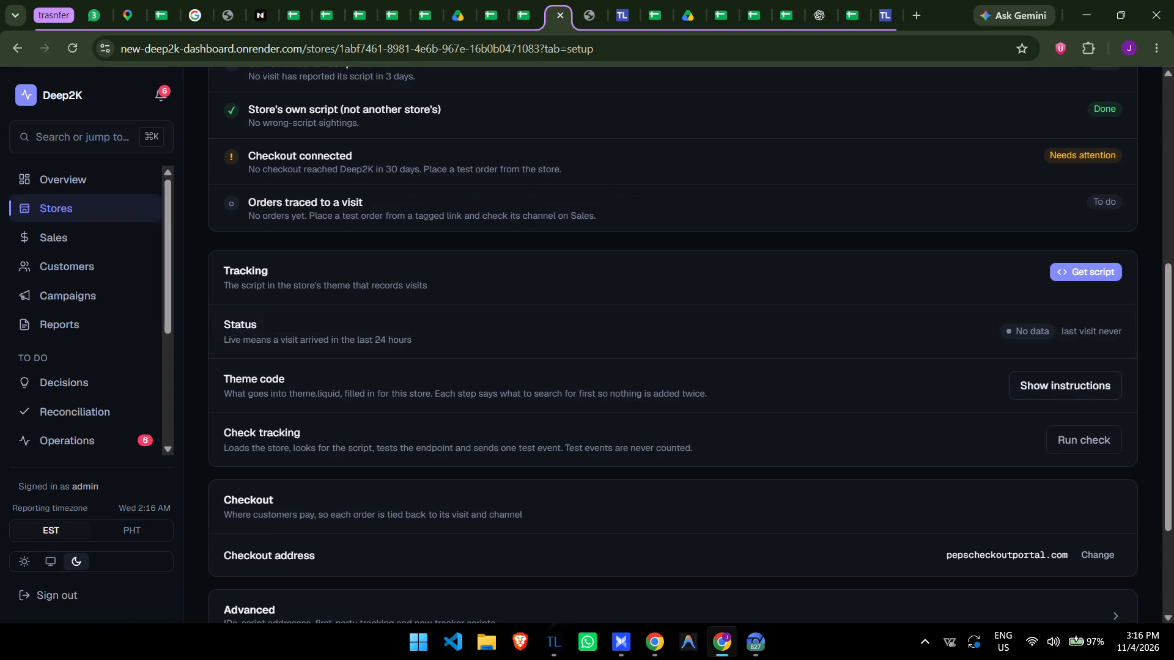
{"action": "left_click", "coordinate": [1074, 387]}
{"action": "scroll", "coordinate": [932, 403], "scroll_direction": "down", "scroll_amount": 4}
{"action": "left_click", "coordinate": [1107, 483]}
Find the existing Deep2K order attribution block in theme.liquid by searching "dee", replace it from start comment to end comment with the copied block, and save.
{"action": "key", "text": "alt+Tab"}
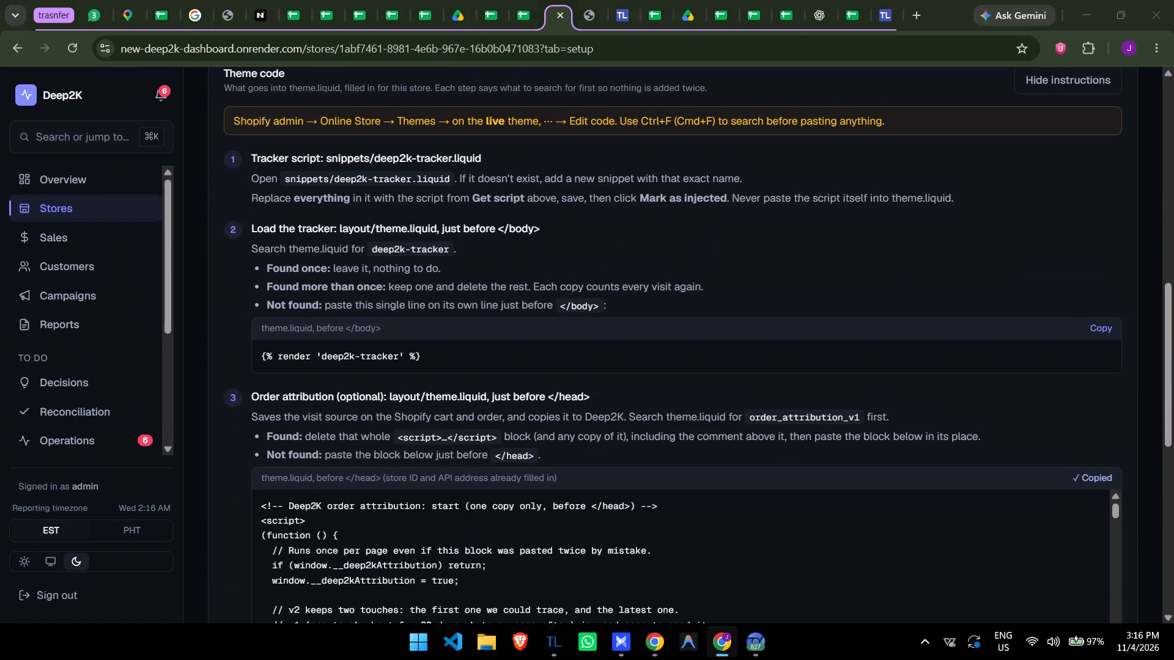
{"action": "left_click", "coordinate": [467, 119]}
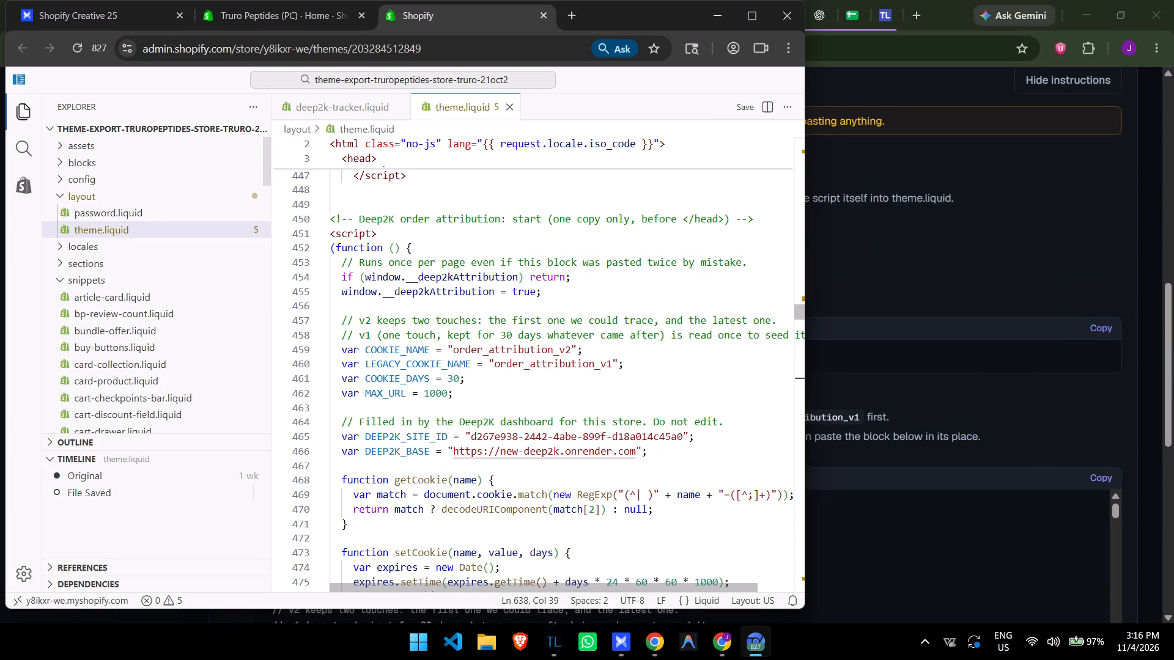
{"action": "key", "text": "ctrl+f"}
{"action": "type", "text": "dee"}
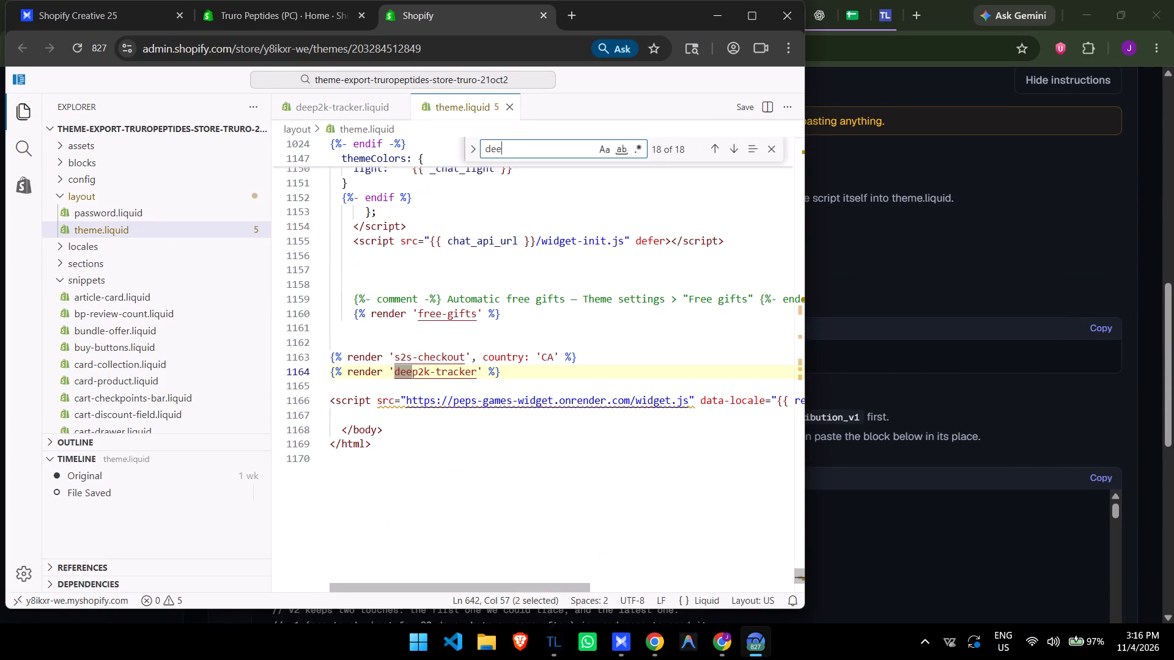
{"action": "triple_click", "coordinate": [720, 147]}
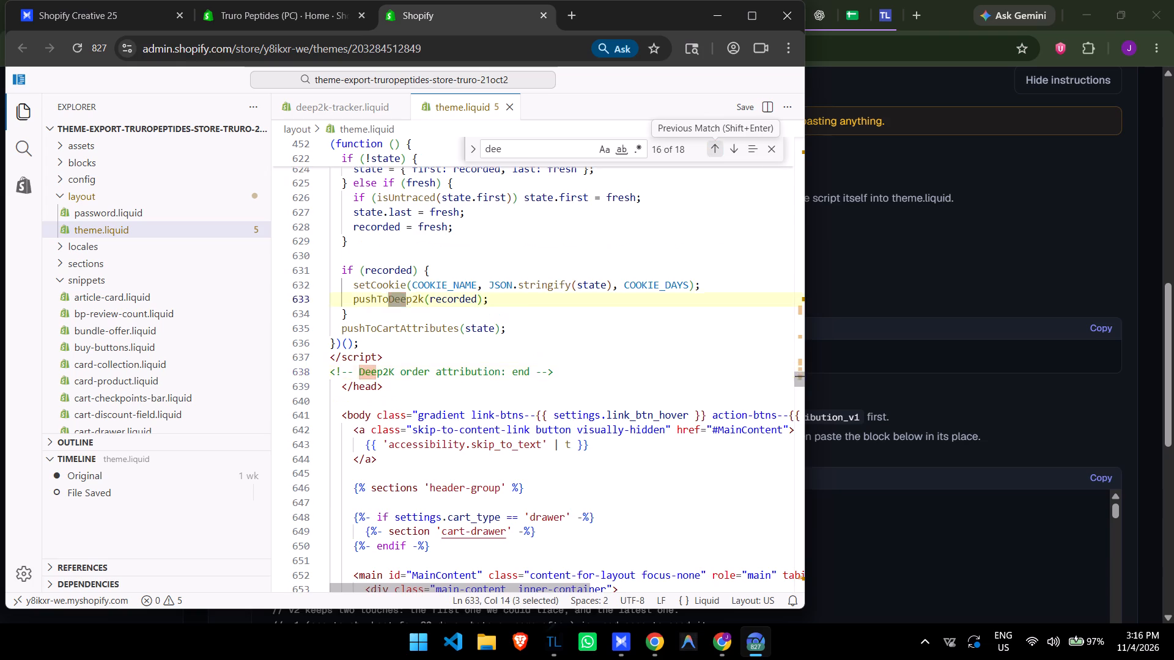
{"action": "triple_click", "coordinate": [721, 147]}
{"action": "triple_click", "coordinate": [721, 147]}
{"action": "triple_click", "coordinate": [722, 147]}
{"action": "triple_click", "coordinate": [722, 147]}
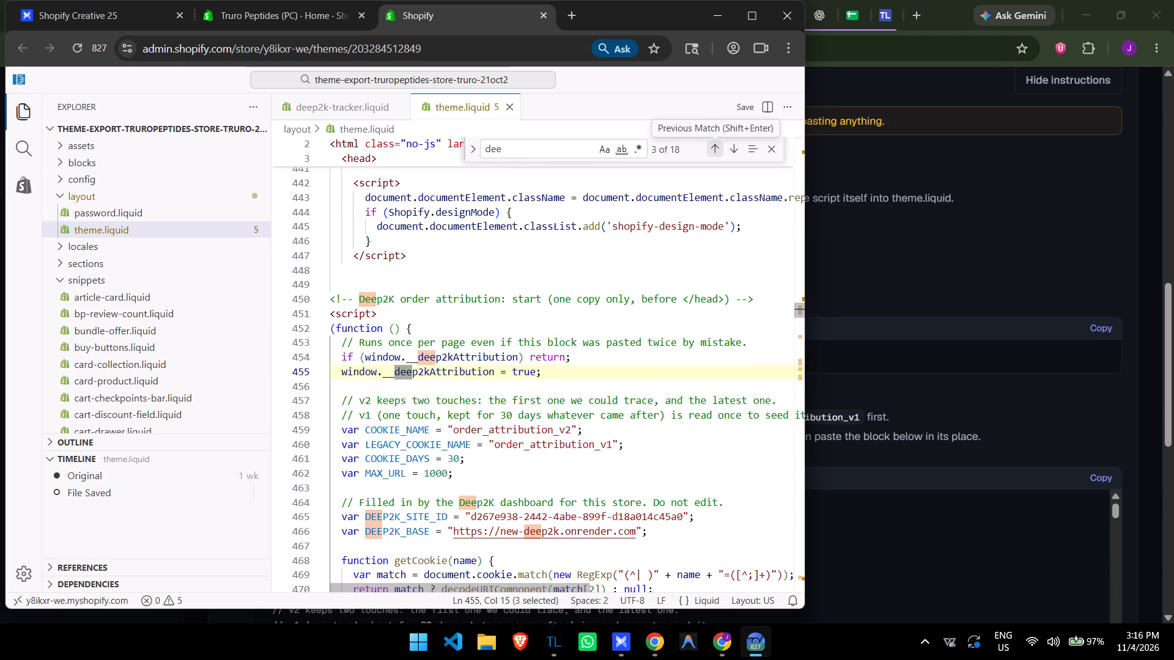
{"action": "triple_click", "coordinate": [722, 147]}
{"action": "left_click", "coordinate": [722, 149]}
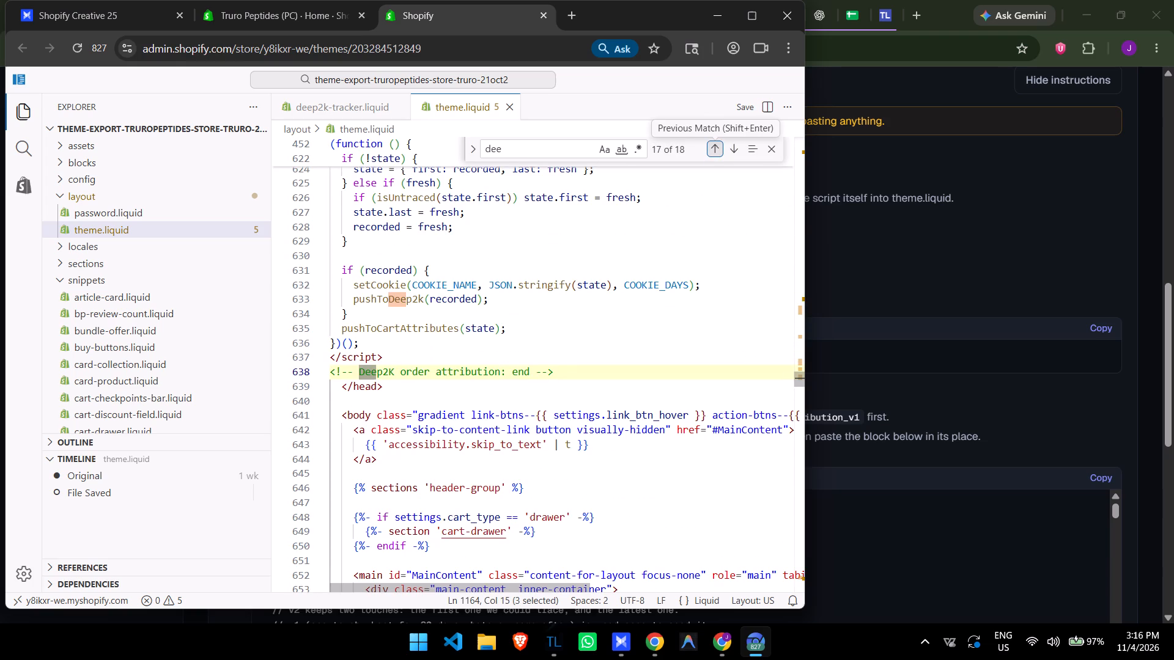
{"action": "triple_click", "coordinate": [721, 149]}
{"action": "triple_click", "coordinate": [722, 149]}
{"action": "triple_click", "coordinate": [722, 152]}
{"action": "triple_click", "coordinate": [723, 152]}
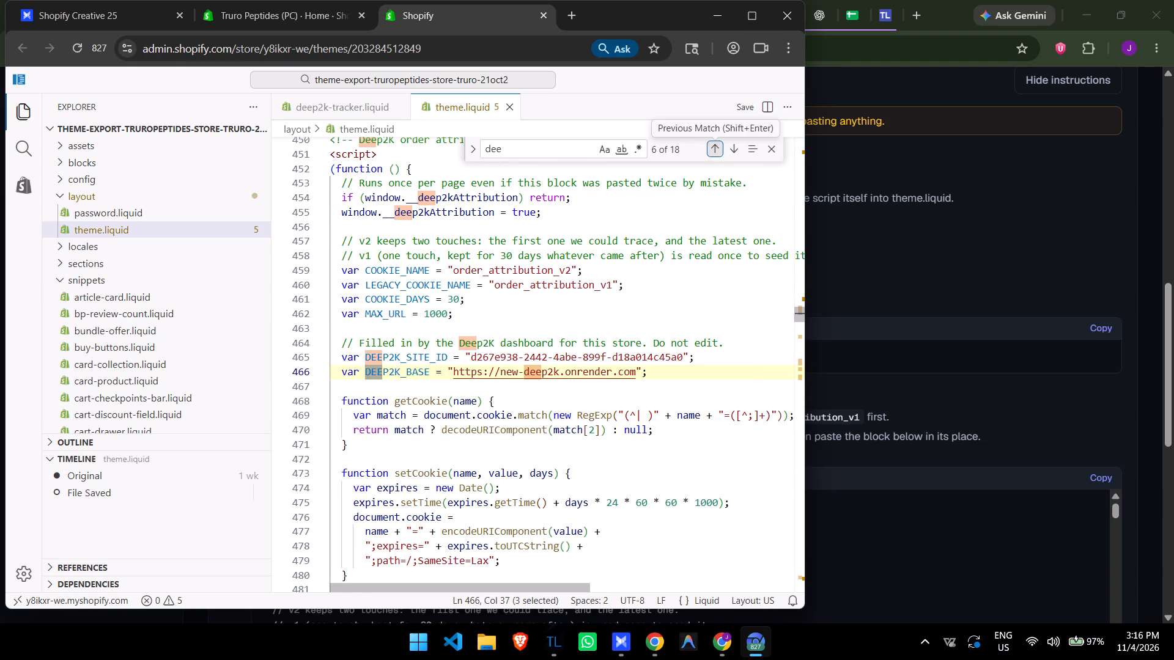
{"action": "triple_click", "coordinate": [723, 152]}
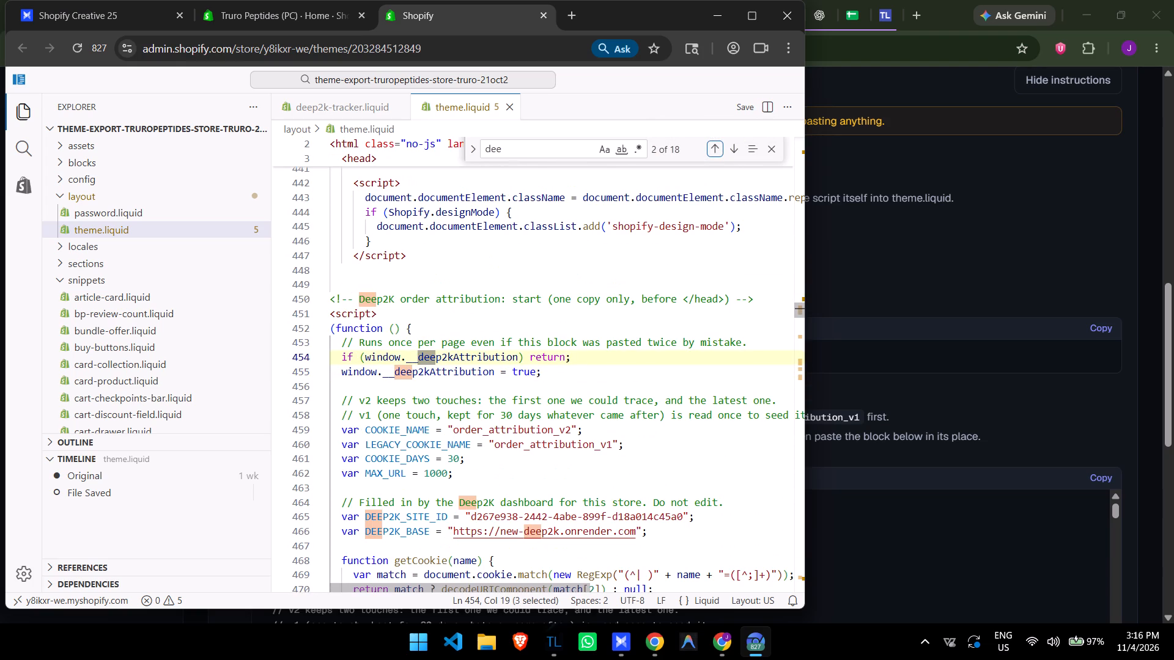
{"action": "left_click", "coordinate": [330, 297]}
{"action": "scroll", "coordinate": [569, 350], "scroll_direction": "down", "scroll_amount": 14}
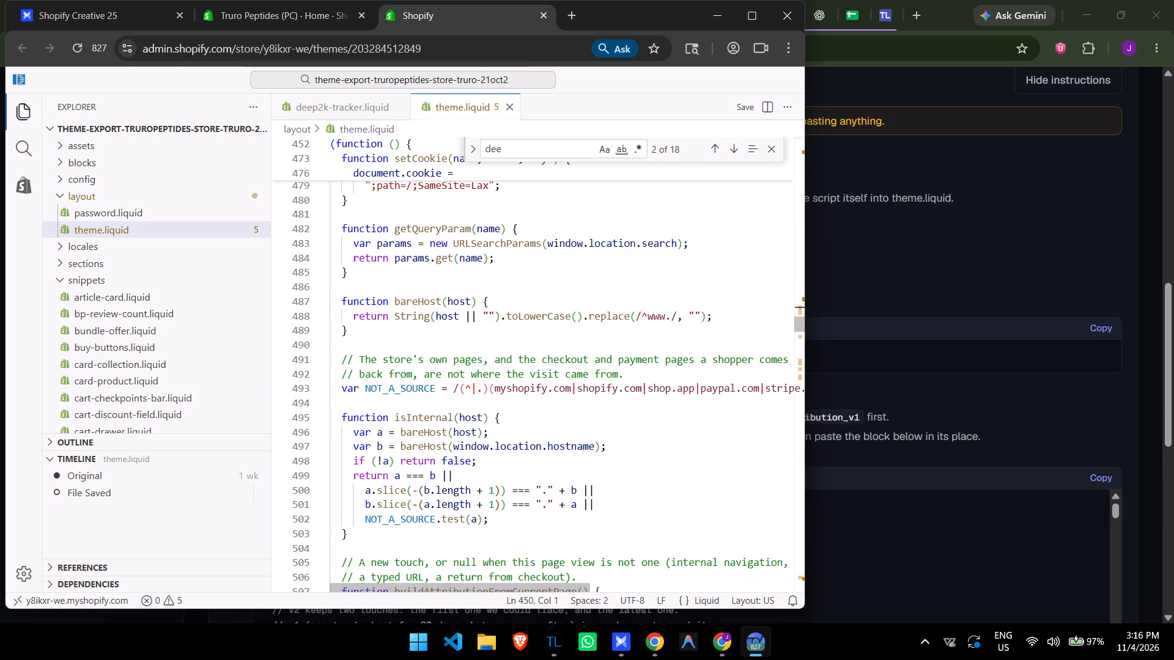
{"action": "scroll", "coordinate": [574, 360], "scroll_direction": "down", "scroll_amount": 20}
{"action": "scroll", "coordinate": [574, 360], "scroll_direction": "down", "scroll_amount": 5}
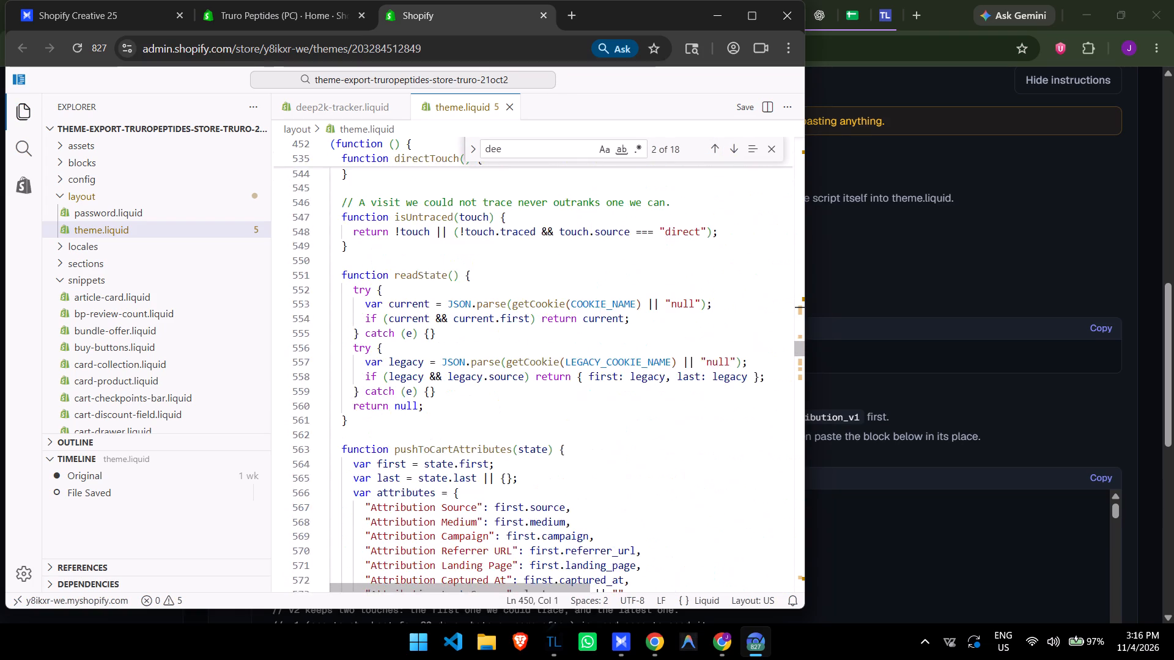
{"action": "scroll", "coordinate": [578, 359], "scroll_direction": "down", "scroll_amount": 16}
{"action": "scroll", "coordinate": [563, 366], "scroll_direction": "down", "scroll_amount": 10}
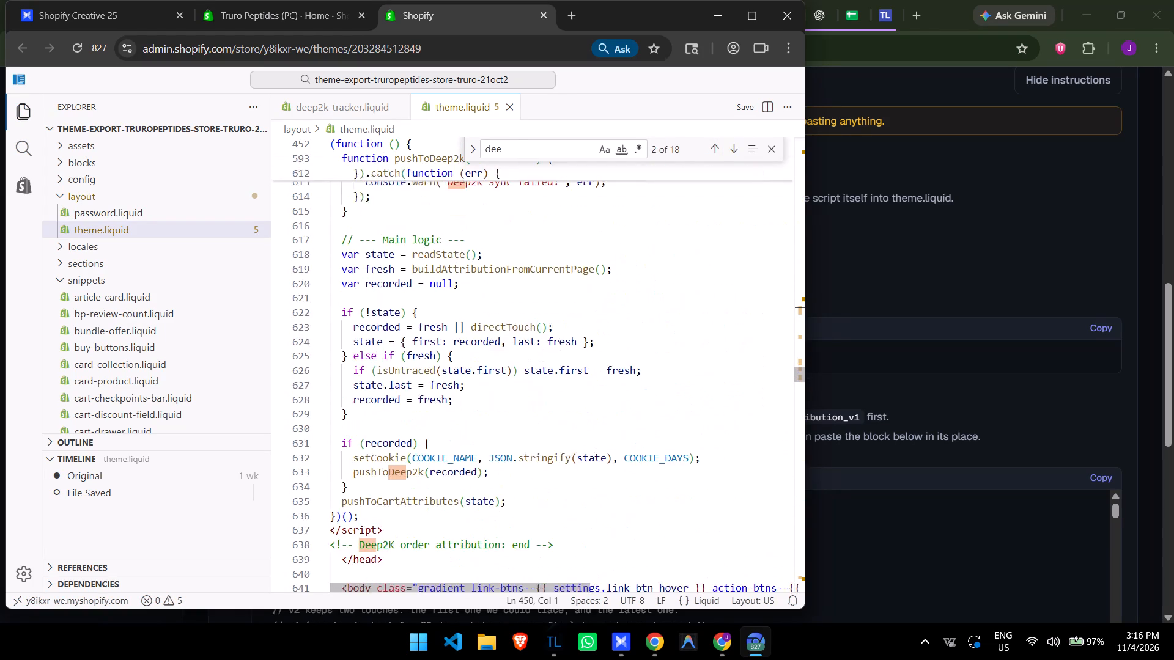
{"action": "scroll", "coordinate": [575, 367], "scroll_direction": "down", "scroll_amount": 3}
{"action": "left_click", "coordinate": [562, 431], "text": "shift"}
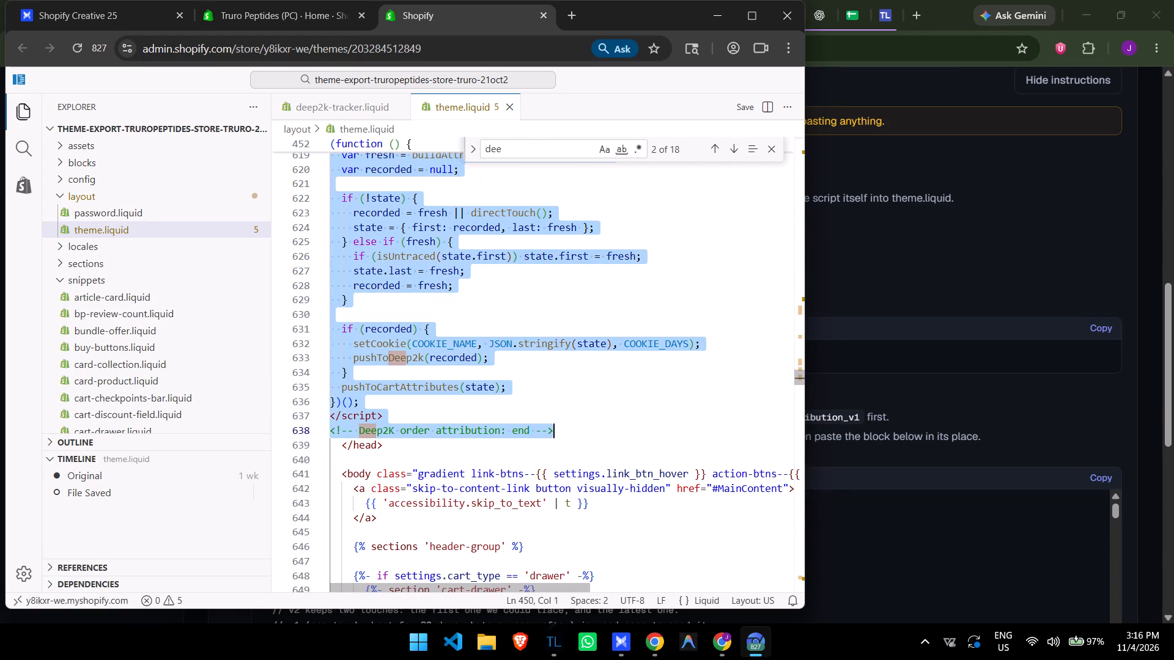
{"action": "key", "text": "ctrl+v"}
{"action": "key", "text": "ctrl+s"}
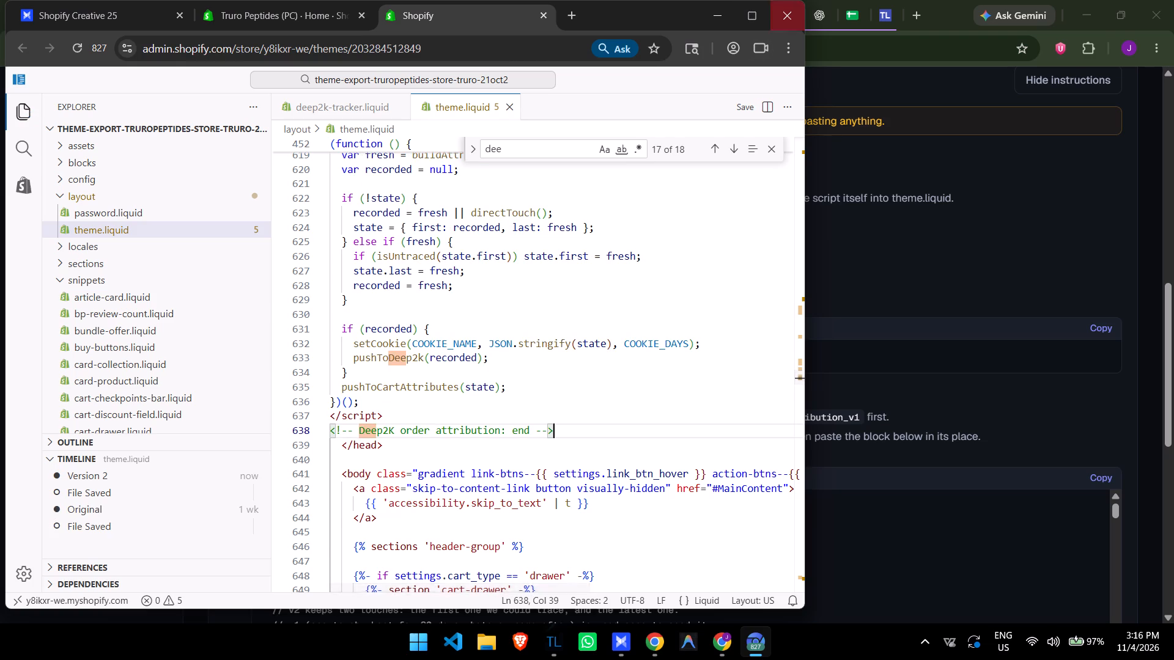
Review the pasted Deep2K order attribution code in theme.liquid.
{"action": "scroll", "coordinate": [552, 252], "scroll_direction": "up", "scroll_amount": 11}
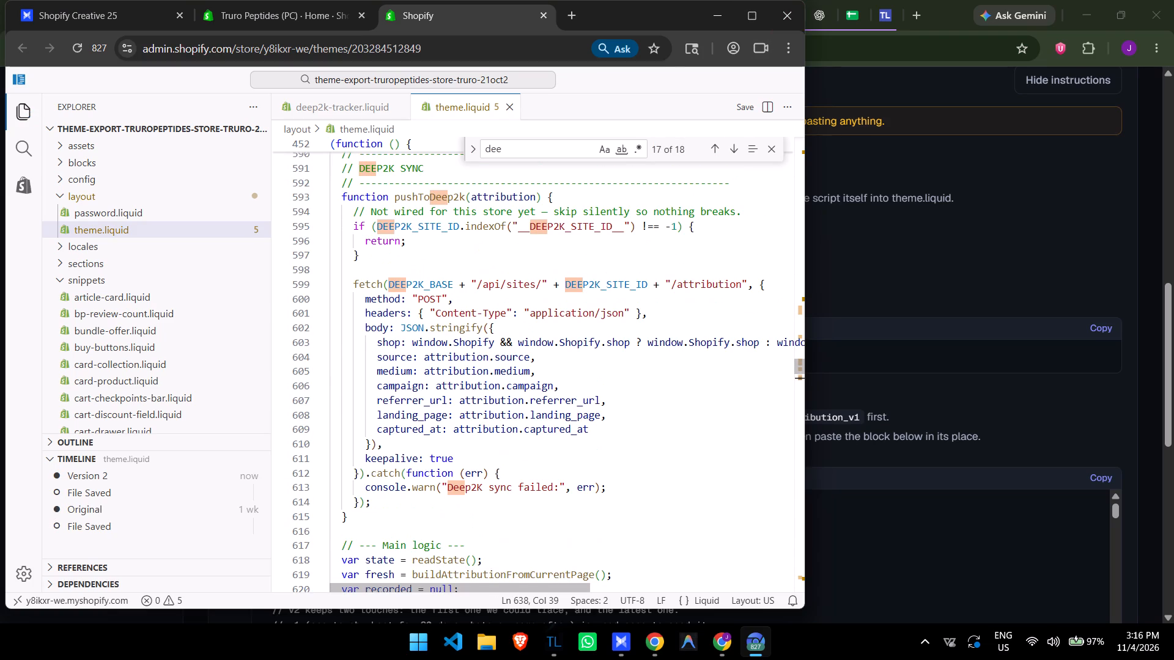
{"action": "scroll", "coordinate": [561, 320], "scroll_direction": "up", "scroll_amount": 2}
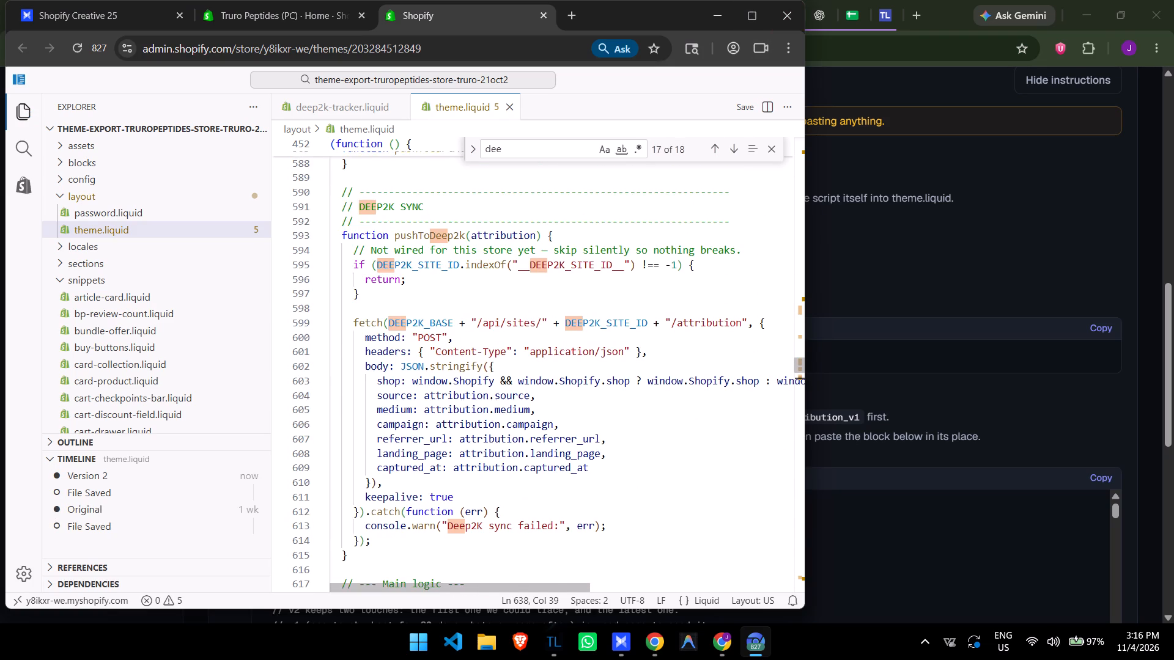
{"action": "scroll", "coordinate": [565, 329], "scroll_direction": "up", "scroll_amount": 20}
{"action": "scroll", "coordinate": [610, 309], "scroll_direction": "up", "scroll_amount": 4}
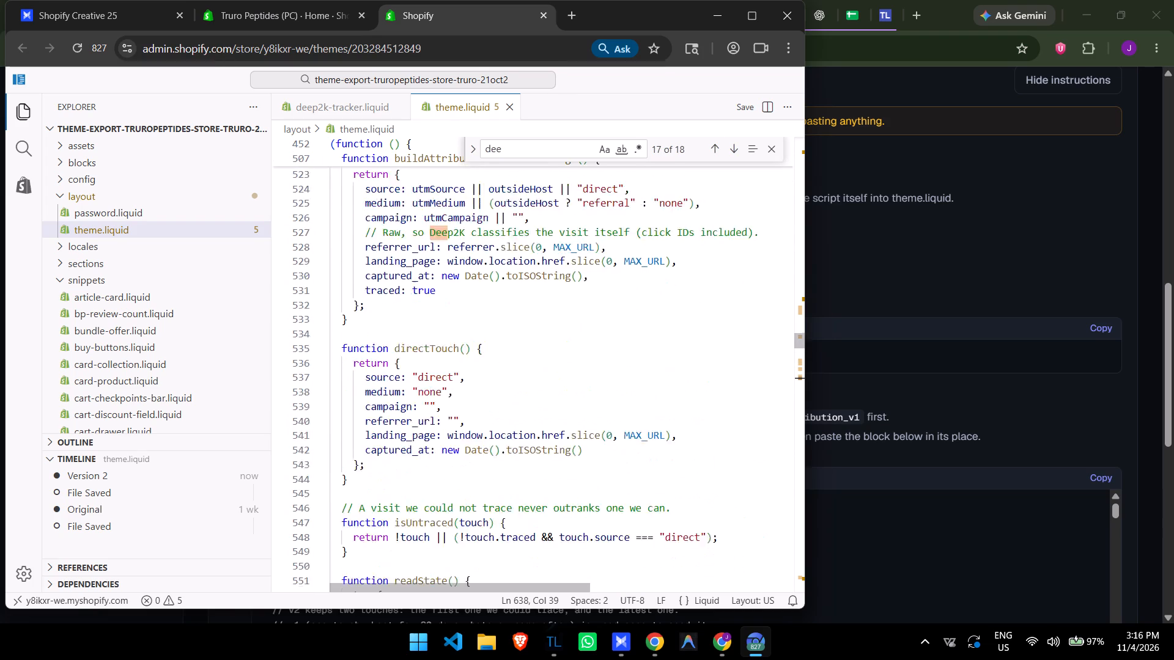
{"action": "scroll", "coordinate": [613, 309], "scroll_direction": "up", "scroll_amount": 2}
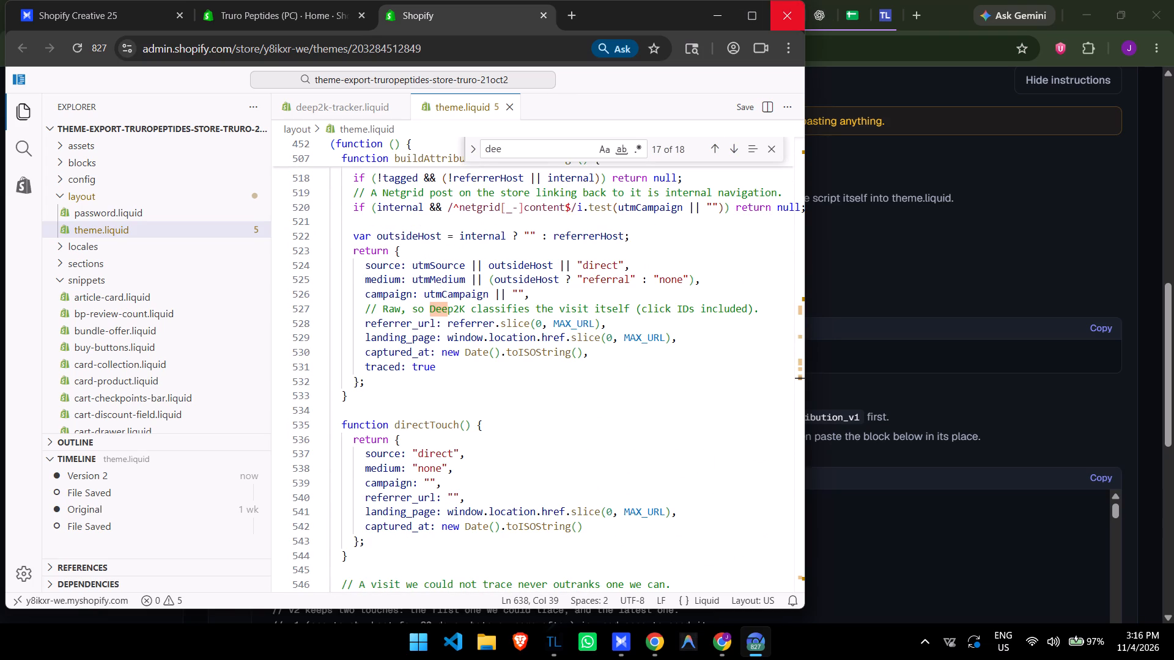
Close the Shopify Creative 25 browser window.
{"action": "left_click", "coordinate": [777, 18]}
Return to the store's Deep2K page and open the truropeptides.com storefront from it.
{"action": "left_click", "coordinate": [973, 299]}
{"action": "scroll", "coordinate": [543, 292], "scroll_direction": "up", "scroll_amount": 3}
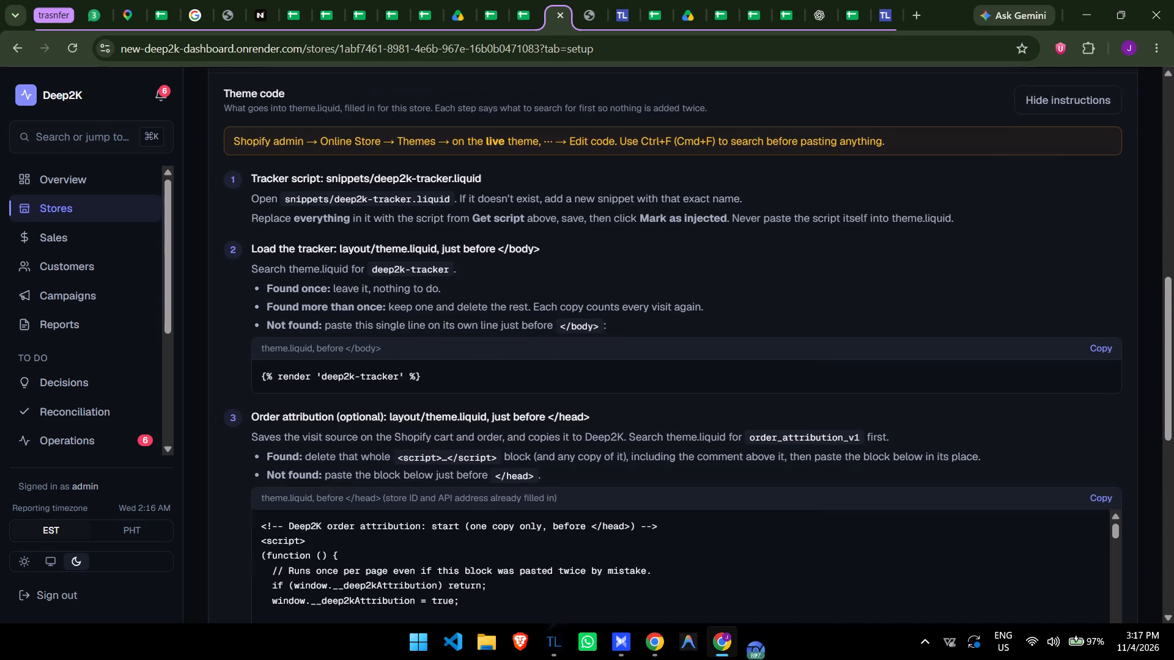
{"action": "scroll", "coordinate": [470, 299], "scroll_direction": "up", "scroll_amount": 8}
{"action": "left_click", "coordinate": [316, 196]}
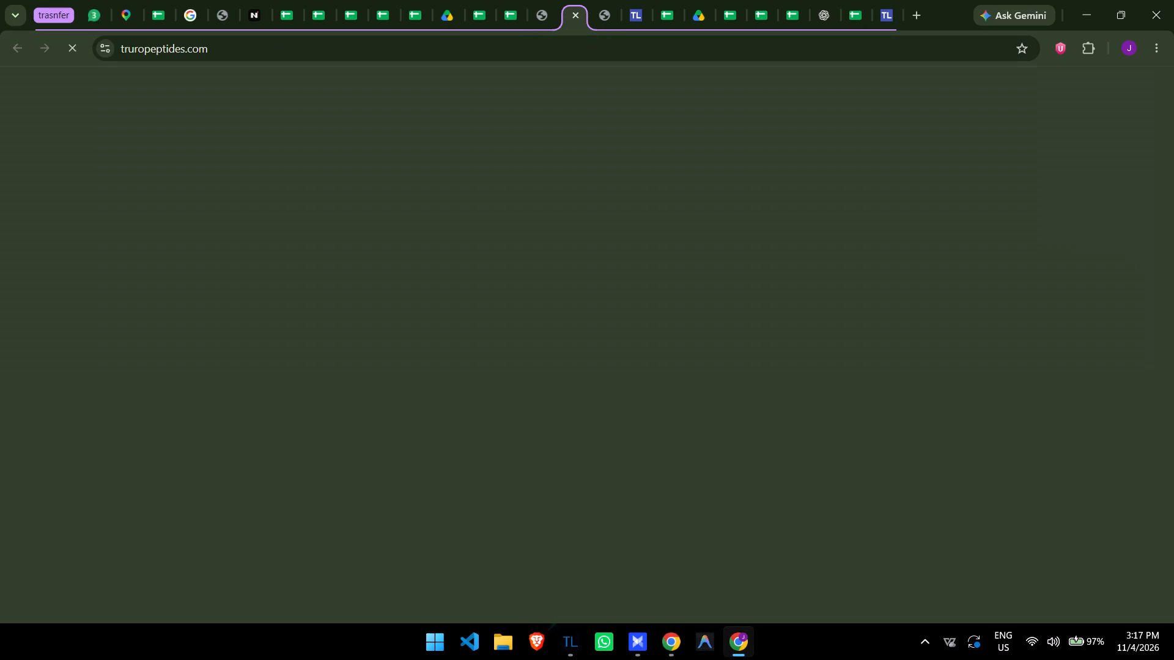
Browse the storefront's Aging Biology Research Reagents collection, All Products and home page, then view all products from the home page.
{"action": "left_click", "coordinate": [581, 432]}
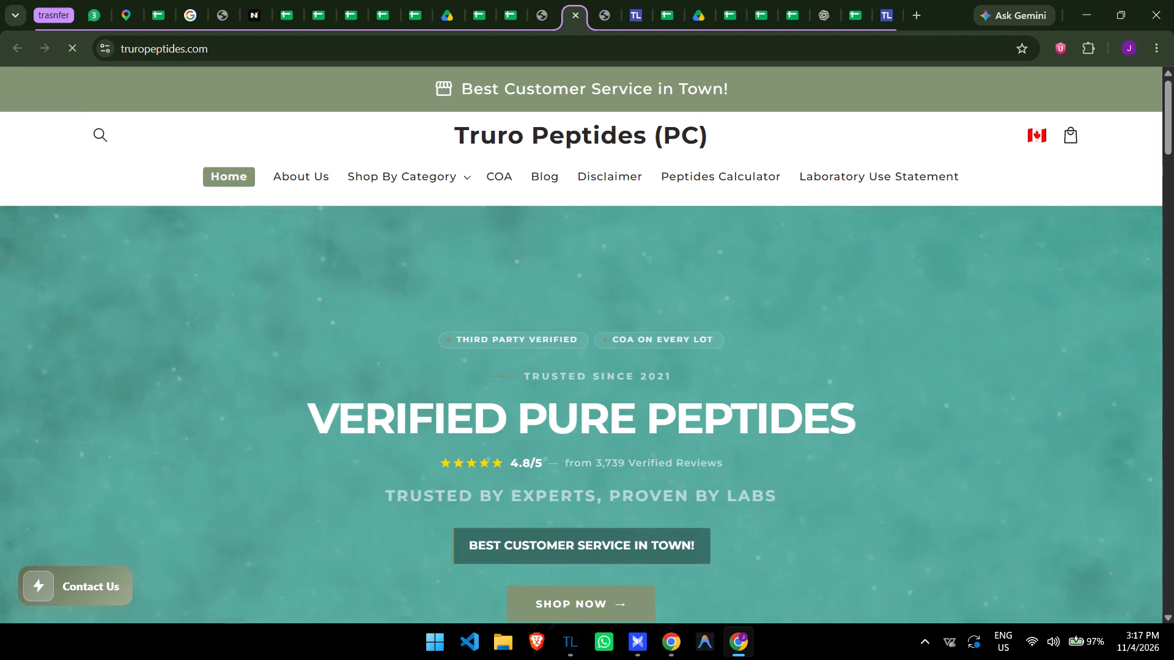
{"action": "left_click", "coordinate": [396, 183]}
{"action": "left_click", "coordinate": [394, 262]}
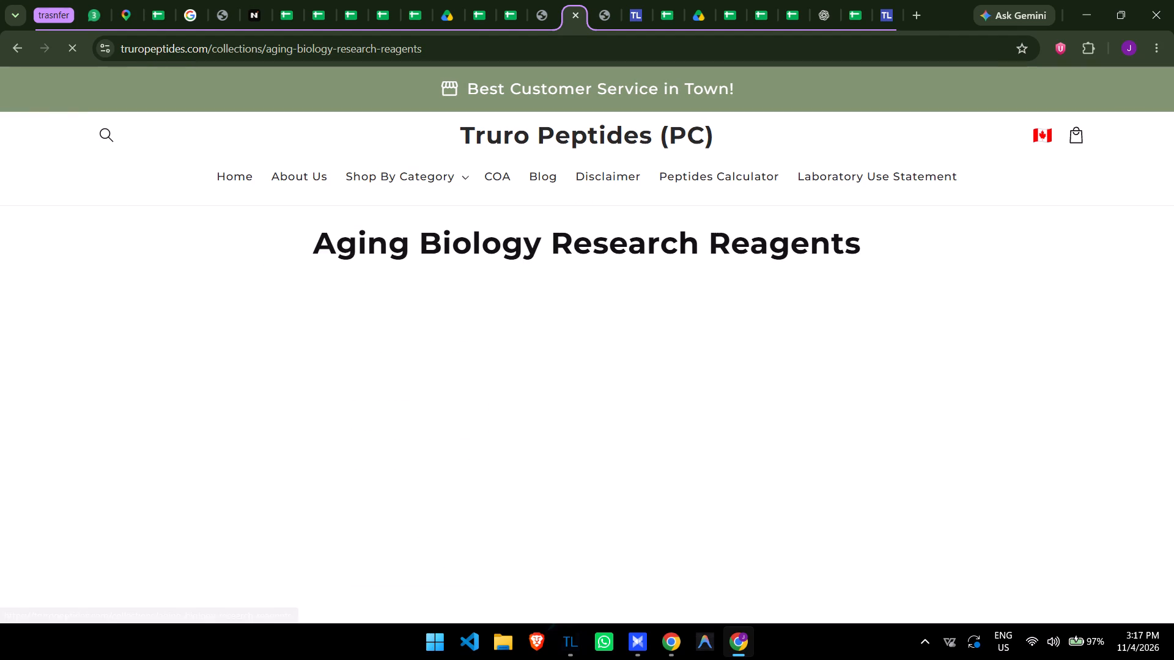
{"action": "left_click", "coordinate": [407, 182]}
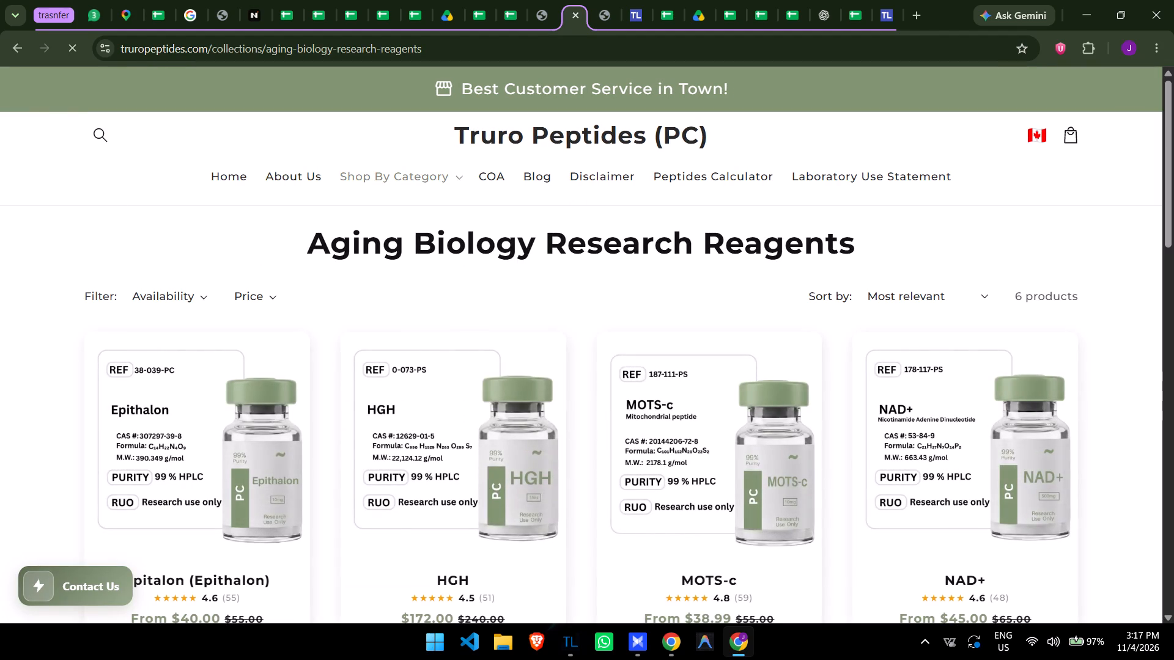
{"action": "left_click", "coordinate": [393, 219]}
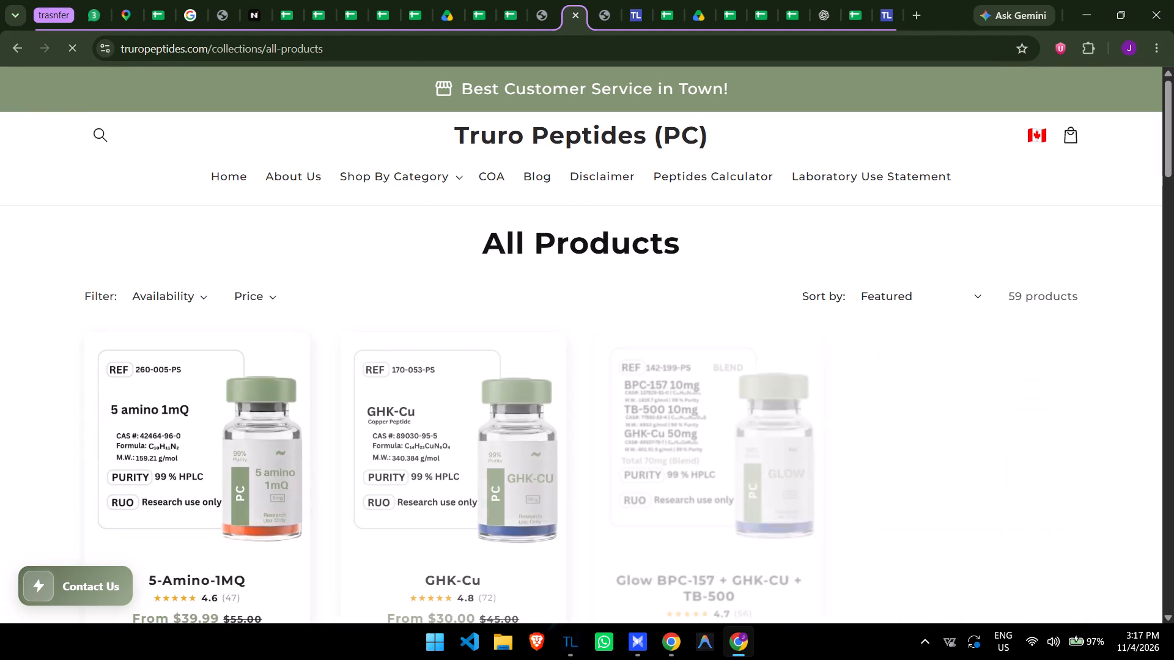
{"action": "left_click", "coordinate": [227, 181]}
{"action": "scroll", "coordinate": [405, 249], "scroll_direction": "down", "scroll_amount": 5}
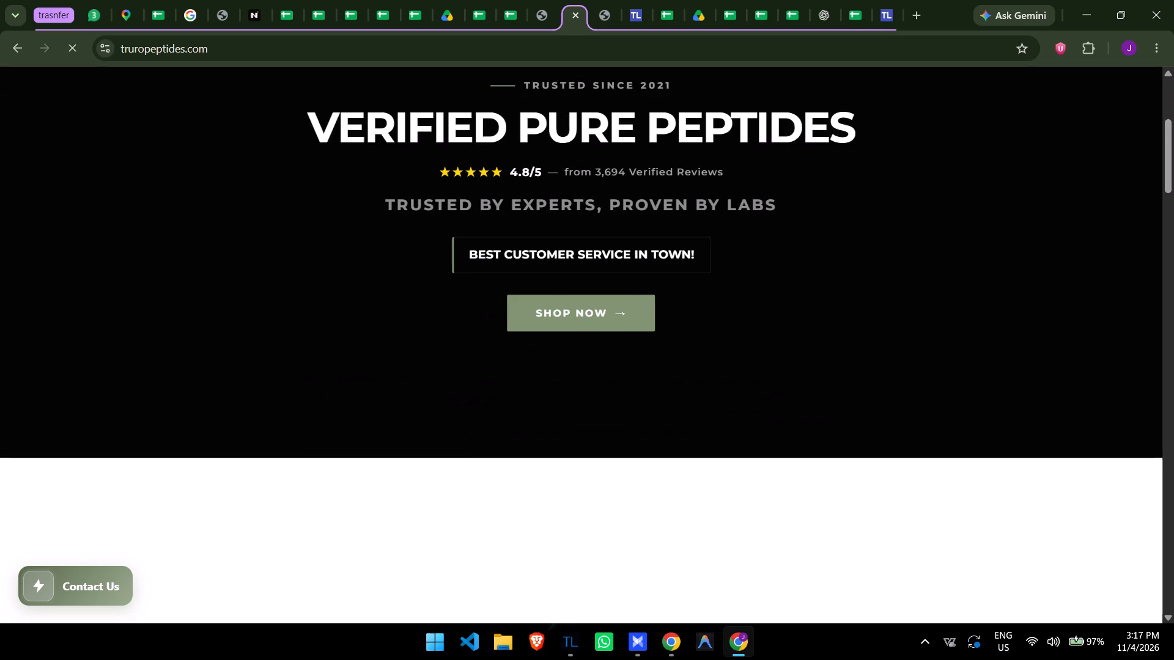
{"action": "scroll", "coordinate": [519, 345], "scroll_direction": "down", "scroll_amount": 8}
{"action": "left_click", "coordinate": [606, 535]}
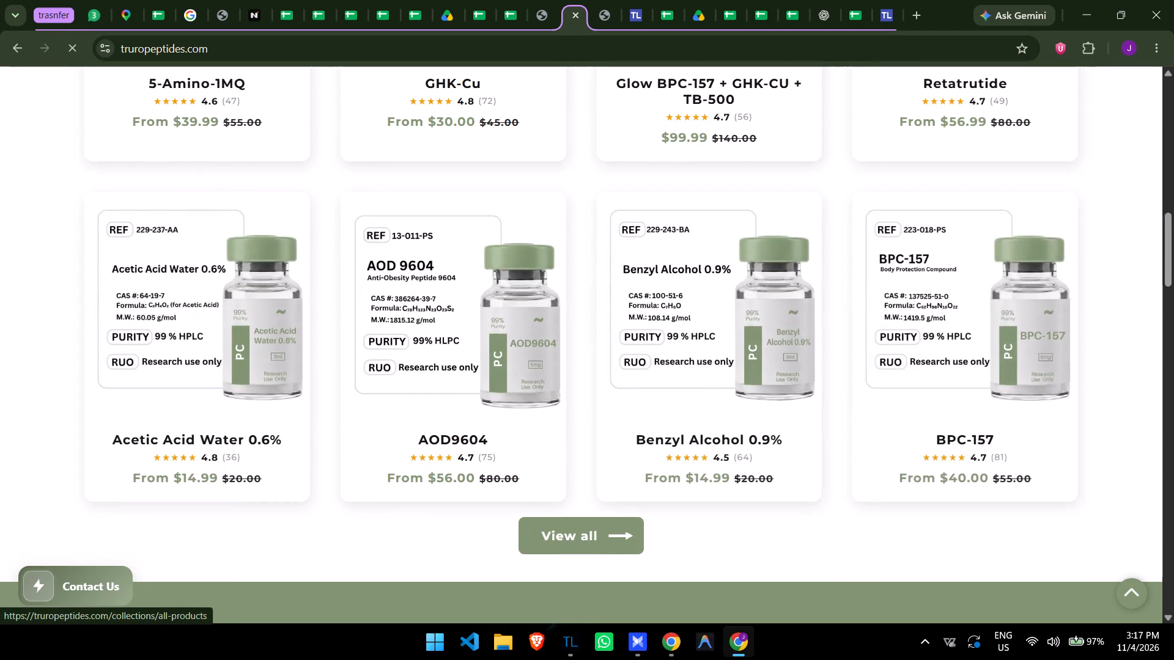
Add Glow BPC-157 + GHK-CU + TB-500 to the cart from All Products and close the cart drawer.
{"action": "scroll", "coordinate": [583, 315], "scroll_direction": "down", "scroll_amount": 5}
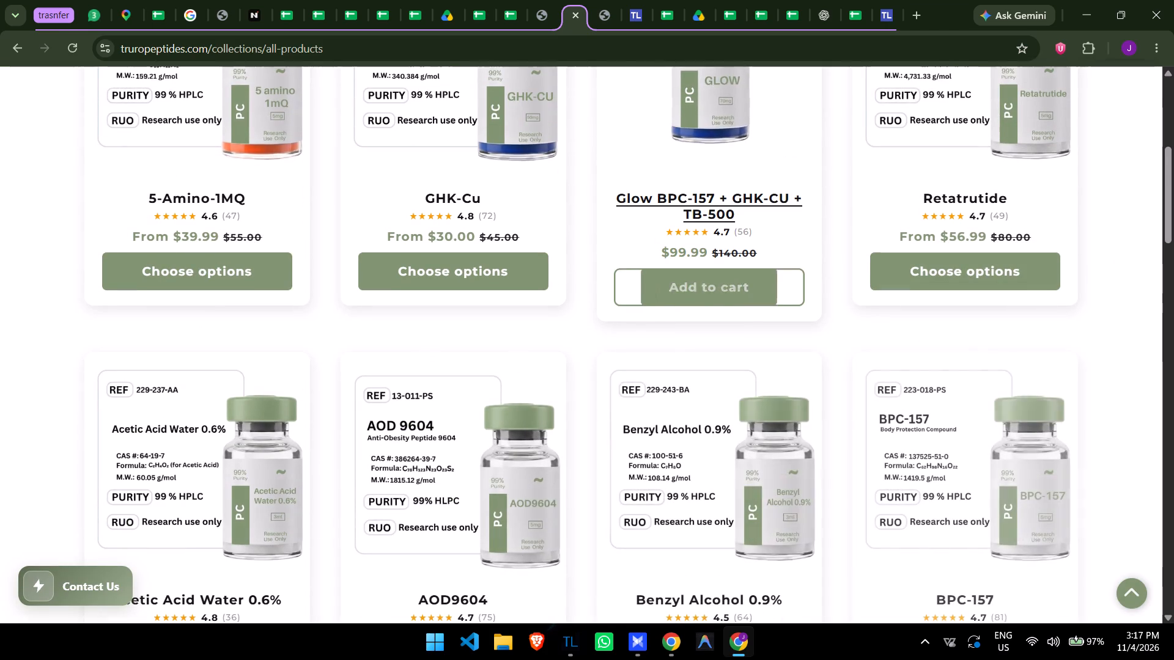
{"action": "left_click", "coordinate": [687, 285]}
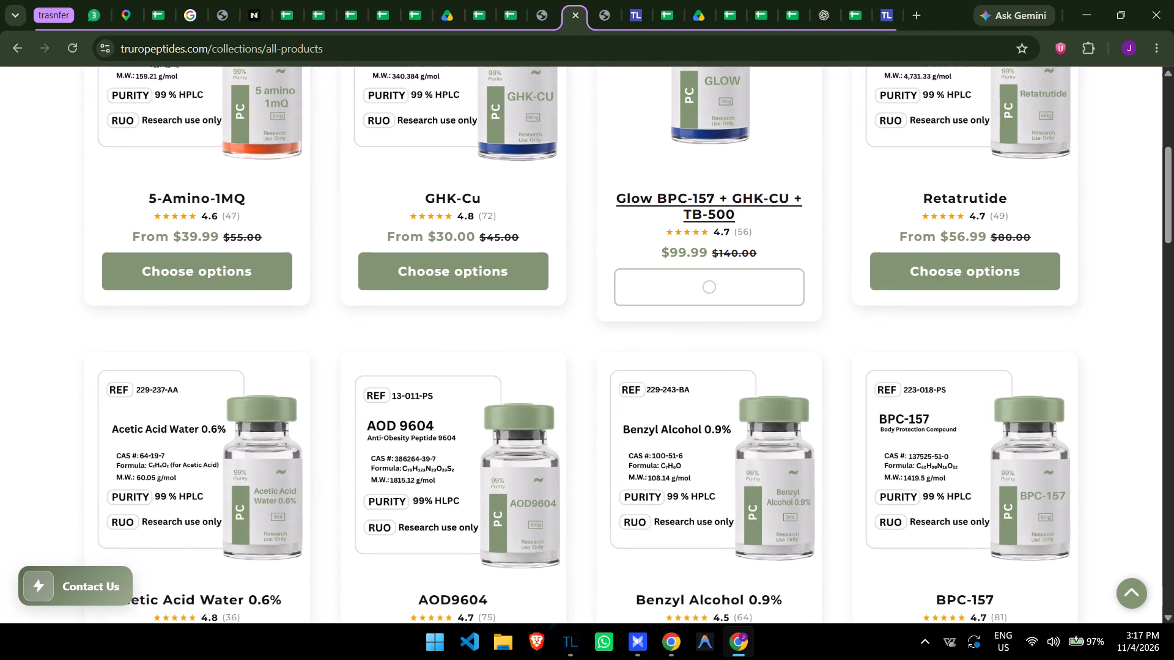
{"action": "left_click", "coordinate": [1141, 90]}
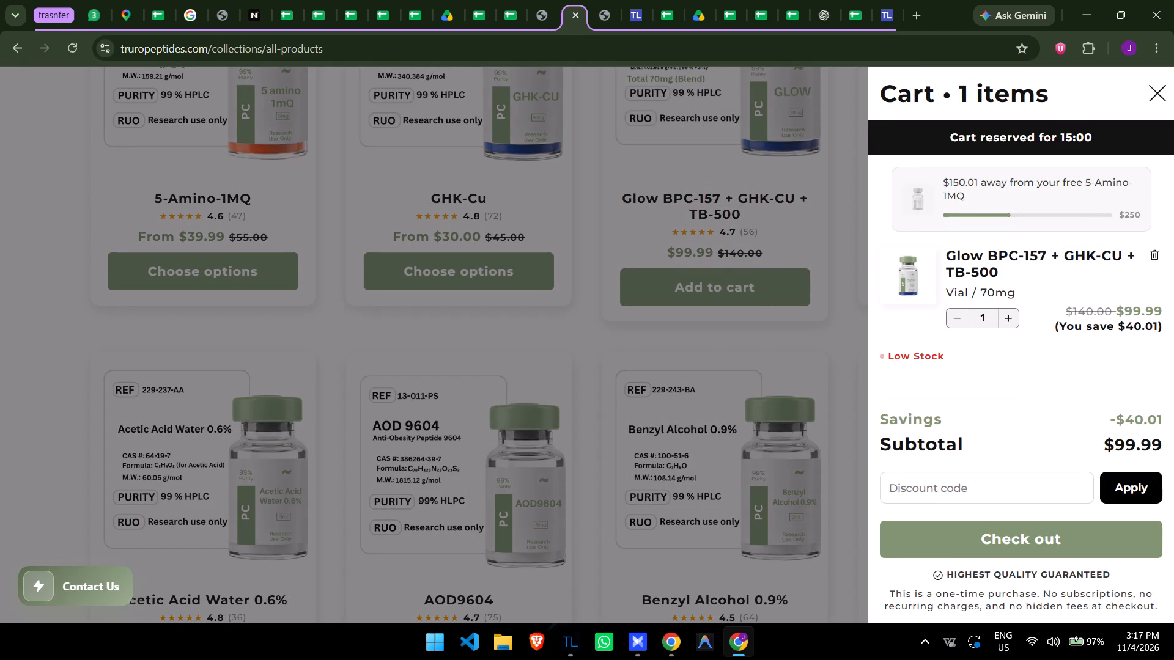
{"action": "left_click", "coordinate": [1146, 90]}
{"action": "left_click", "coordinate": [1153, 92]}
{"action": "scroll", "coordinate": [819, 255], "scroll_direction": "down", "scroll_amount": 5}
{"action": "scroll", "coordinate": [819, 291], "scroll_direction": "up", "scroll_amount": 11}
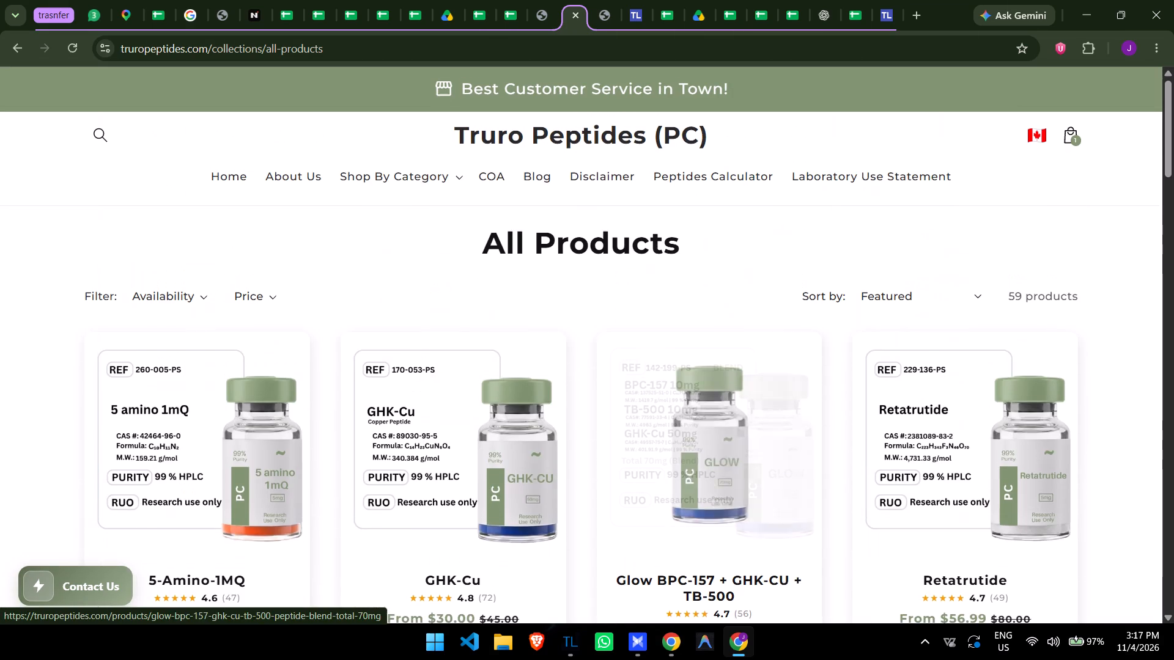
{"action": "scroll", "coordinate": [670, 245], "scroll_direction": "up", "scroll_amount": 6}
Close the storefront, reload the store's Deep2K setup page, run the tracking check and read the tracking endpoint result.
{"action": "key", "text": "ctrl+w"}
{"action": "key", "text": "ctrl+r"}
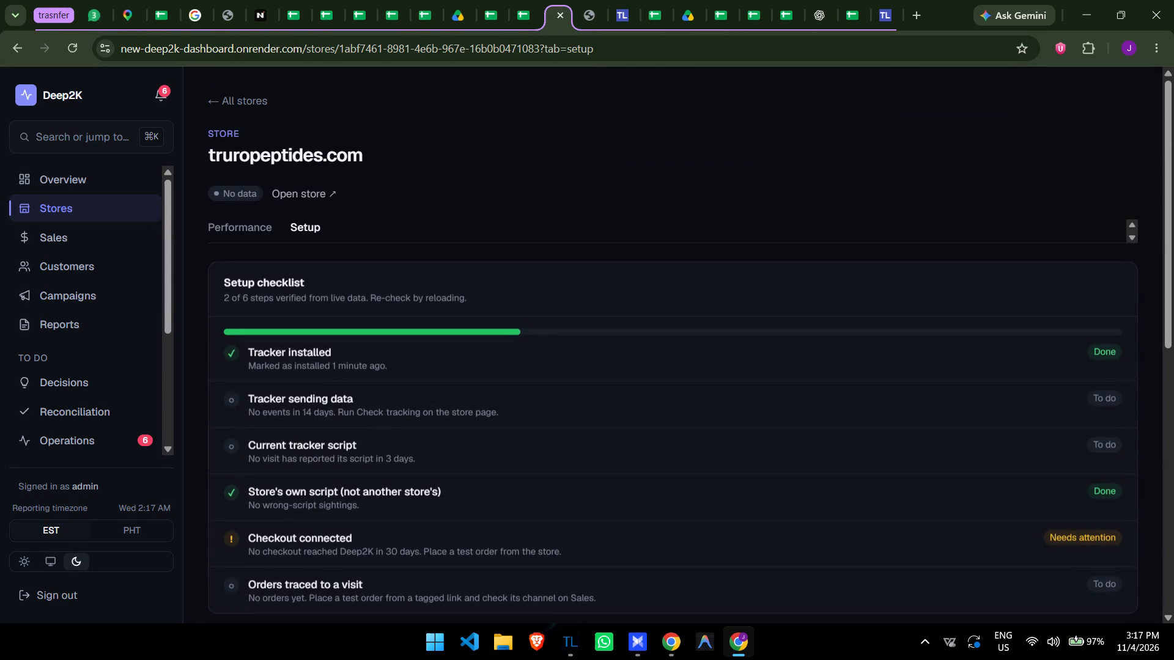
{"action": "key", "text": "ctrl+r"}
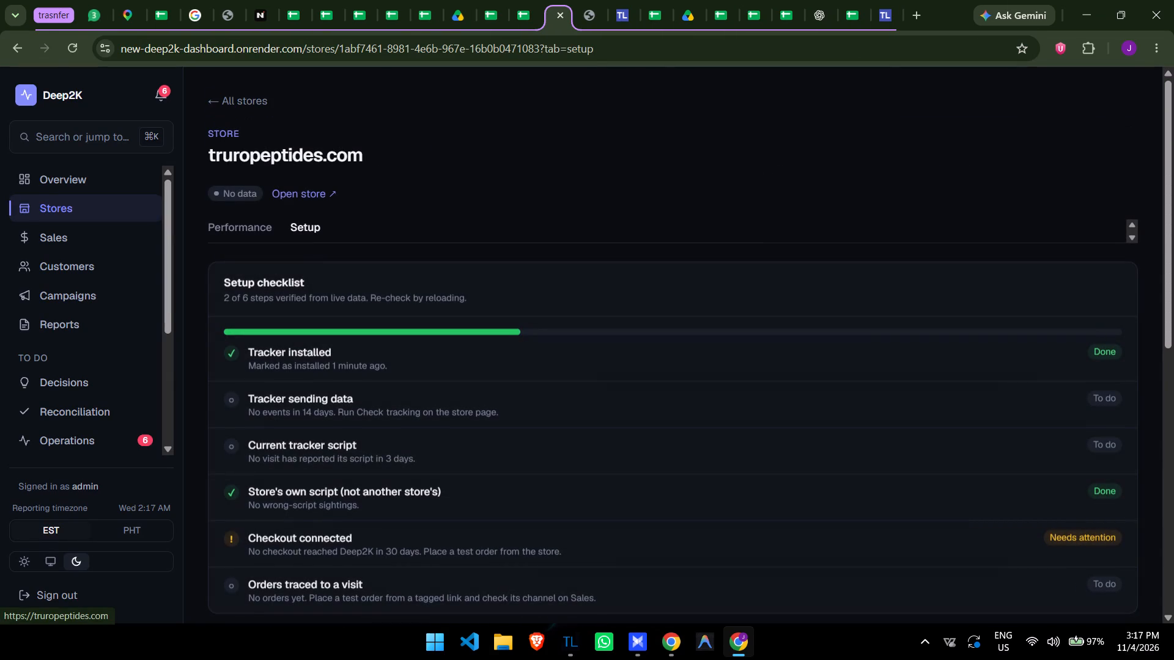
{"action": "scroll", "coordinate": [506, 235], "scroll_direction": "down", "scroll_amount": 5}
{"action": "scroll", "coordinate": [1088, 346], "scroll_direction": "down", "scroll_amount": 4}
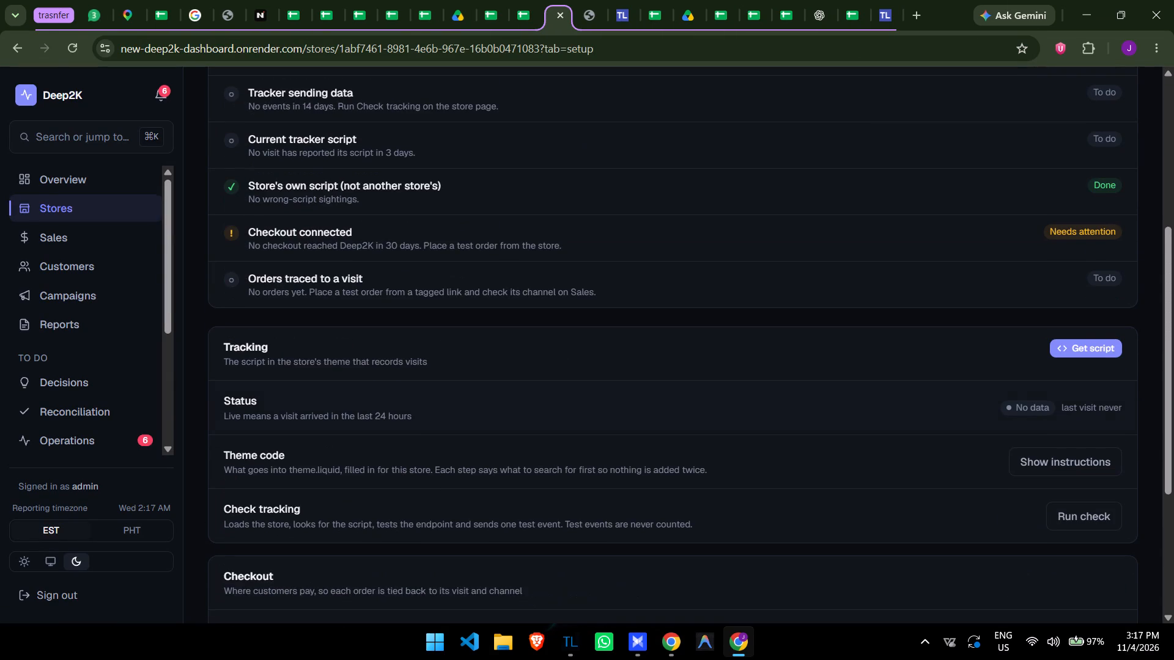
{"action": "scroll", "coordinate": [1091, 445], "scroll_direction": "down", "scroll_amount": 2}
{"action": "left_click", "coordinate": [1090, 360]}
{"action": "scroll", "coordinate": [993, 354], "scroll_direction": "up", "scroll_amount": 10}
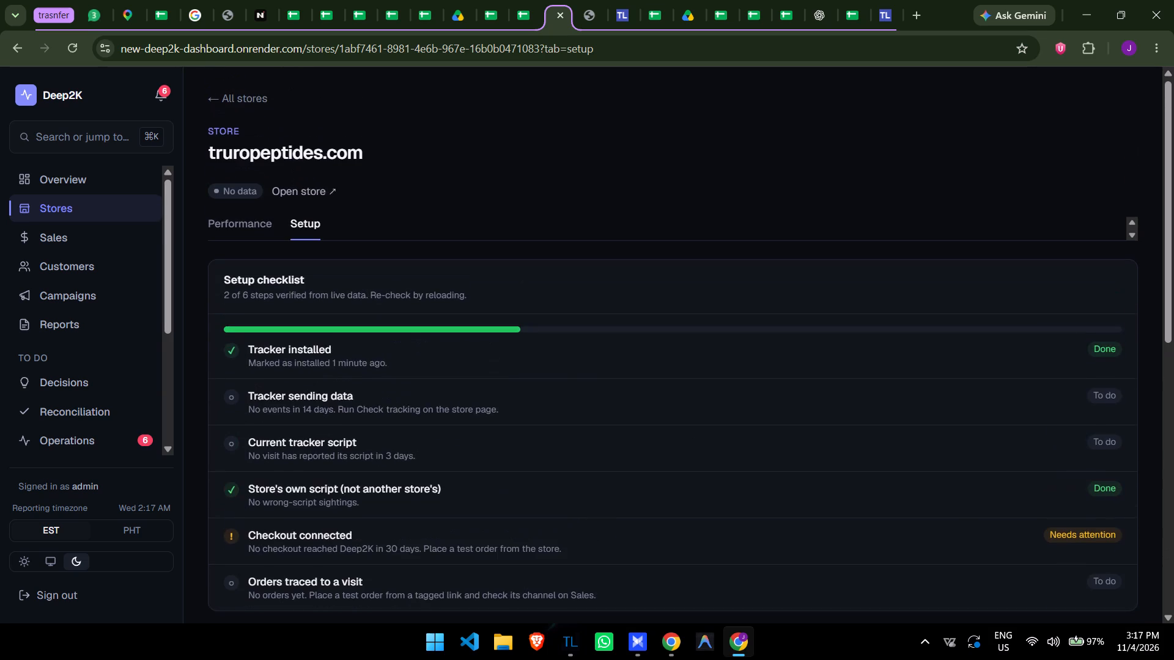
{"action": "scroll", "coordinate": [437, 284], "scroll_direction": "down", "scroll_amount": 4}
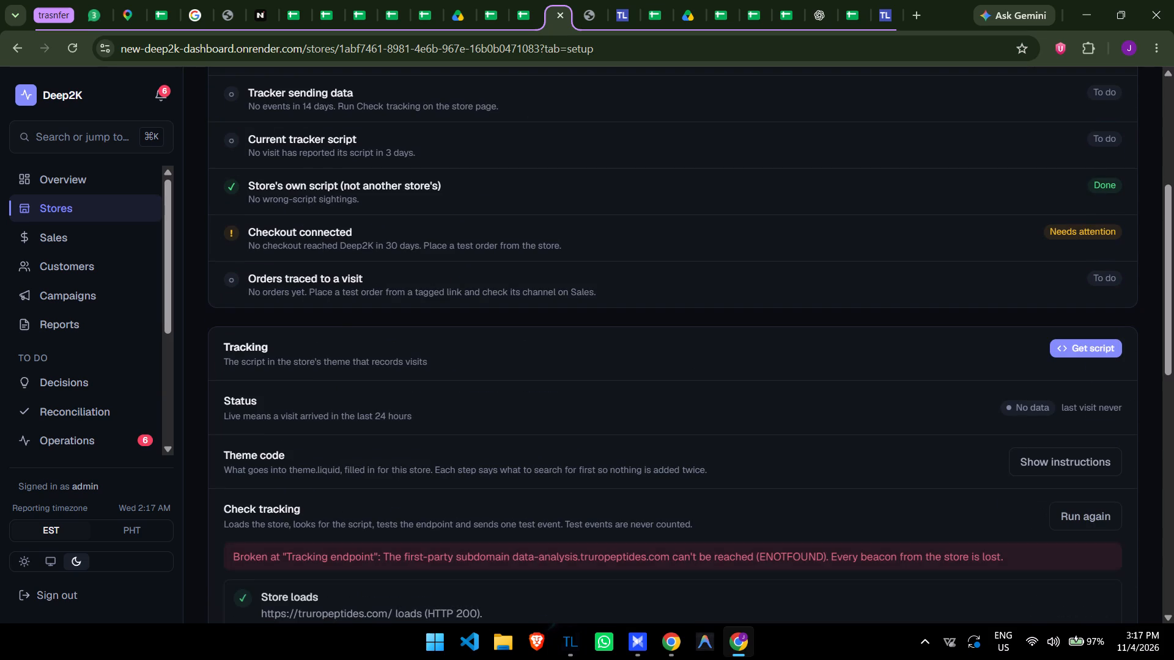
{"action": "scroll", "coordinate": [442, 281], "scroll_direction": "down", "scroll_amount": 5}
{"action": "left_click_drag", "start_coordinate": [359, 477], "coordinate": [371, 477]}
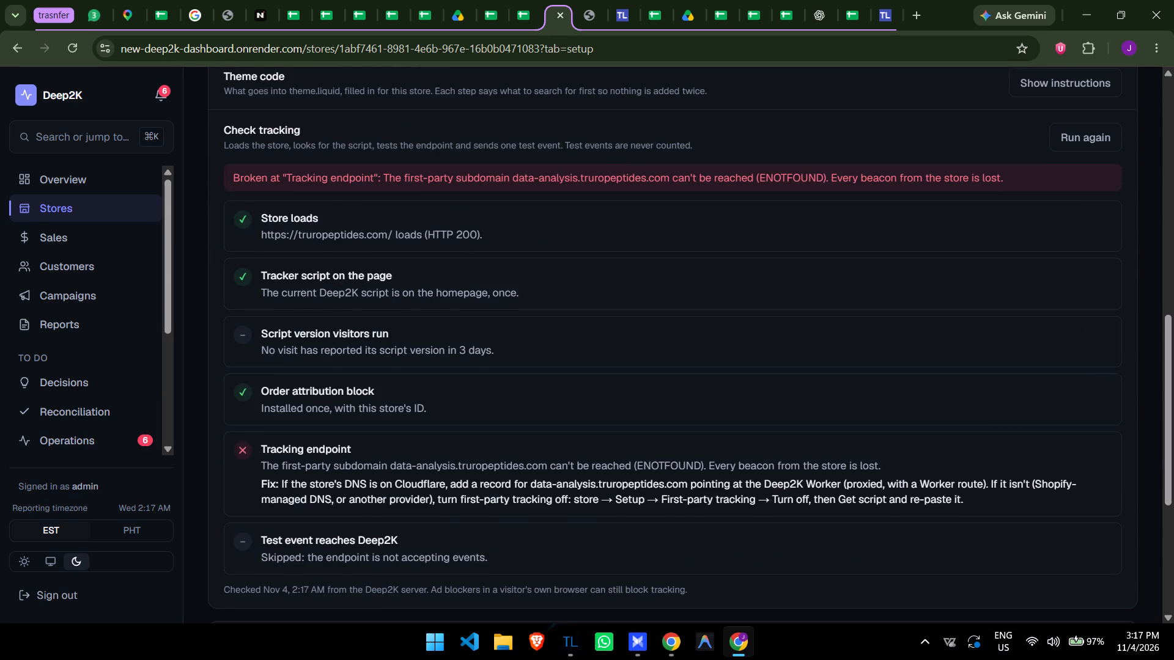
{"action": "left_click_drag", "start_coordinate": [371, 477], "coordinate": [773, 491]}
Turn off first-party tracking for truropeptides.com in the store's Advanced settings.
{"action": "scroll", "coordinate": [905, 312], "scroll_direction": "up", "scroll_amount": 3}
{"action": "scroll", "coordinate": [1032, 368], "scroll_direction": "down", "scroll_amount": 9}
{"action": "left_click", "coordinate": [1077, 464]}
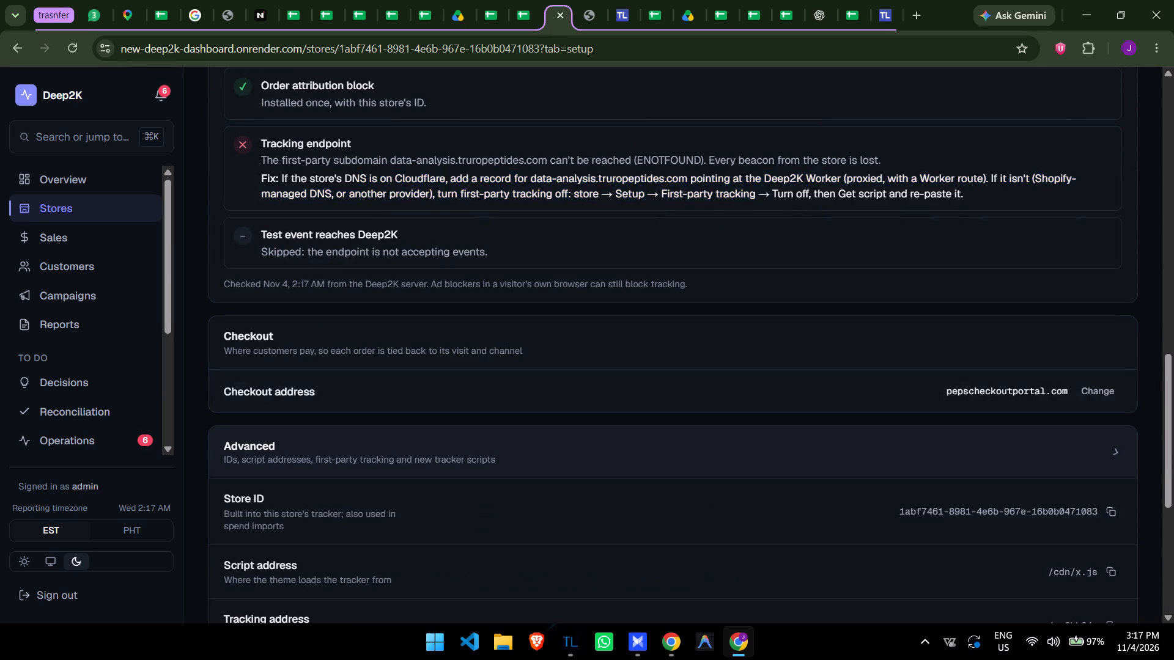
{"action": "scroll", "coordinate": [1066, 466], "scroll_direction": "down", "scroll_amount": 5}
{"action": "left_click", "coordinate": [838, 383]}
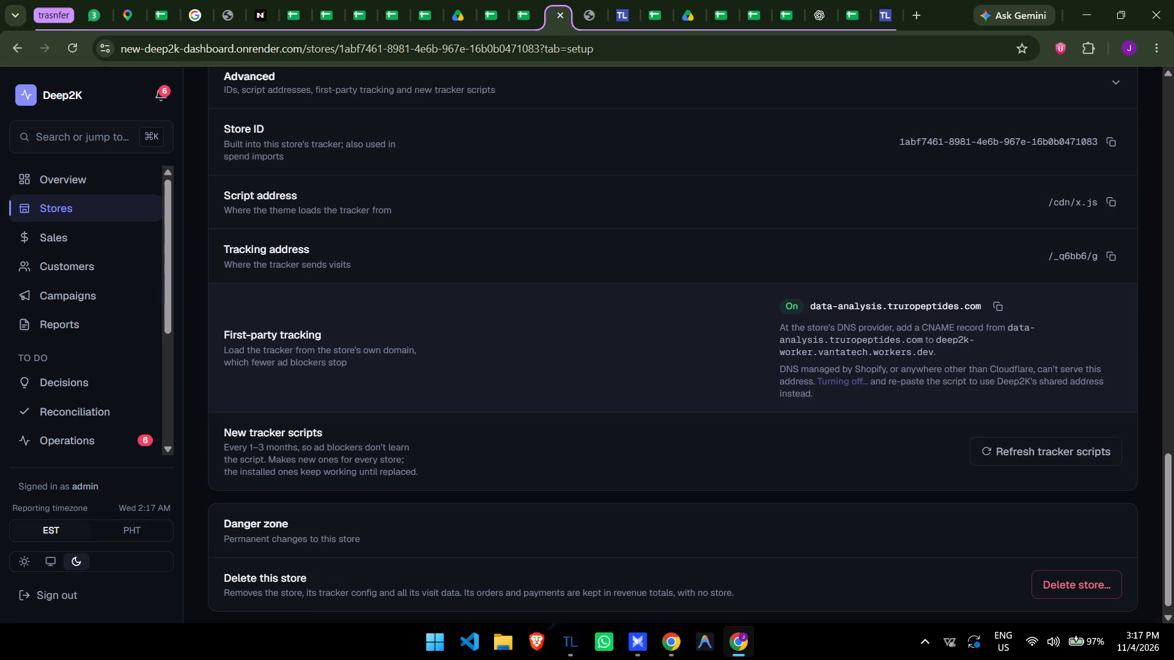
Reopen the truropeptides.com storefront from Deep2K and look through its Laboratory Use Statement page.
{"action": "scroll", "coordinate": [711, 345], "scroll_direction": "up", "scroll_amount": 20}
{"action": "scroll", "coordinate": [711, 345], "scroll_direction": "up", "scroll_amount": 2}
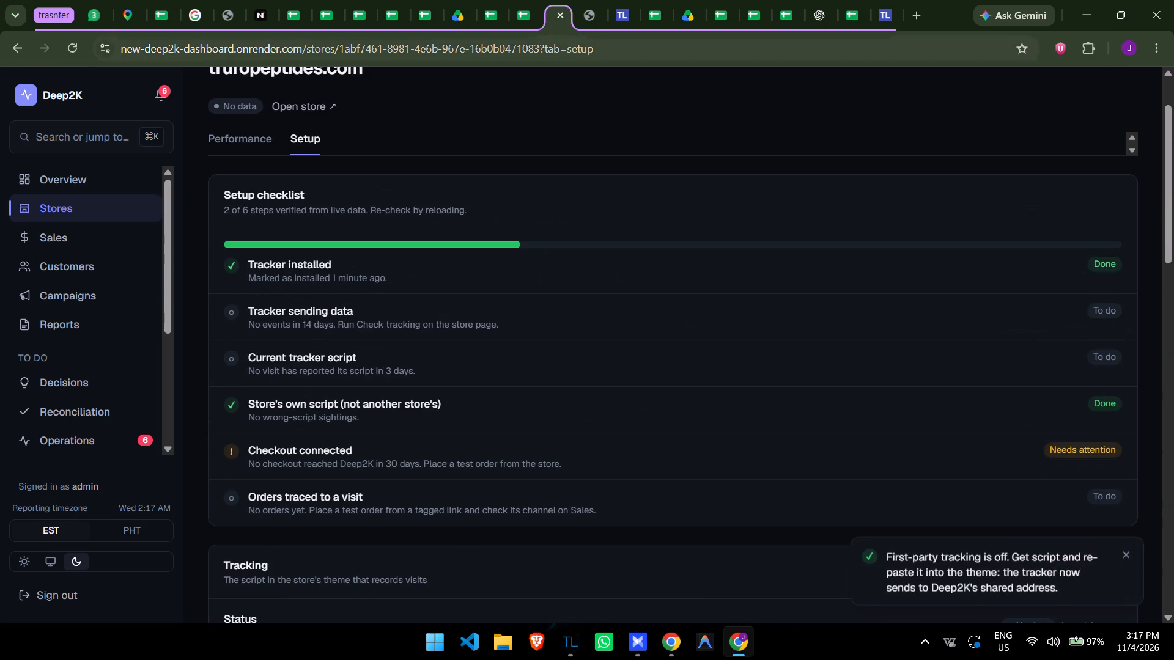
{"action": "scroll", "coordinate": [410, 43], "scroll_direction": "up", "scroll_amount": 4}
{"action": "left_click", "coordinate": [300, 98]}
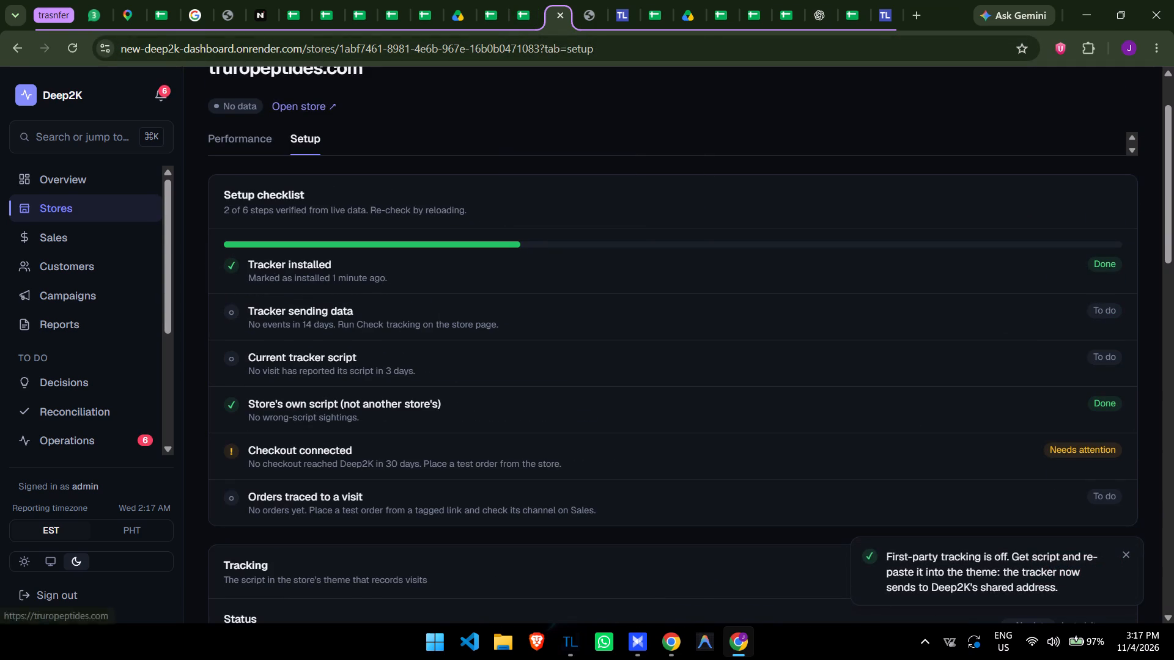
{"action": "left_click", "coordinate": [580, 433]}
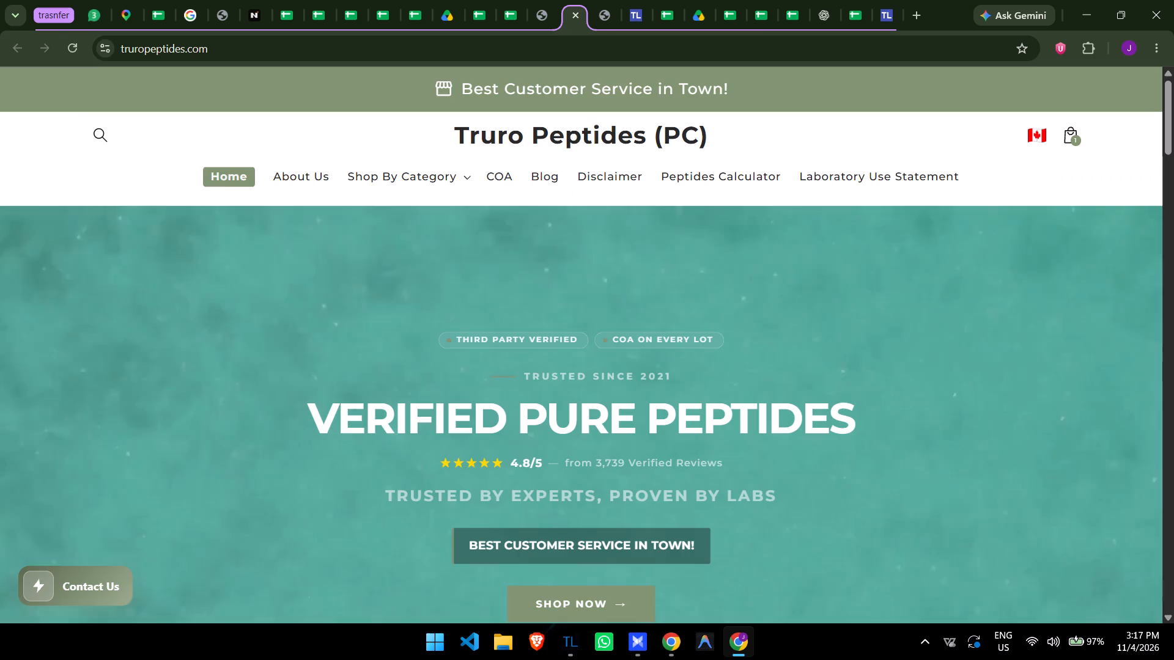
{"action": "left_click", "coordinate": [863, 171]}
{"action": "scroll", "coordinate": [596, 306], "scroll_direction": "down", "scroll_amount": 4}
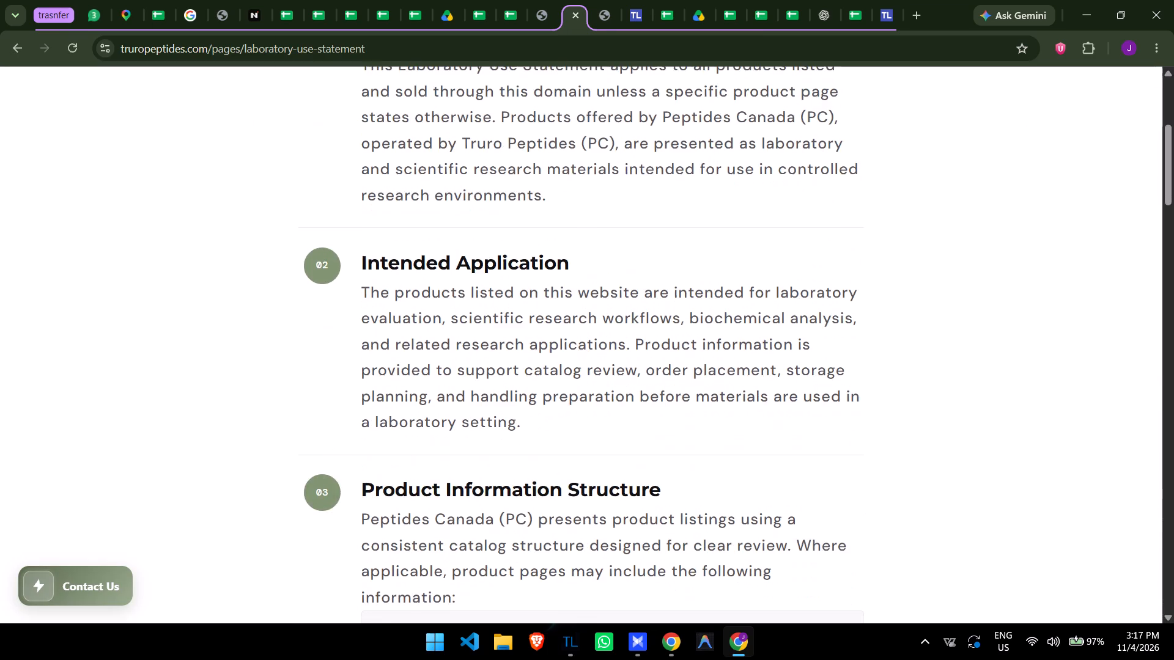
{"action": "scroll", "coordinate": [578, 304], "scroll_direction": "down", "scroll_amount": 18}
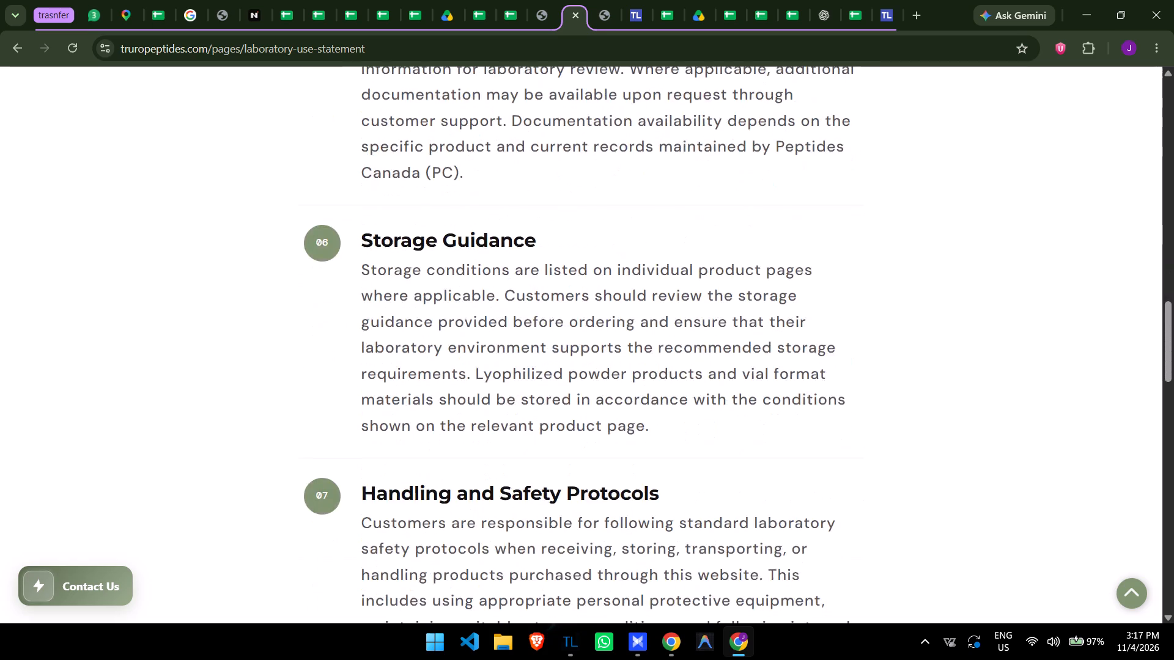
{"action": "scroll", "coordinate": [580, 300], "scroll_direction": "down", "scroll_amount": 8}
{"action": "scroll", "coordinate": [583, 300], "scroll_direction": "up", "scroll_amount": 20}
{"action": "scroll", "coordinate": [583, 300], "scroll_direction": "up", "scroll_amount": 6}
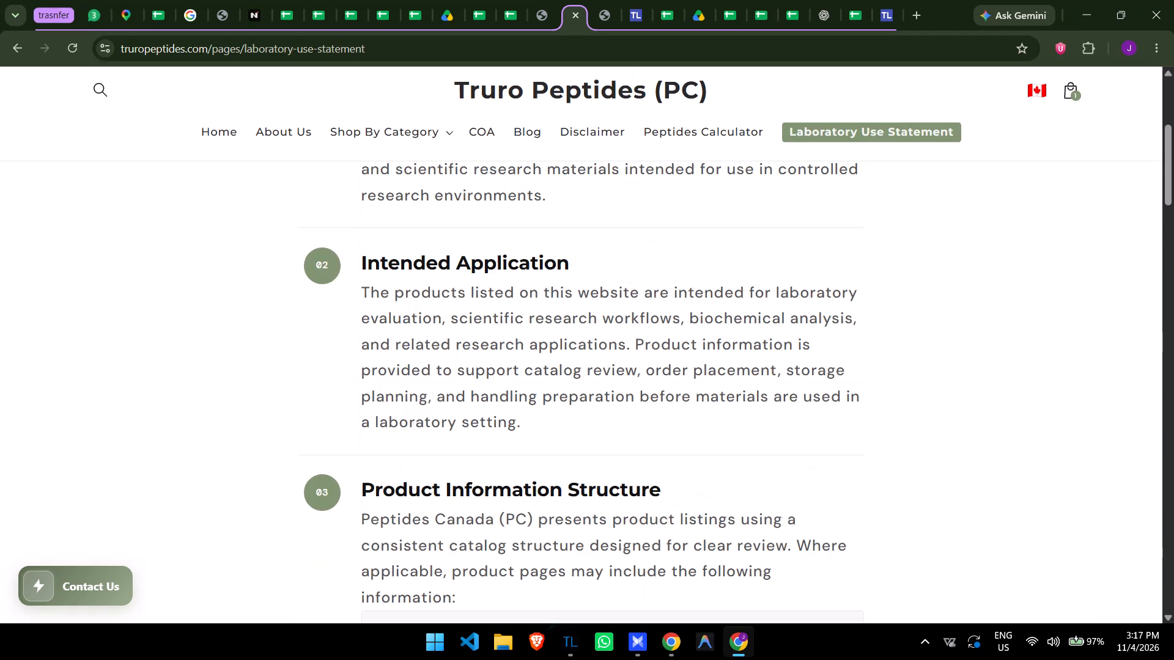
Browse the storefront's Blog and About Us pages.
{"action": "left_click", "coordinate": [531, 121]}
{"action": "scroll", "coordinate": [421, 272], "scroll_direction": "down", "scroll_amount": 5}
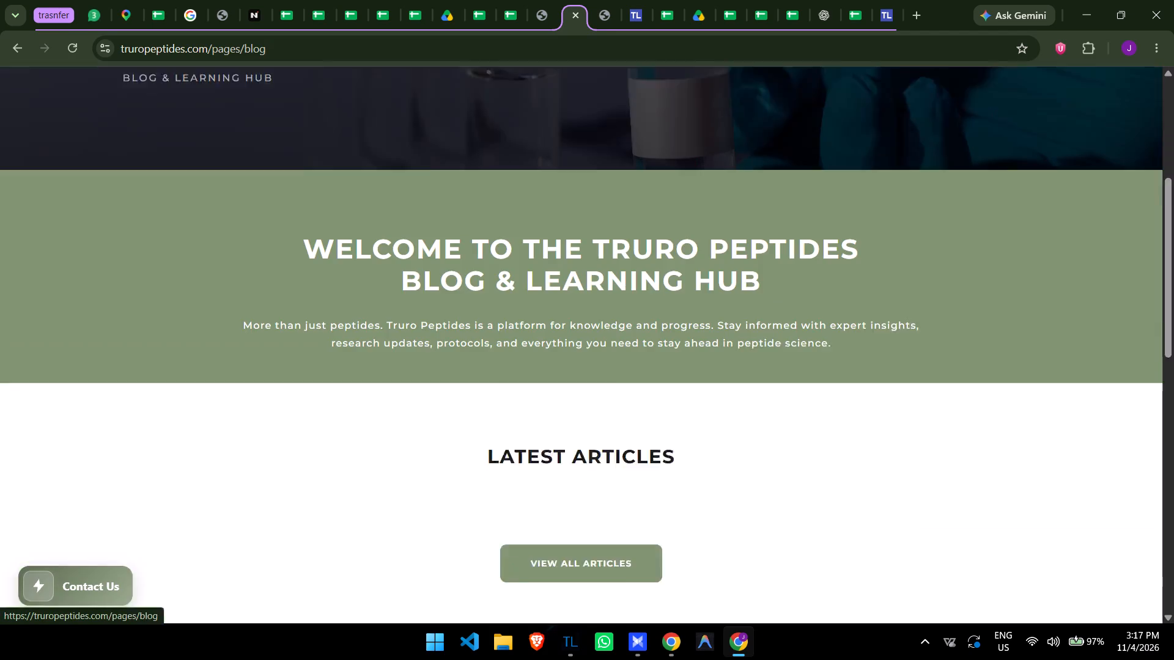
{"action": "scroll", "coordinate": [415, 254], "scroll_direction": "up", "scroll_amount": 6}
{"action": "left_click", "coordinate": [308, 180]}
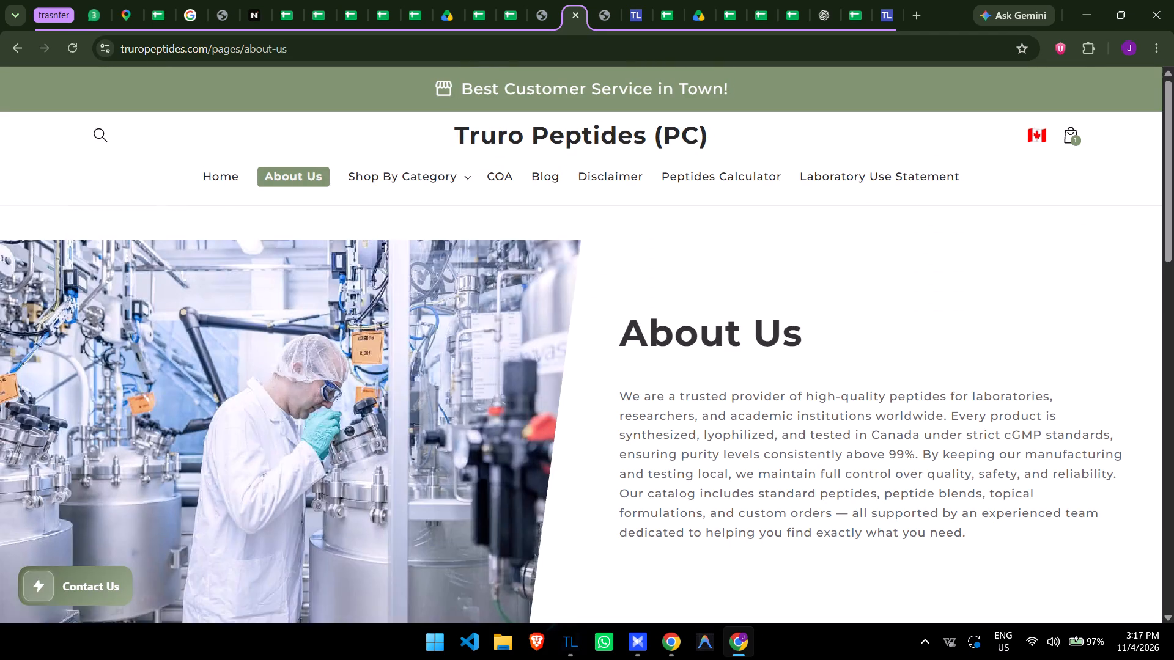
{"action": "scroll", "coordinate": [655, 258], "scroll_direction": "down", "scroll_amount": 19}
{"action": "scroll", "coordinate": [648, 266], "scroll_direction": "up", "scroll_amount": 2}
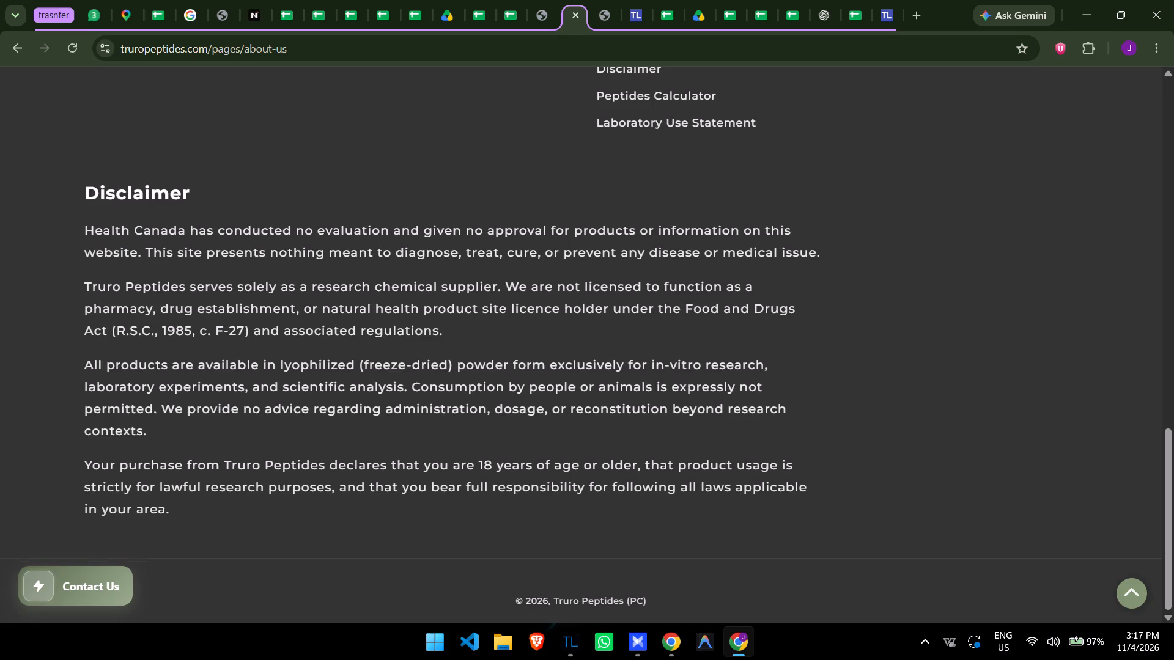
{"action": "scroll", "coordinate": [648, 266], "scroll_direction": "up", "scroll_amount": 18}
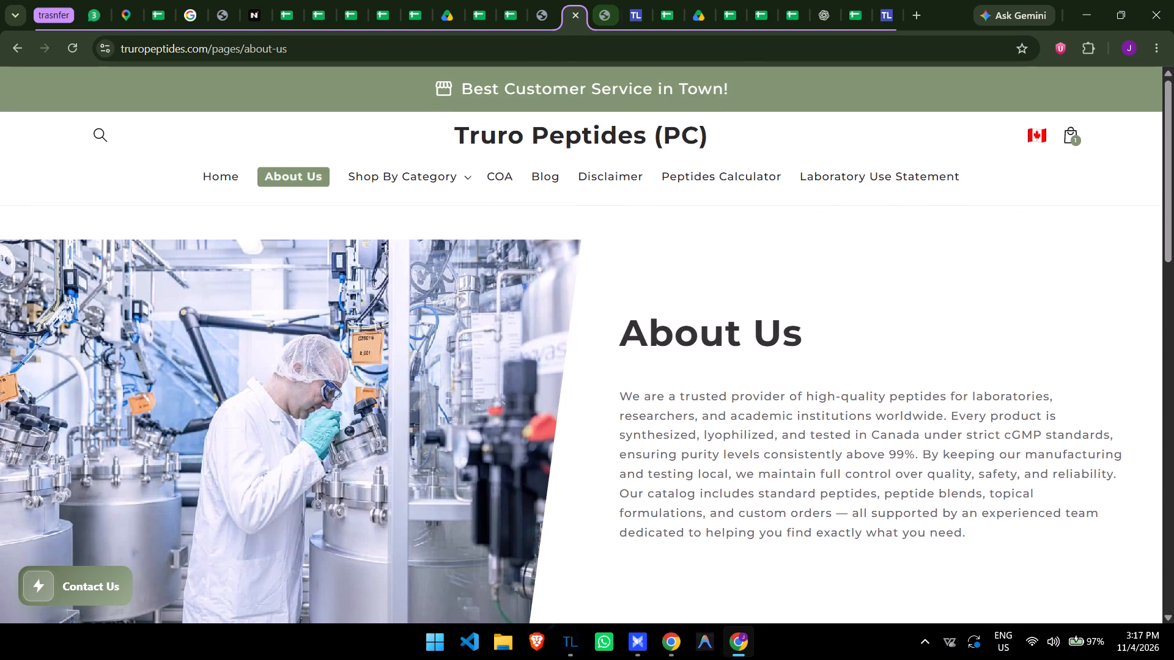
Close the storefront, reload the Deep2K setup page, run the tracking check and read the suggested fixes for the tracker script and endpoint.
{"action": "key", "text": "ctrl+w"}
{"action": "key", "text": "ctrl+r"}
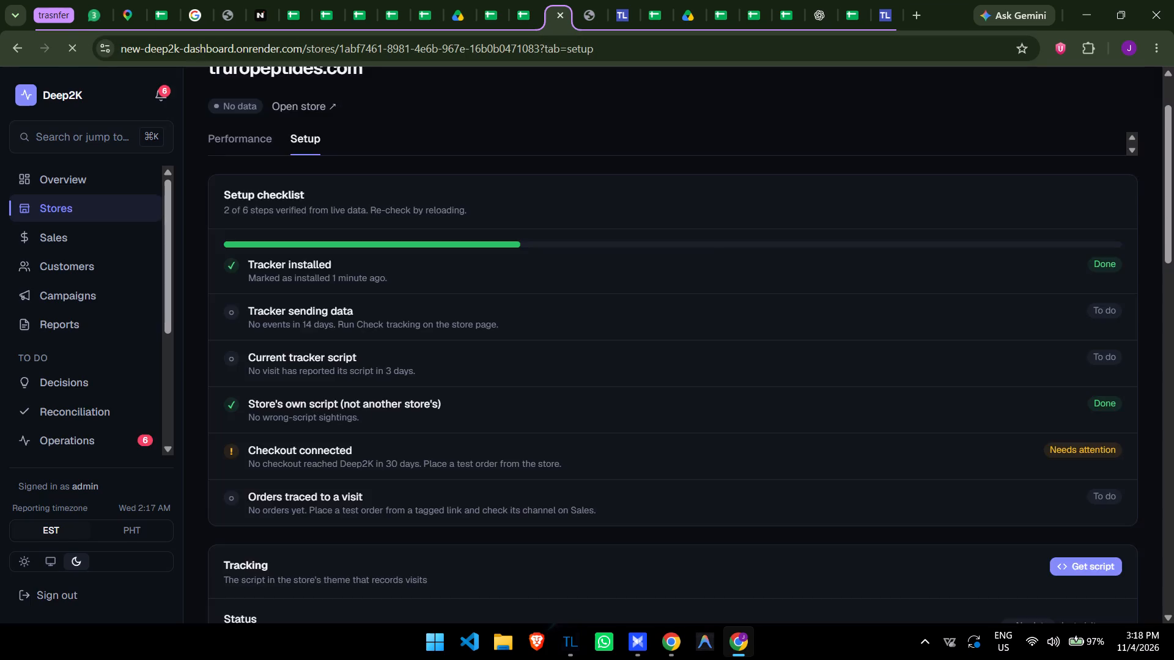
{"action": "key", "text": "ctrl+r"}
{"action": "scroll", "coordinate": [865, 504], "scroll_direction": "down", "scroll_amount": 5}
{"action": "left_click", "coordinate": [1078, 361]}
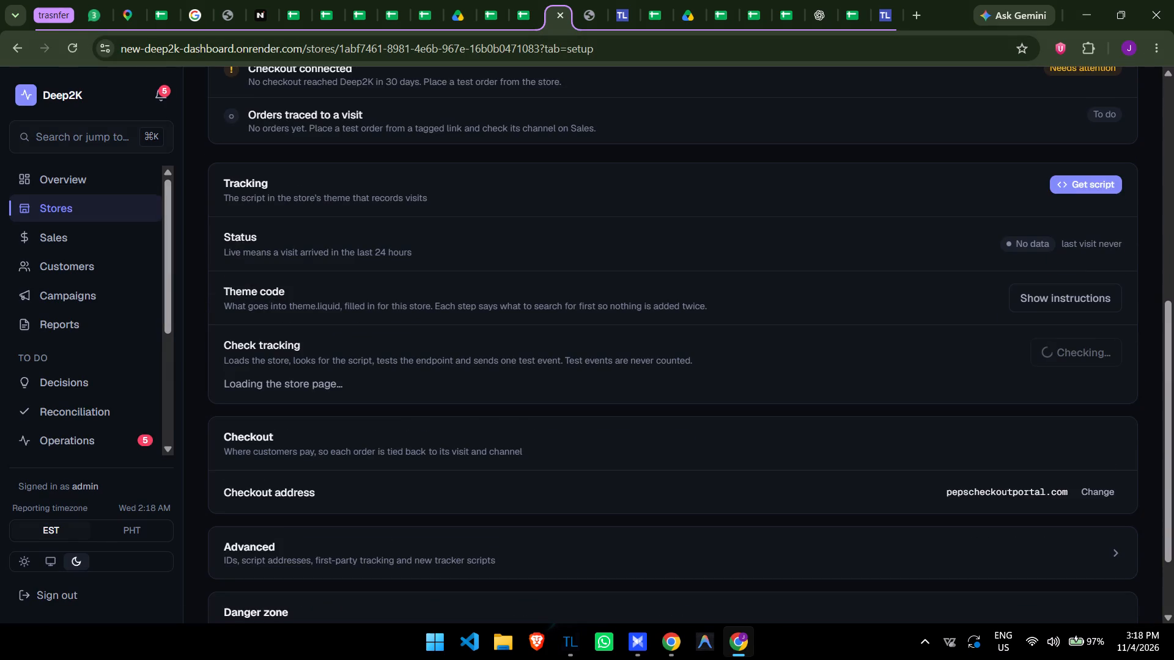
{"action": "scroll", "coordinate": [970, 372], "scroll_direction": "down", "scroll_amount": 4}
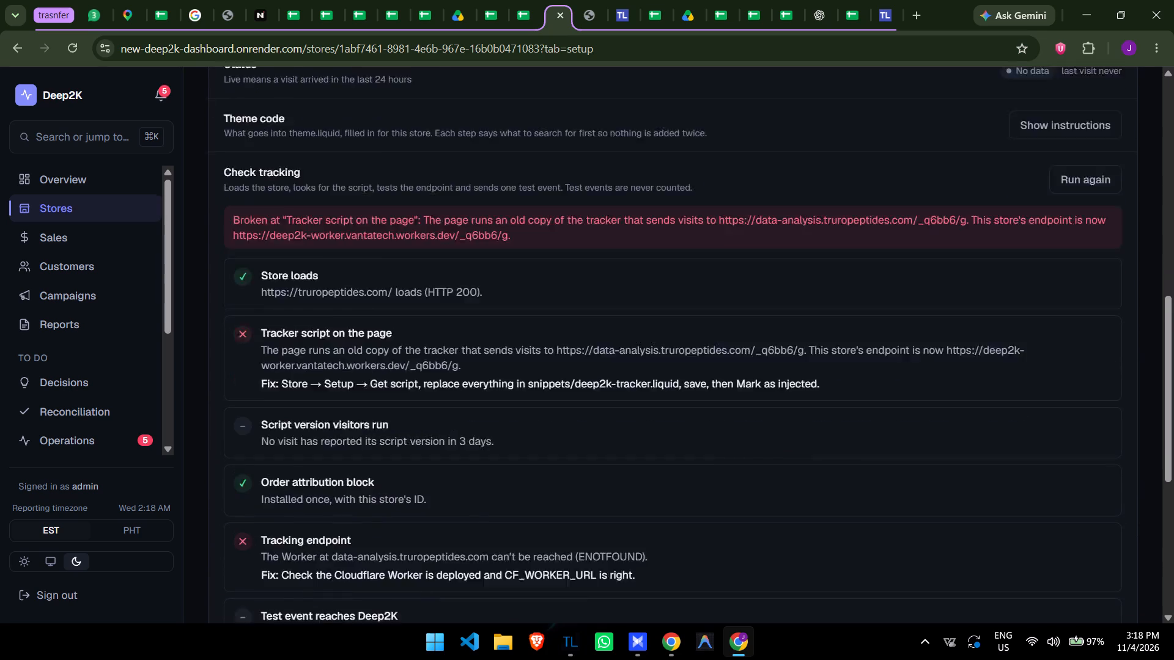
{"action": "left_click_drag", "start_coordinate": [418, 311], "coordinate": [694, 312]}
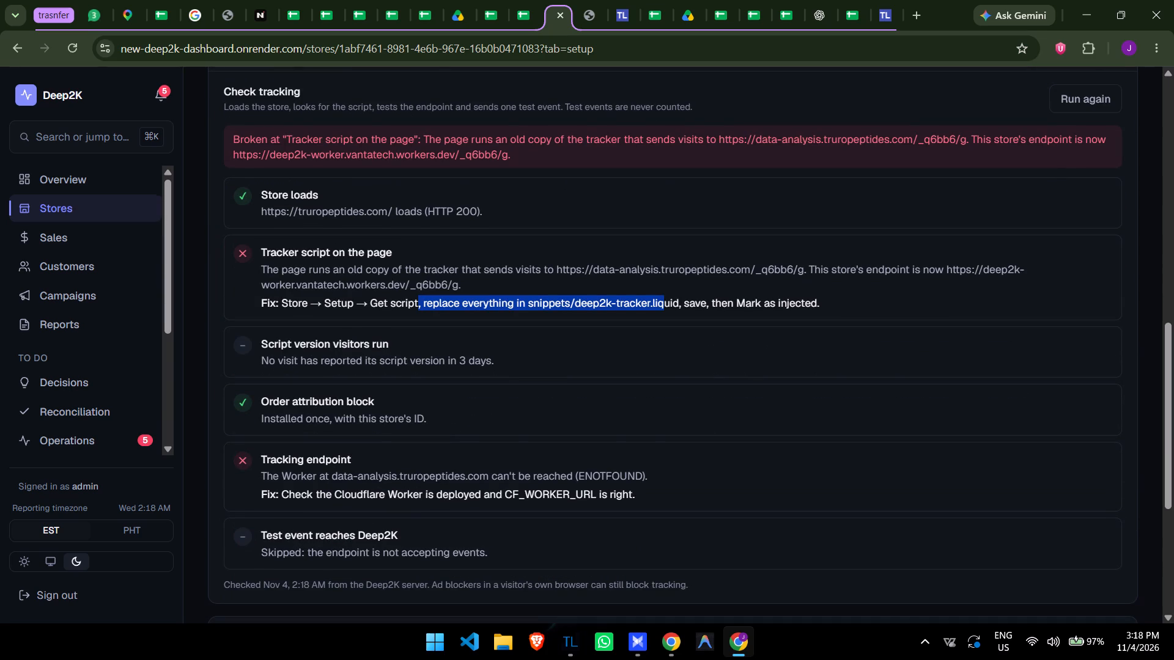
{"action": "scroll", "coordinate": [765, 313], "scroll_direction": "down", "scroll_amount": 1}
{"action": "left_click", "coordinate": [635, 420]}
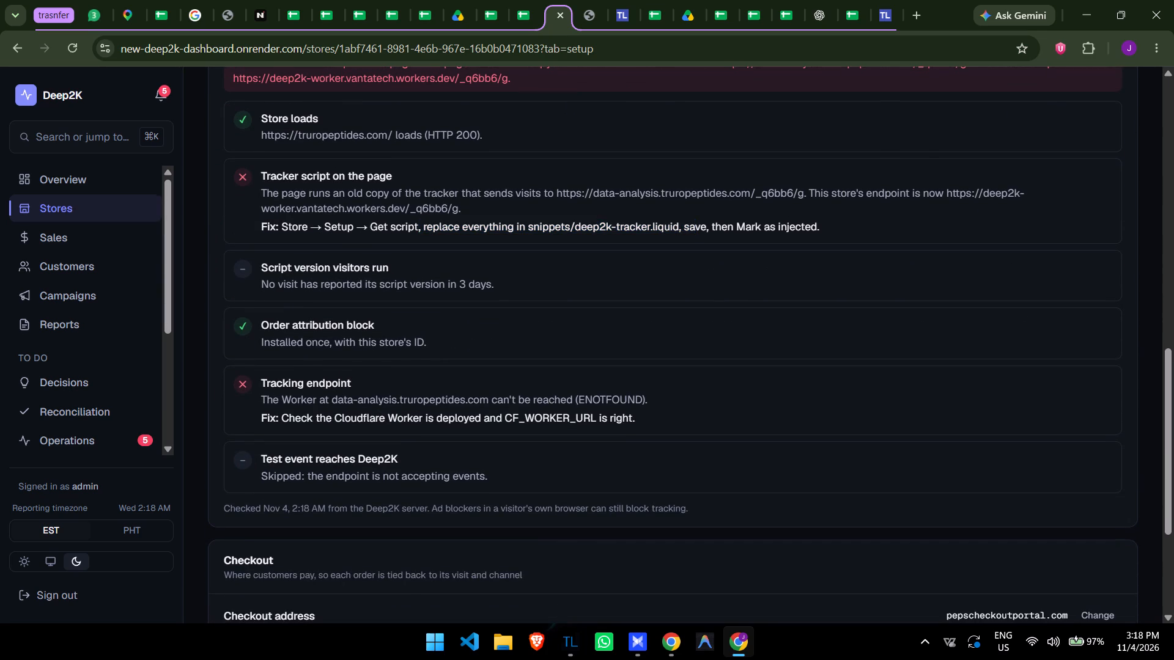
{"action": "left_click", "coordinate": [531, 417]}
{"action": "left_click_drag", "start_coordinate": [550, 417], "coordinate": [559, 417]}
{"action": "left_click_drag", "start_coordinate": [618, 422], "coordinate": [633, 422]}
{"action": "left_click", "coordinate": [654, 421]}
Expand the store's Advanced settings and look through them.
{"action": "scroll", "coordinate": [810, 422], "scroll_direction": "down", "scroll_amount": 5}
{"action": "left_click", "coordinate": [1037, 450]}
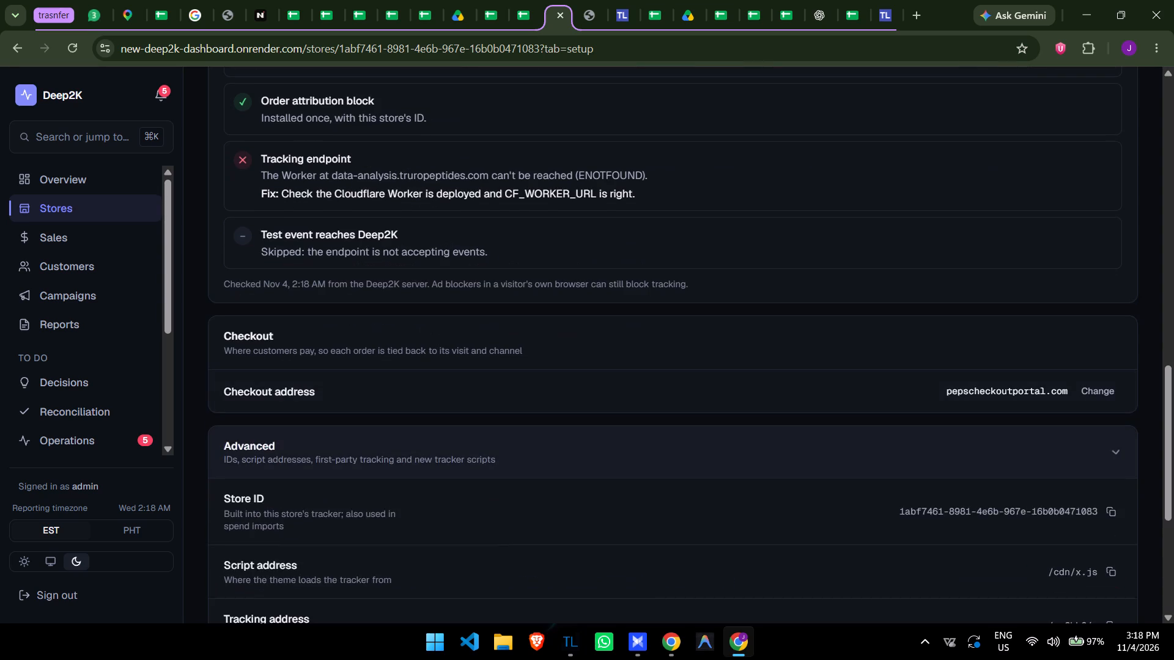
{"action": "scroll", "coordinate": [1039, 447], "scroll_direction": "down", "scroll_amount": 6}
Run the tracking check for truropeptides.com again and review its results.
{"action": "scroll", "coordinate": [839, 386], "scroll_direction": "up", "scroll_amount": 6}
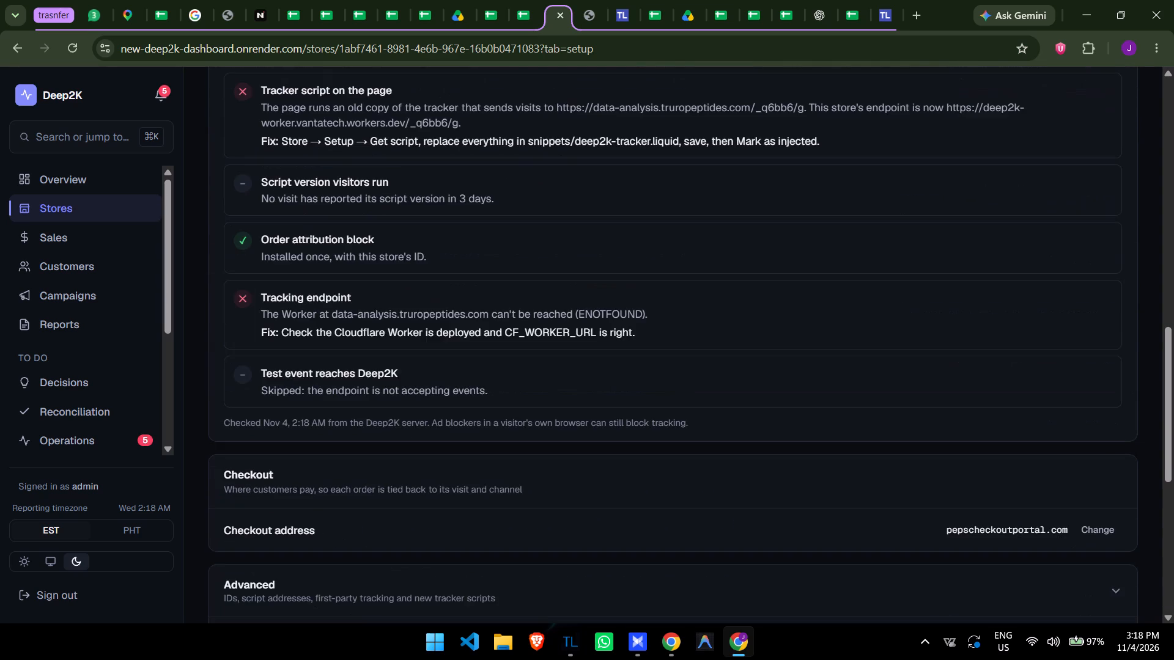
{"action": "scroll", "coordinate": [837, 385], "scroll_direction": "up", "scroll_amount": 4}
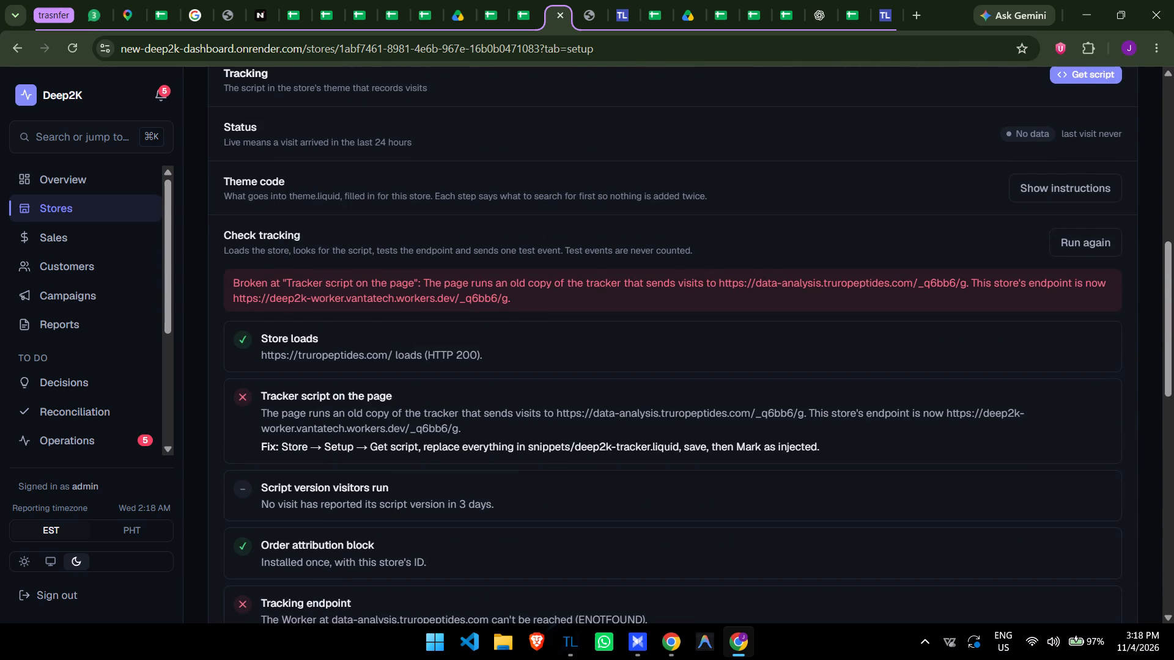
{"action": "scroll", "coordinate": [837, 385], "scroll_direction": "up", "scroll_amount": 3}
{"action": "left_click", "coordinate": [1107, 469]}
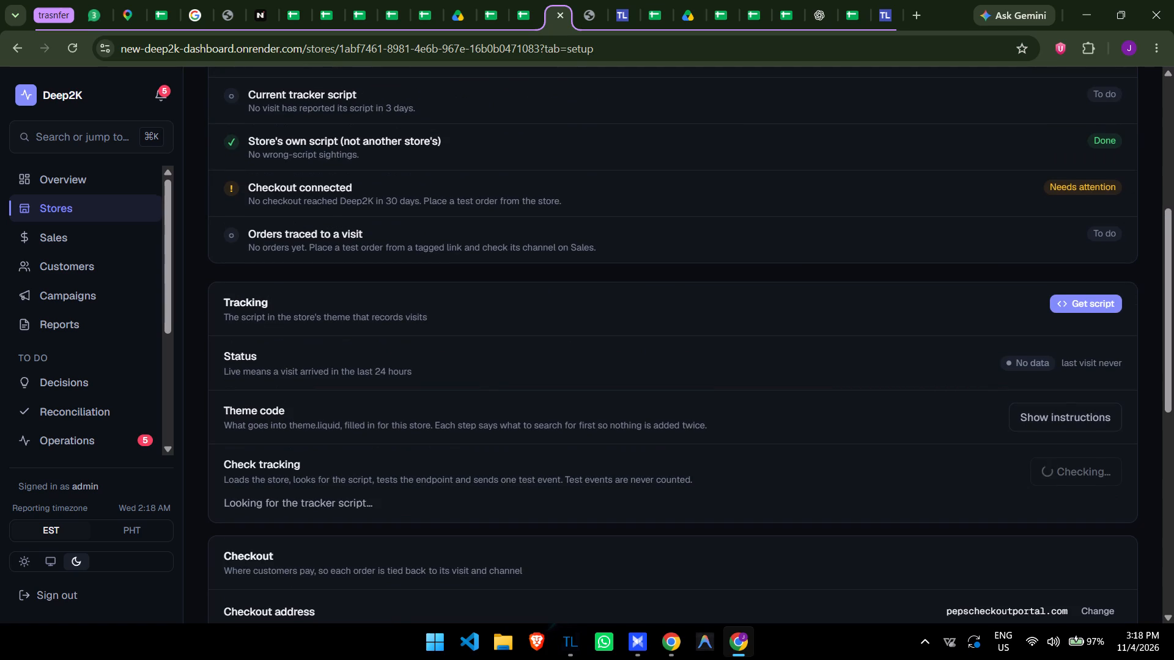
{"action": "scroll", "coordinate": [921, 436], "scroll_direction": "down", "scroll_amount": 3}
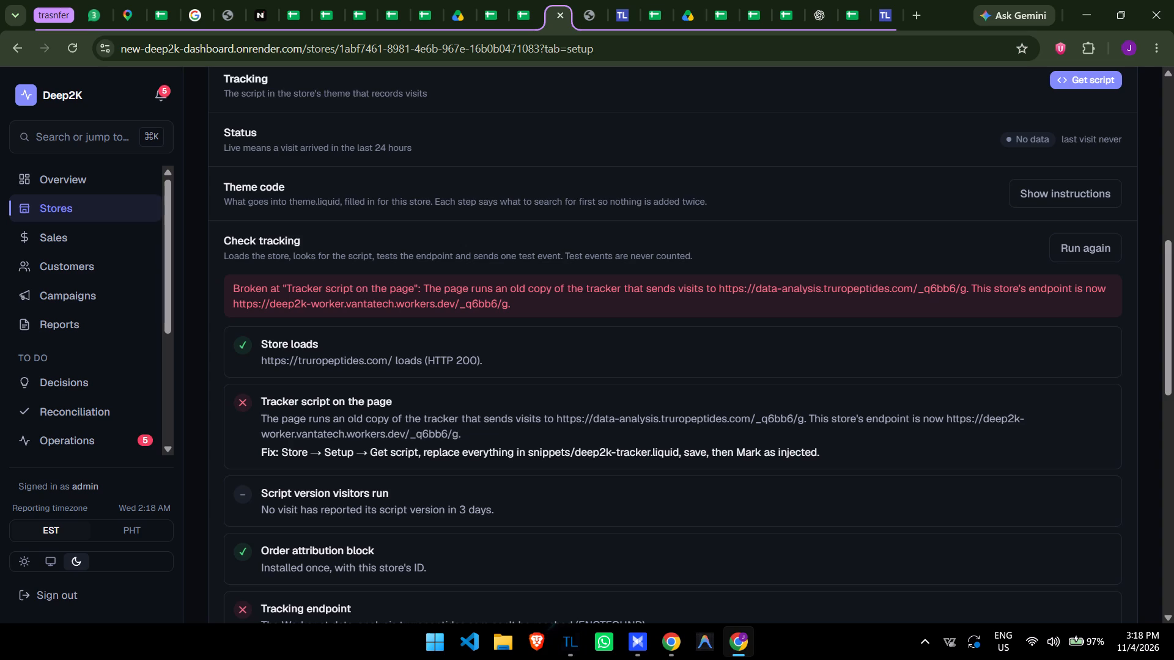
Get the tracker script for truropeptides.com from its Tracking section and copy it.
{"action": "scroll", "coordinate": [976, 400], "scroll_direction": "up", "scroll_amount": 1}
{"action": "scroll", "coordinate": [1032, 337], "scroll_direction": "up", "scroll_amount": 2}
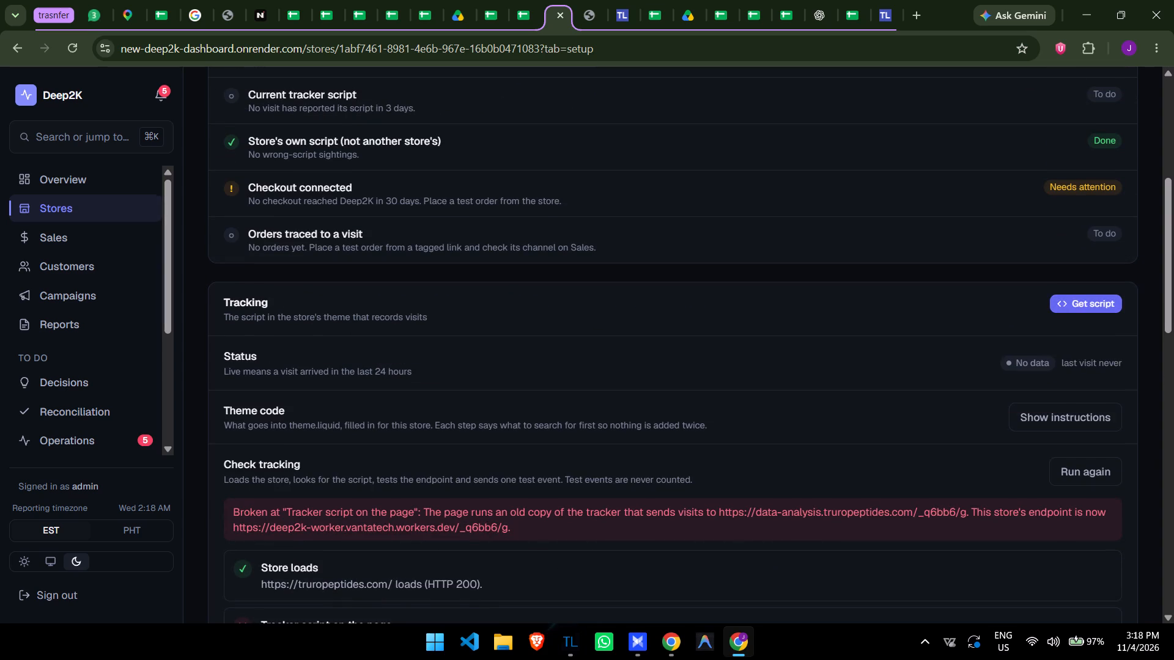
{"action": "left_click", "coordinate": [1088, 301]}
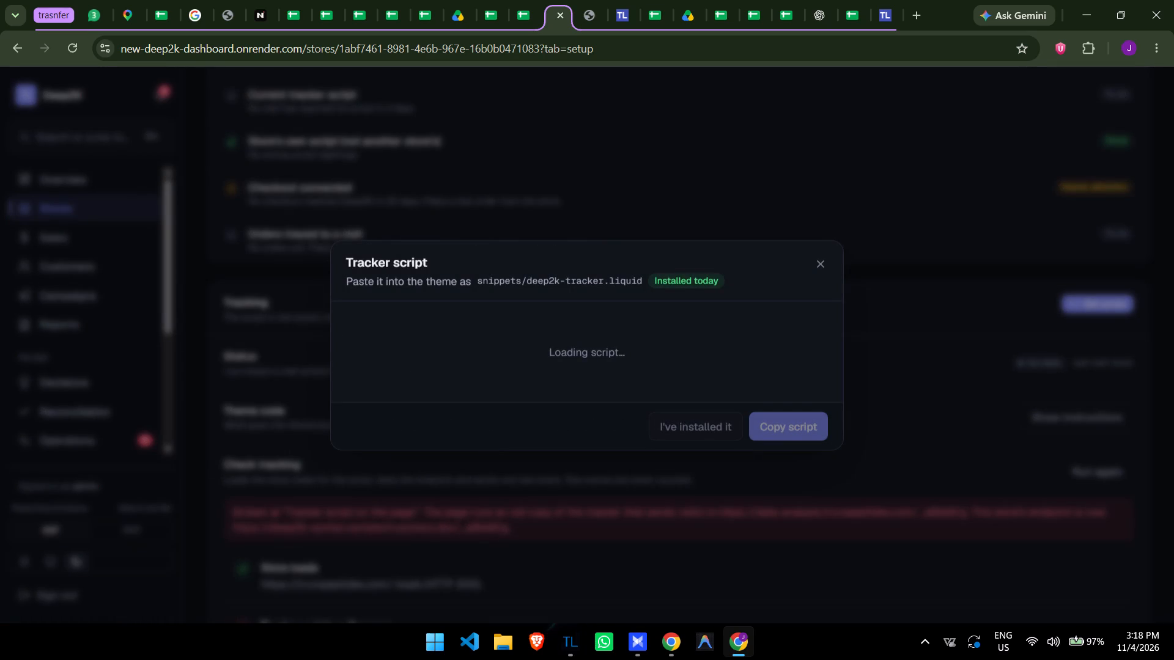
{"action": "left_click", "coordinate": [770, 522]}
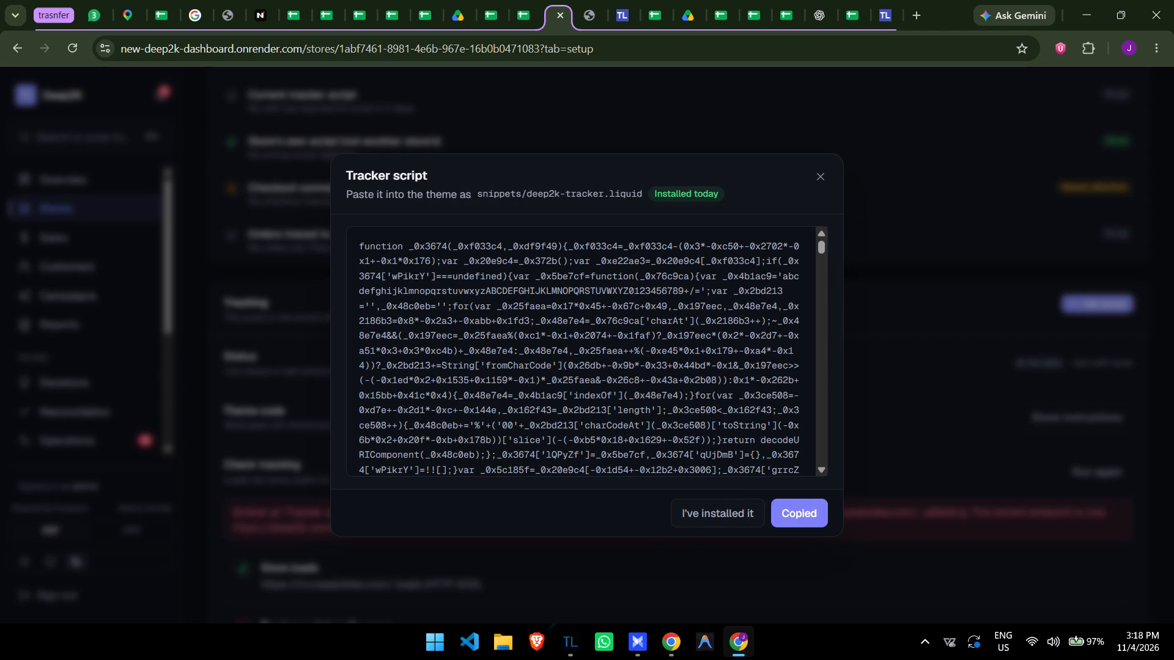
Open the Shopify Creative 25 profile in AdsPower and bring up the Truro Peptides theme code editor.
{"action": "double_click", "coordinate": [639, 638]}
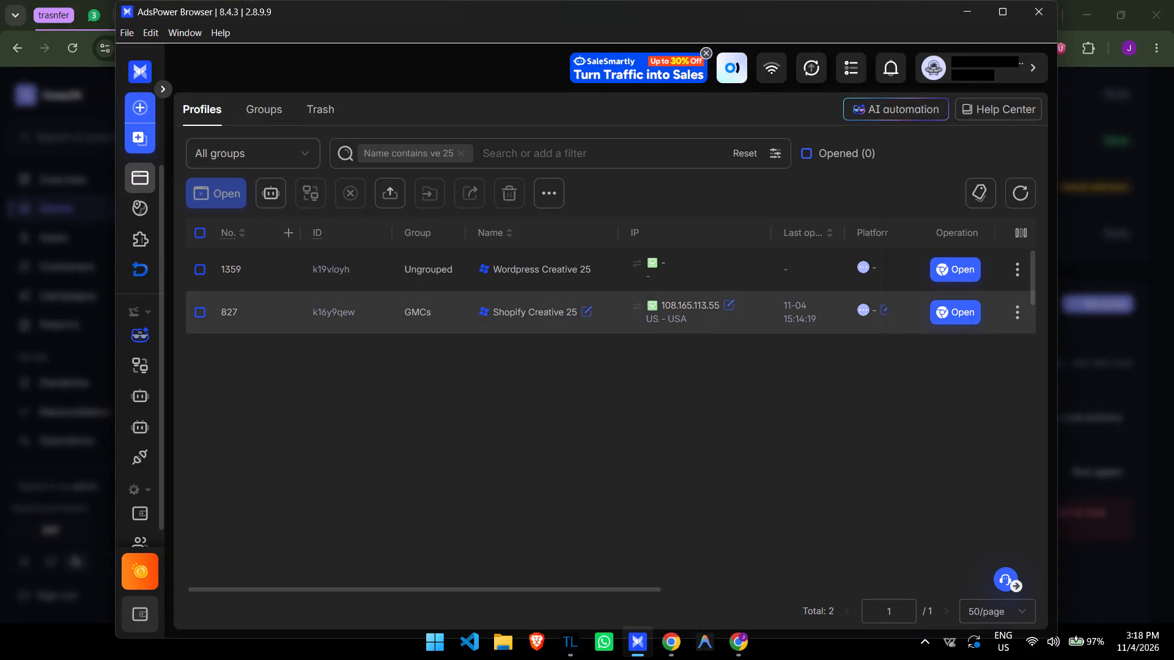
{"action": "left_click", "coordinate": [945, 310]}
{"action": "key", "text": "alt+Tab"}
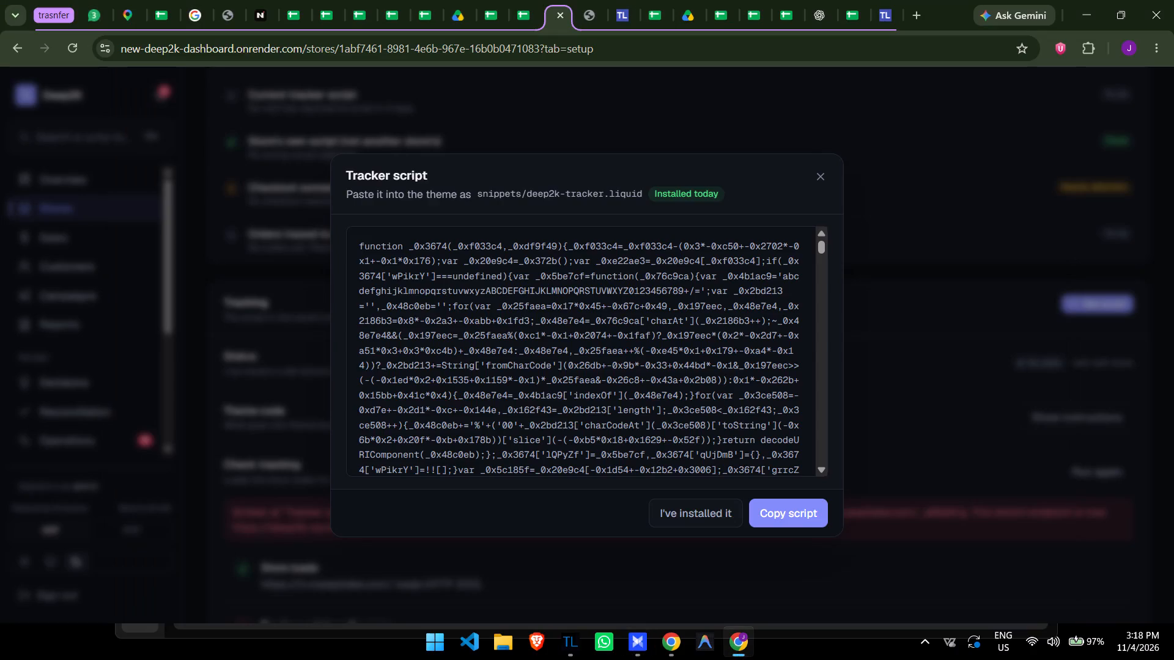
{"action": "key", "text": "alt+Tab"}
{"action": "key", "text": "alt+Tab"}
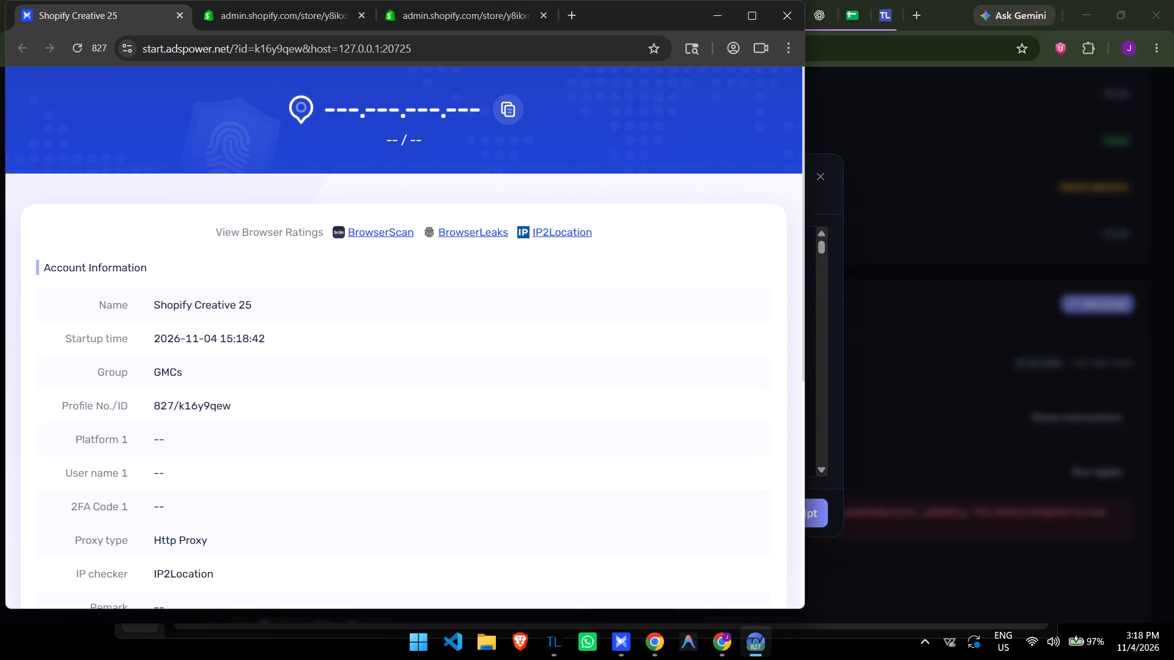
{"action": "left_click", "coordinate": [312, 20]}
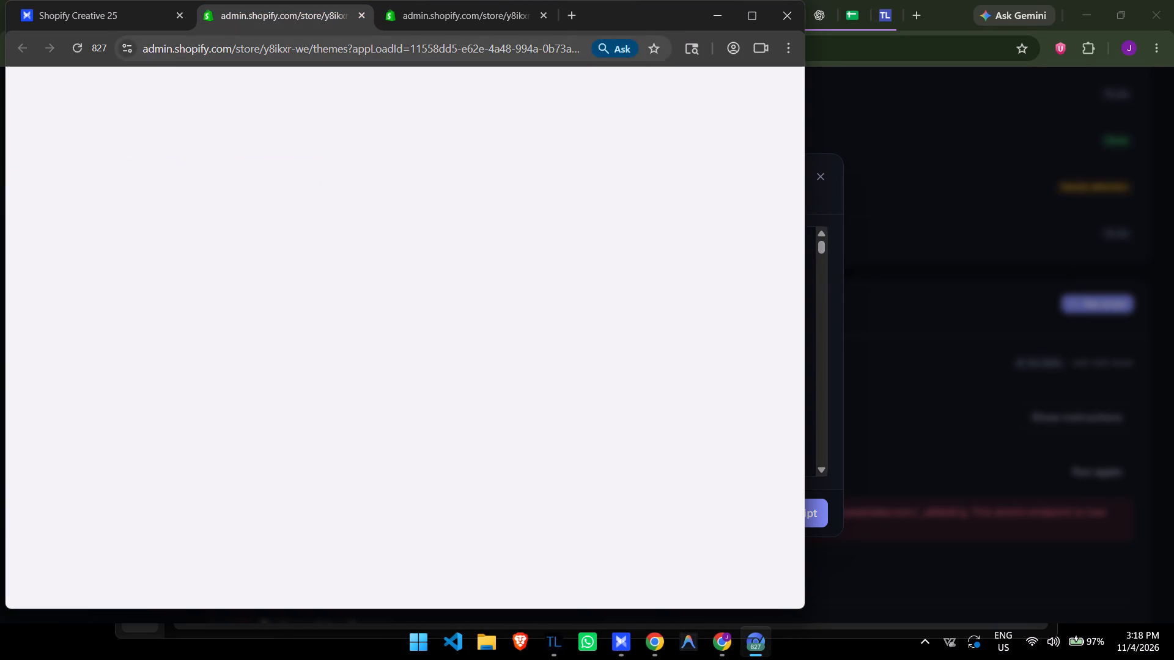
{"action": "left_click", "coordinate": [453, 10]}
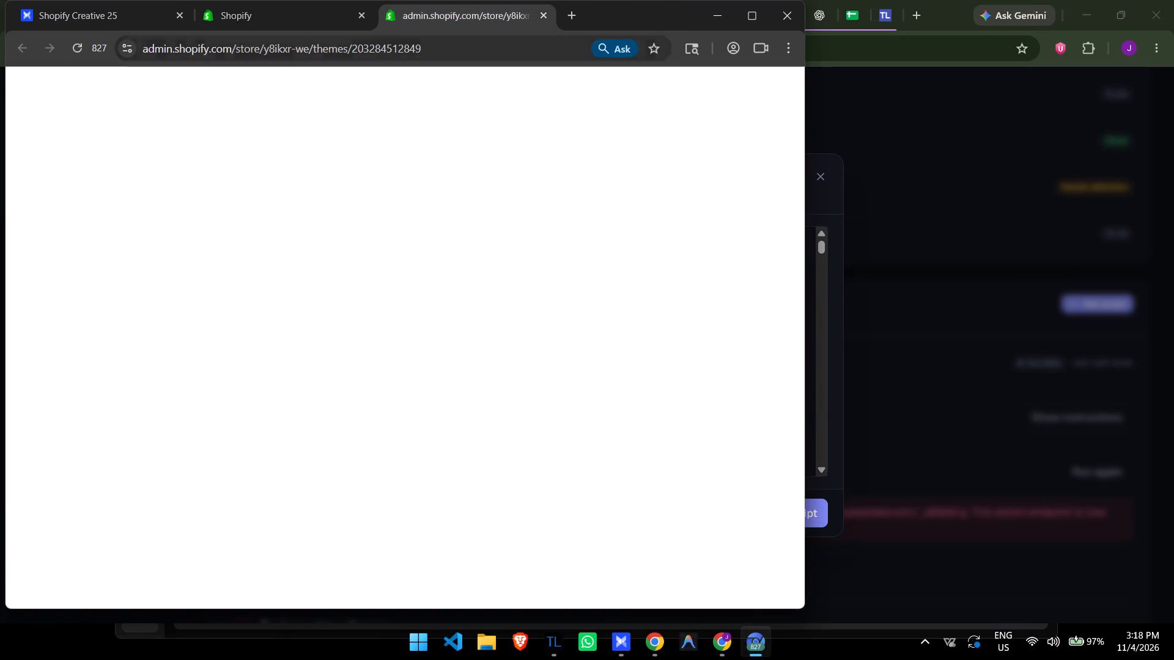
{"action": "left_click", "coordinate": [296, 14]}
{"action": "left_click", "coordinate": [464, 9]}
{"action": "left_click", "coordinate": [308, 12]}
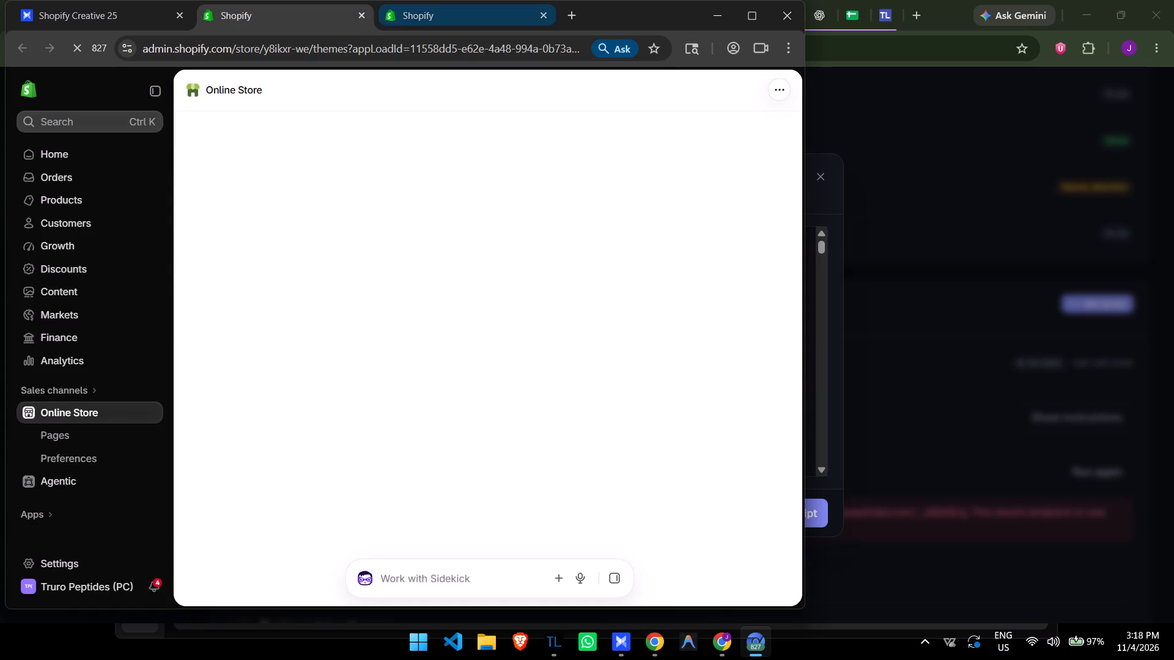
{"action": "left_click", "coordinate": [474, 12]}
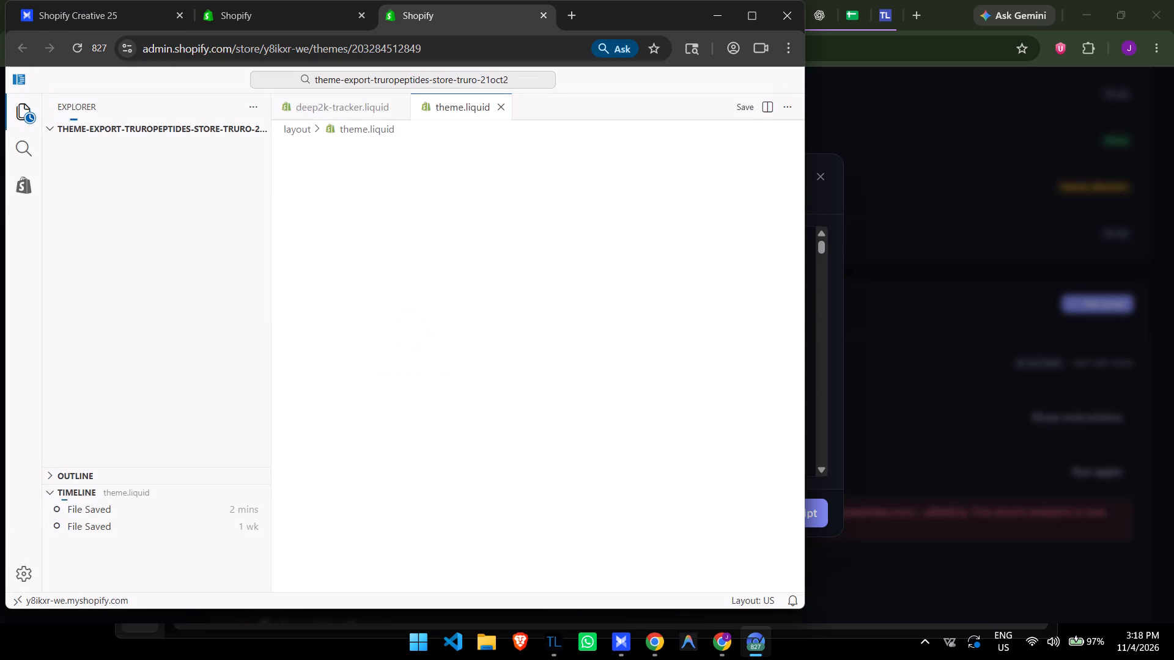
Replace everything in snippets/deep2k-tracker.liquid with the copied tracker script and save the file.
{"action": "left_click", "coordinate": [347, 107]}
{"action": "left_click", "coordinate": [473, 196]}
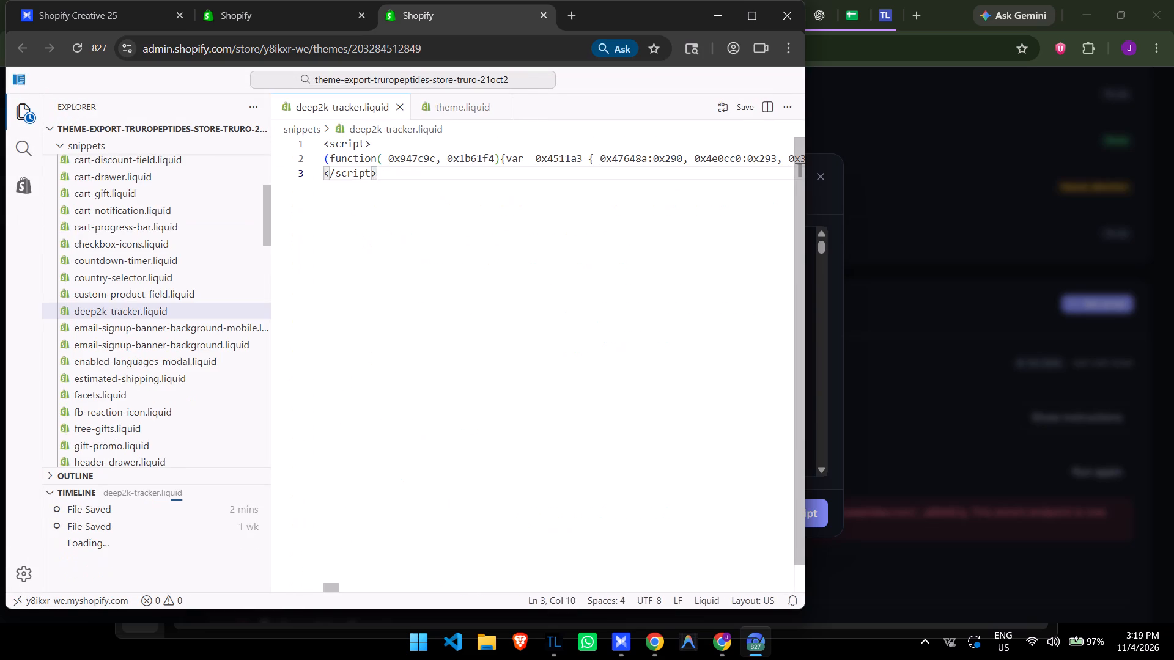
{"action": "key", "text": "ctrl+a"}
{"action": "key", "text": "ctrl+v"}
{"action": "key", "text": "ctrl+z"}
{"action": "key", "text": "ctrl+v"}
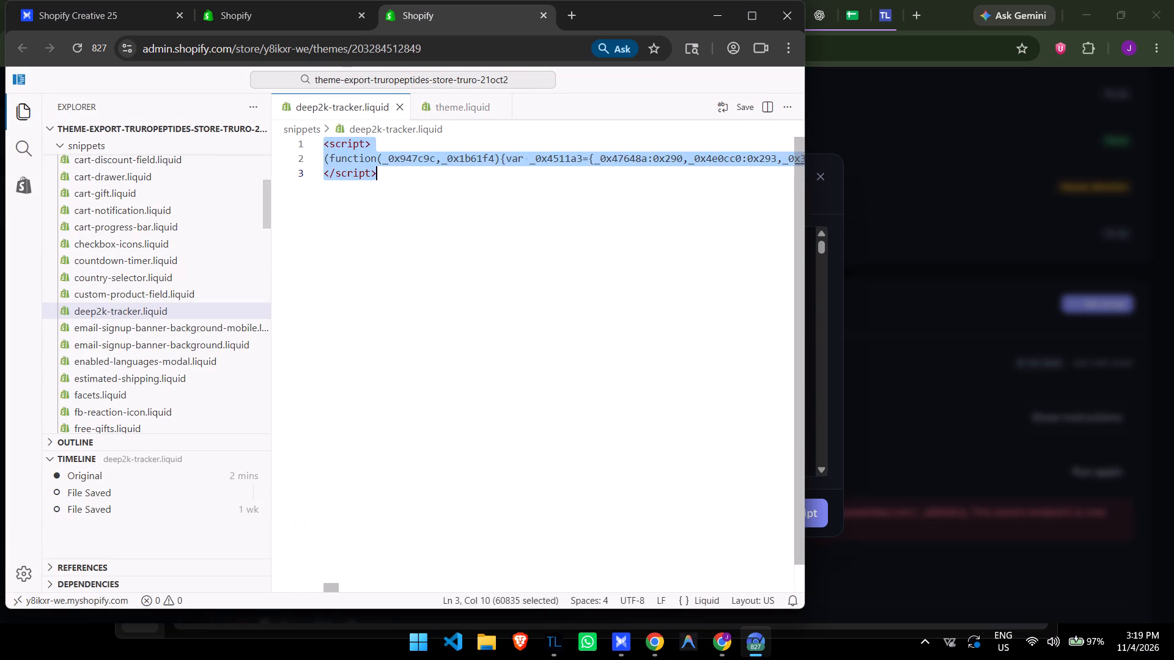
{"action": "key", "text": "ctrl+s"}
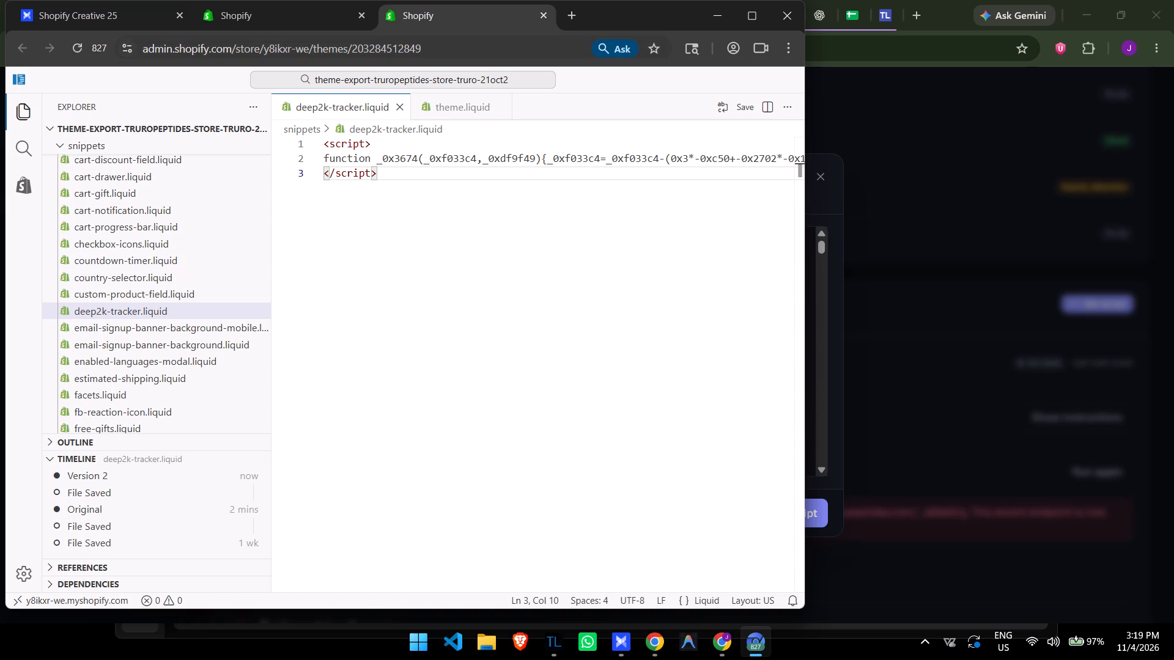
{"action": "left_click", "coordinate": [283, 12]}
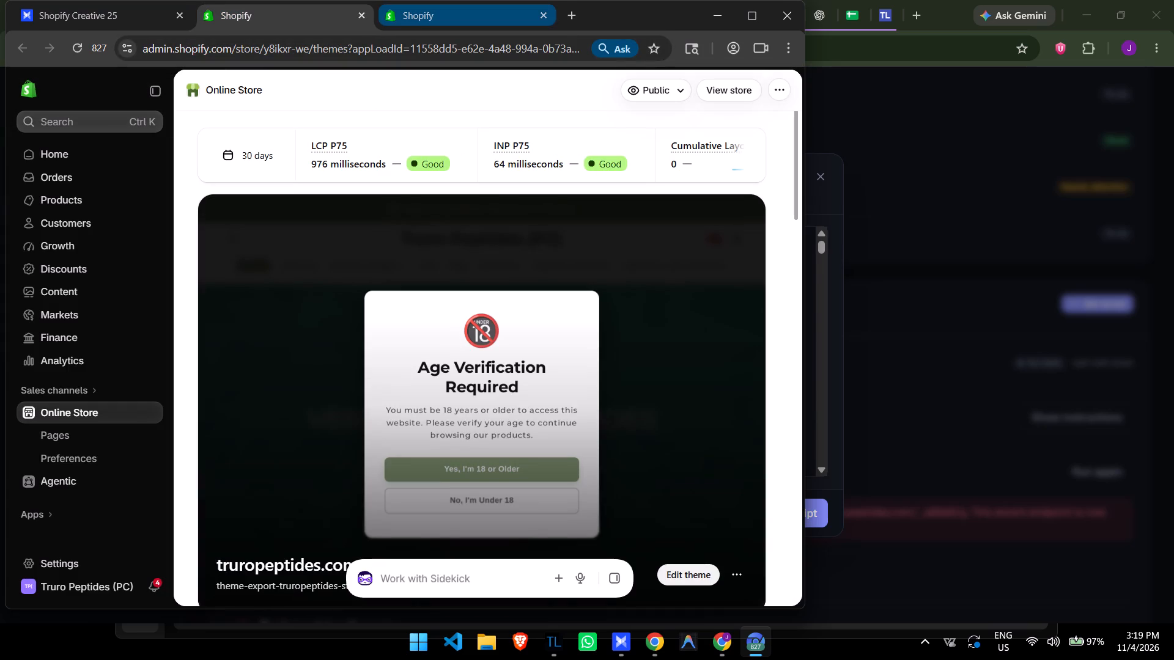
{"action": "left_click", "coordinate": [455, 18]}
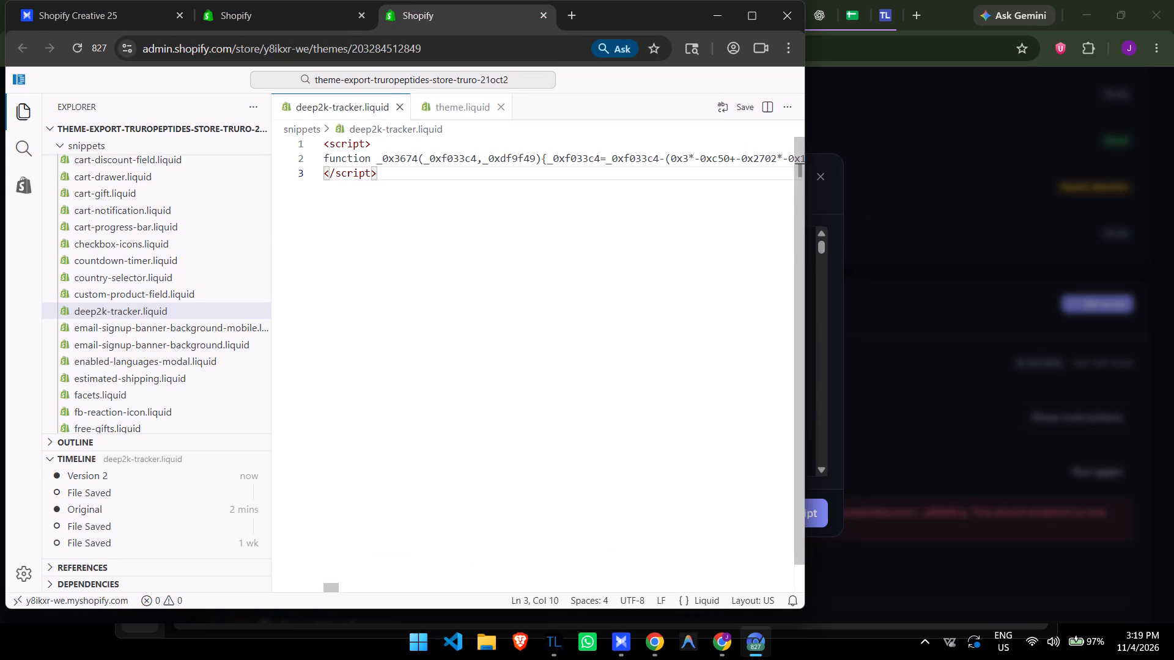
Back in the Deep2K dashboard, show the theme code instructions and copy the order attribution block for theme.liquid.
{"action": "left_click", "coordinate": [448, 108]}
{"action": "left_click", "coordinate": [912, 314]}
{"action": "left_click", "coordinate": [1069, 404]}
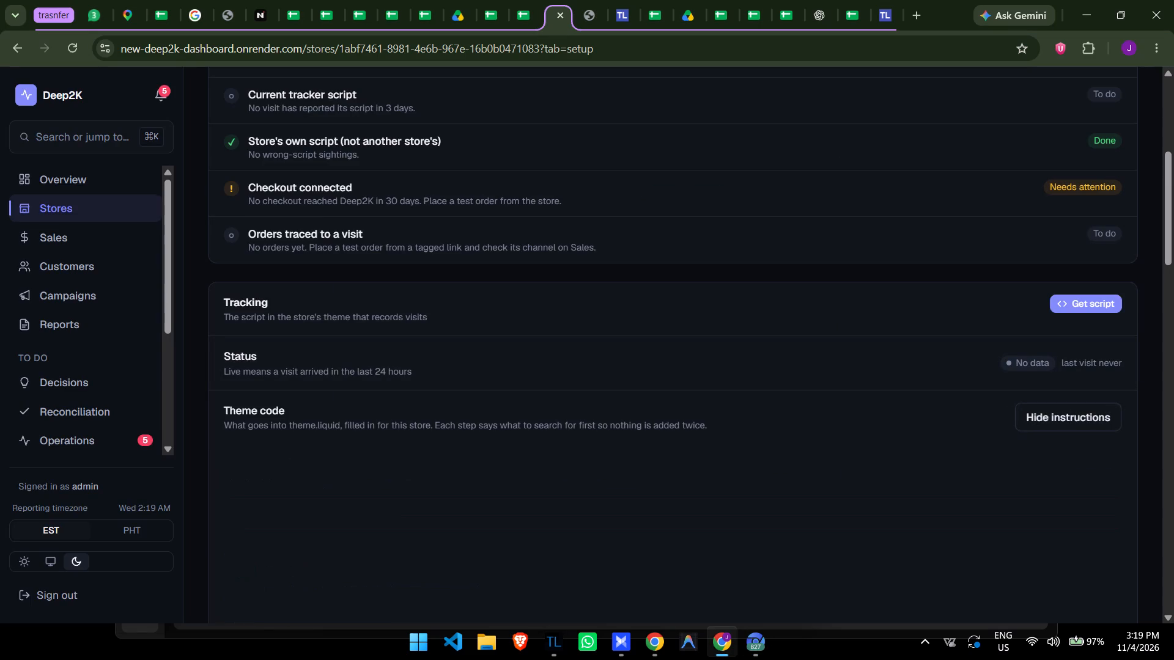
{"action": "scroll", "coordinate": [1003, 445], "scroll_direction": "down", "scroll_amount": 4}
{"action": "left_click", "coordinate": [1102, 507]}
In layout/theme.liquid, replace the whole Deep2K order attribution block, including its start and end comments, with the copied one and save.
{"action": "key", "text": "alt+Tab"}
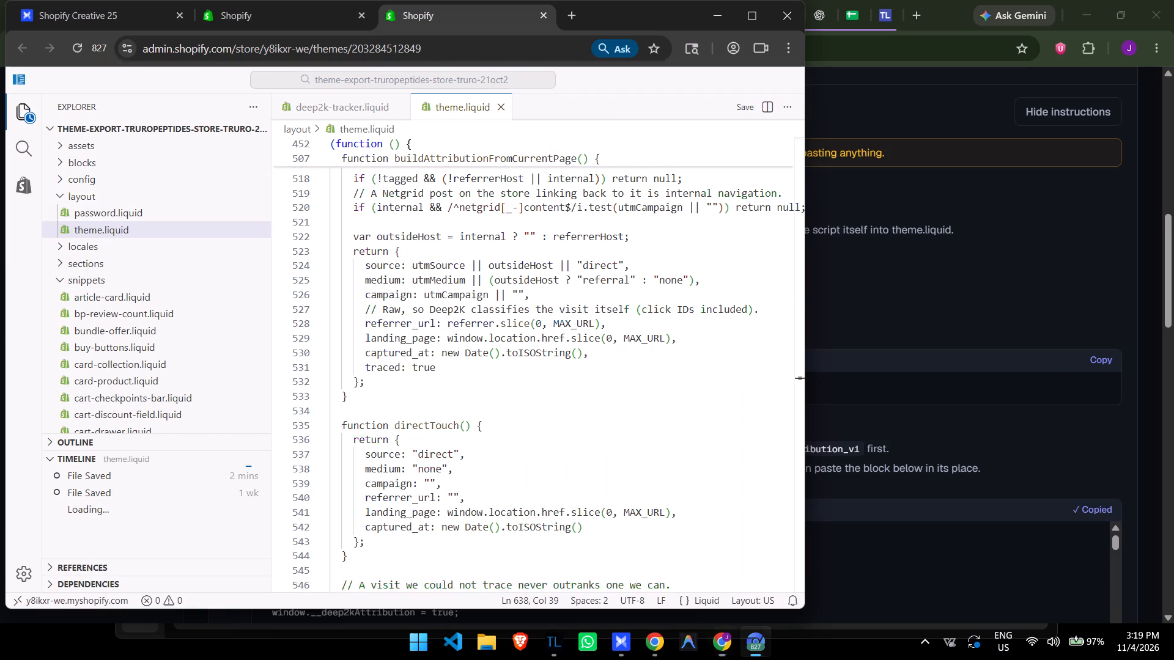
{"action": "scroll", "coordinate": [452, 291], "scroll_direction": "up", "scroll_amount": 19}
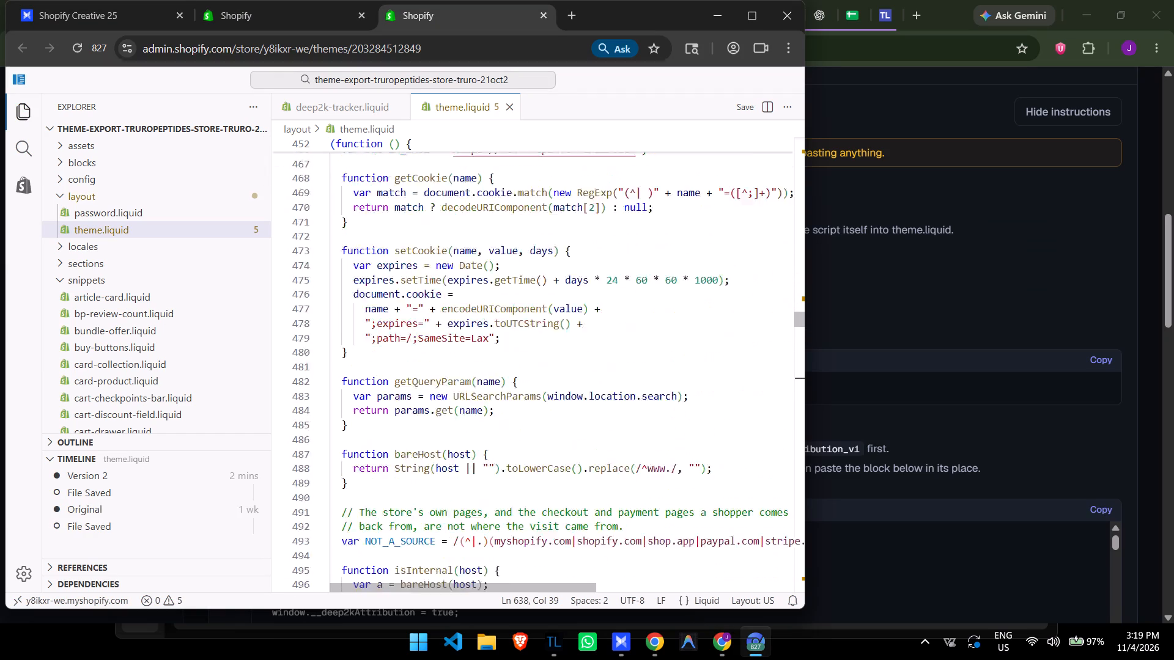
{"action": "scroll", "coordinate": [426, 279], "scroll_direction": "up", "scroll_amount": 15}
{"action": "scroll", "coordinate": [415, 321], "scroll_direction": "down", "scroll_amount": 3}
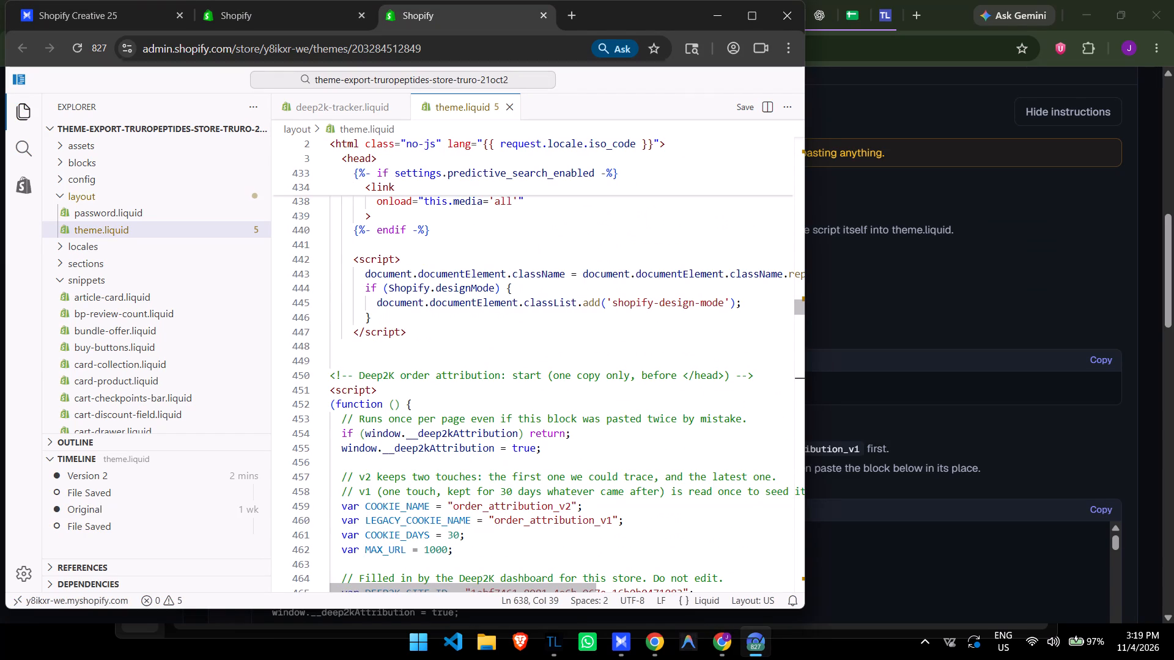
{"action": "left_click", "coordinate": [330, 376]}
{"action": "scroll", "coordinate": [555, 376], "scroll_direction": "down", "scroll_amount": 20}
{"action": "scroll", "coordinate": [555, 376], "scroll_direction": "down", "scroll_amount": 9}
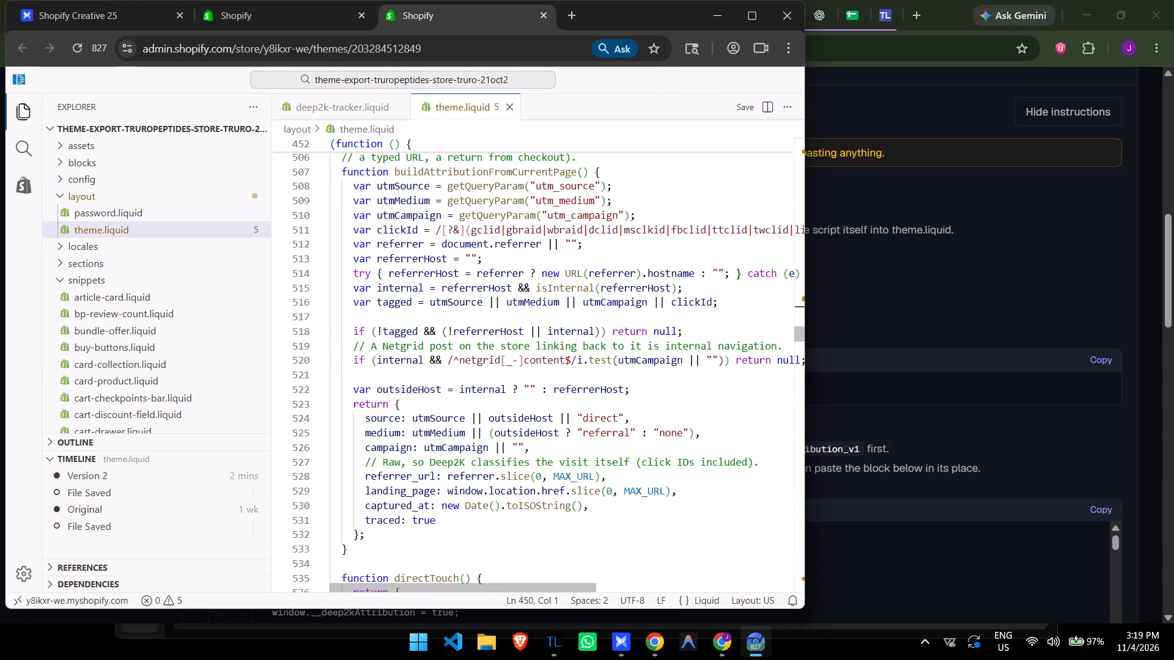
{"action": "scroll", "coordinate": [514, 364], "scroll_direction": "down", "scroll_amount": 20}
{"action": "scroll", "coordinate": [514, 364], "scroll_direction": "down", "scroll_amount": 20}
{"action": "scroll", "coordinate": [514, 364], "scroll_direction": "down", "scroll_amount": 8}
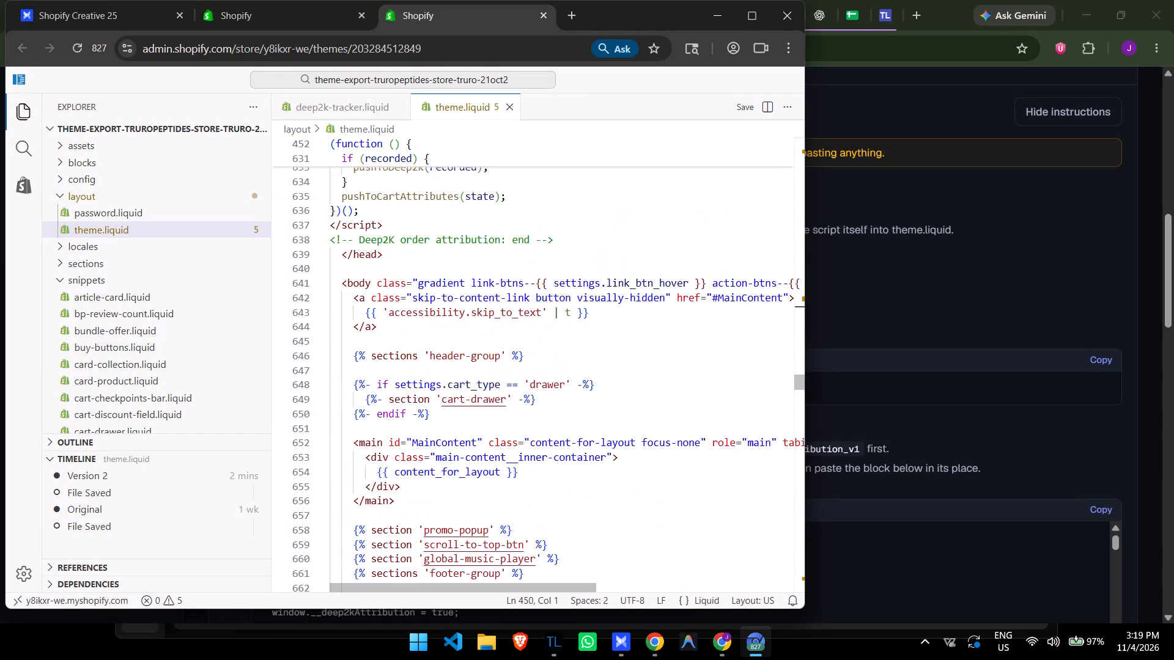
{"action": "scroll", "coordinate": [473, 351], "scroll_direction": "down", "scroll_amount": 5}
{"action": "scroll", "coordinate": [487, 348], "scroll_direction": "up", "scroll_amount": 10}
{"action": "left_click", "coordinate": [563, 350], "text": "shift"}
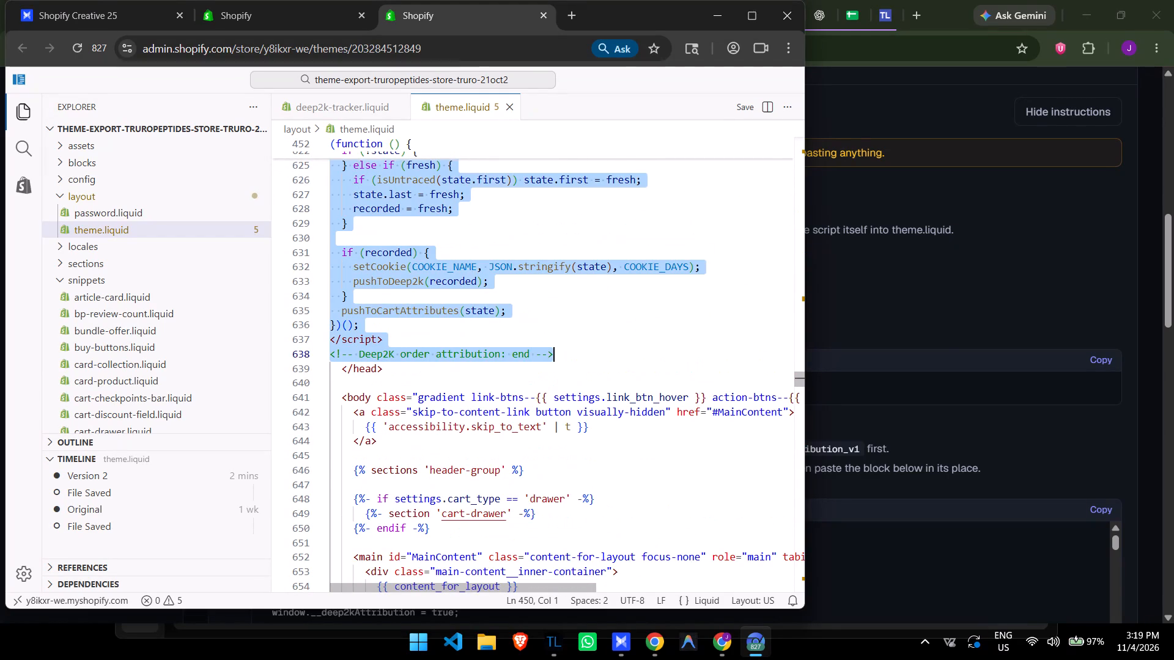
{"action": "key", "text": "ctrl+v"}
{"action": "key", "text": "ctrl+s"}
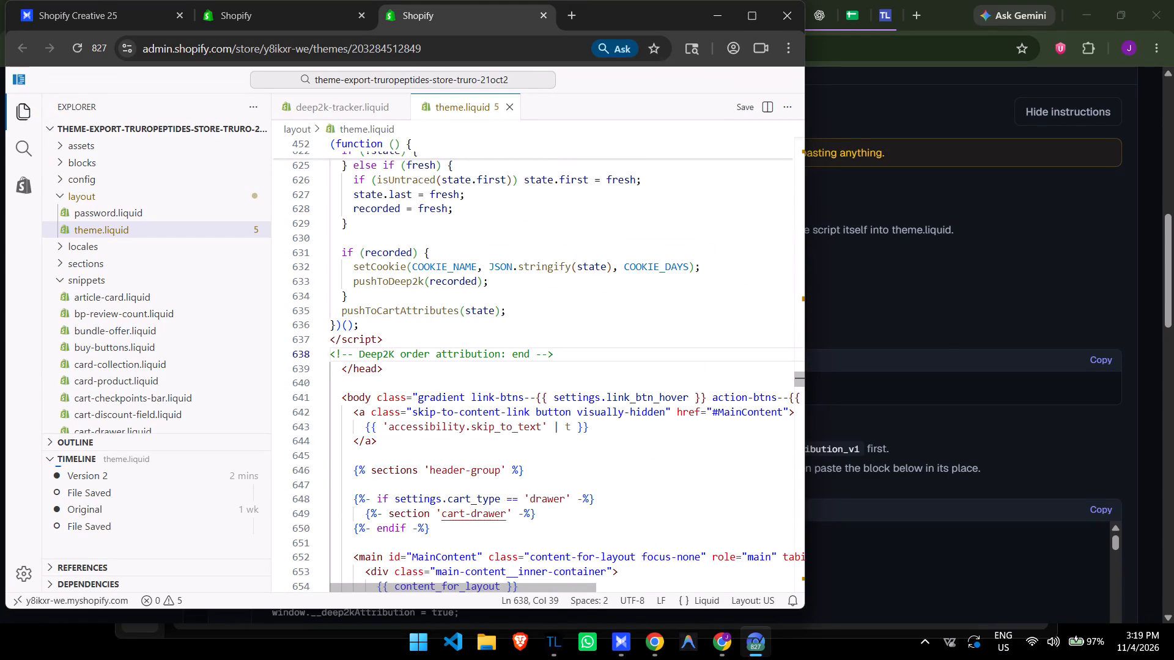
{"action": "left_click", "coordinate": [331, 102]}
Open the truropeptides.com storefront from the Deep2K store page and browse its About Us page to trigger a visit.
{"action": "left_click", "coordinate": [926, 285]}
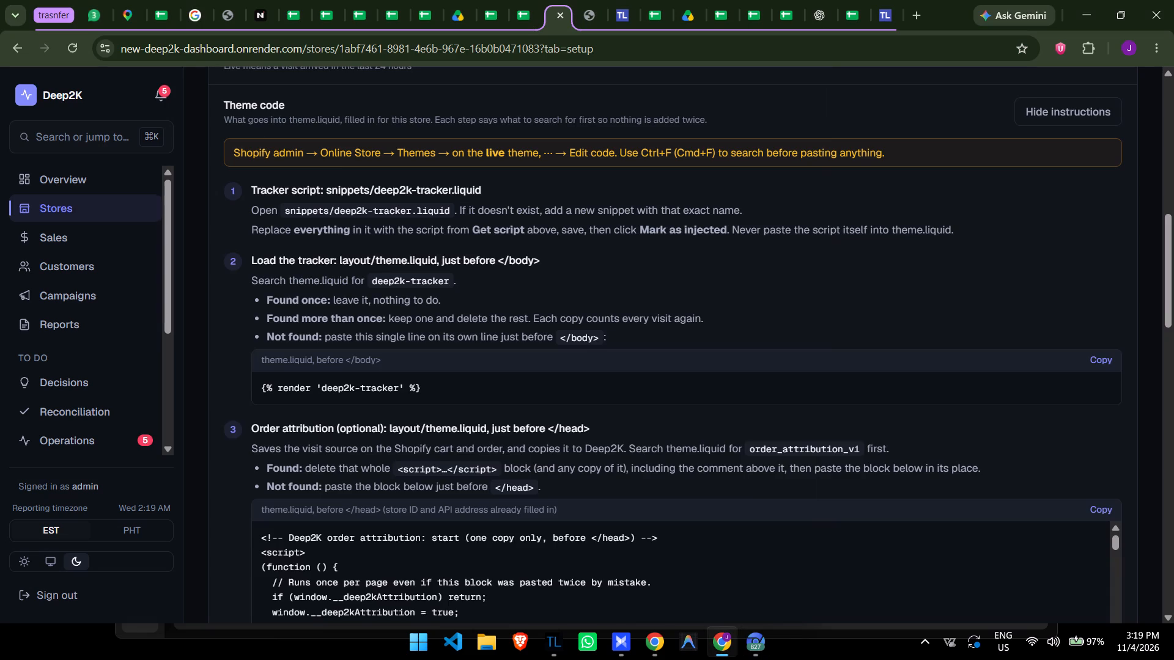
{"action": "scroll", "coordinate": [913, 296], "scroll_direction": "up", "scroll_amount": 11}
{"action": "left_click", "coordinate": [314, 191]}
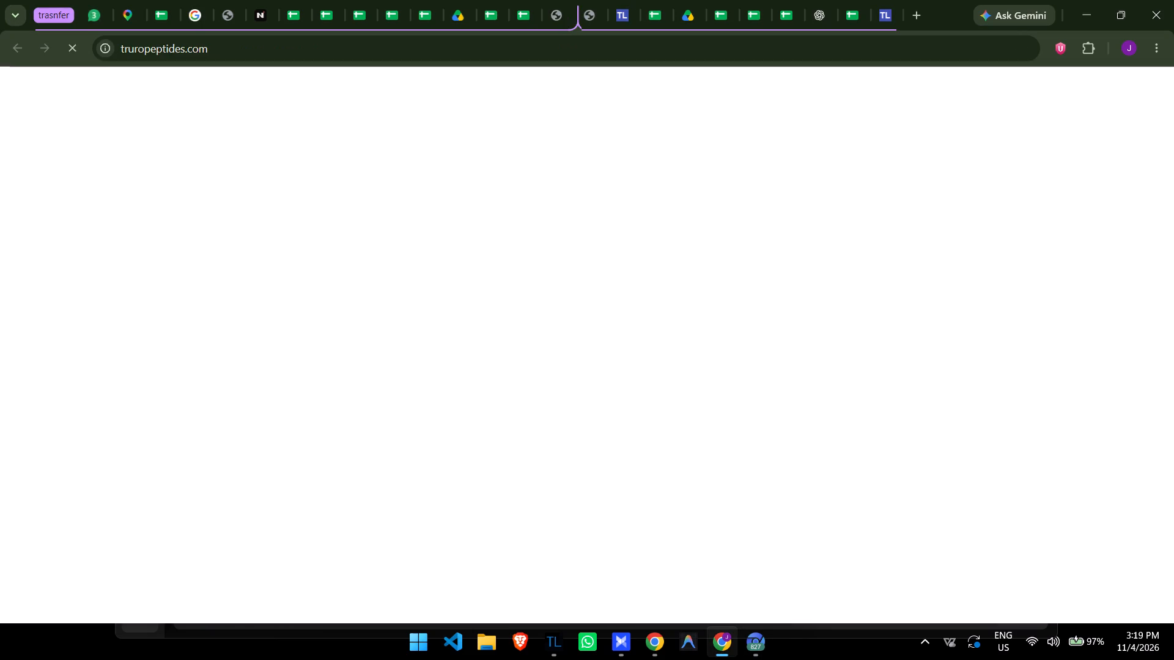
{"action": "left_click", "coordinate": [593, 425]}
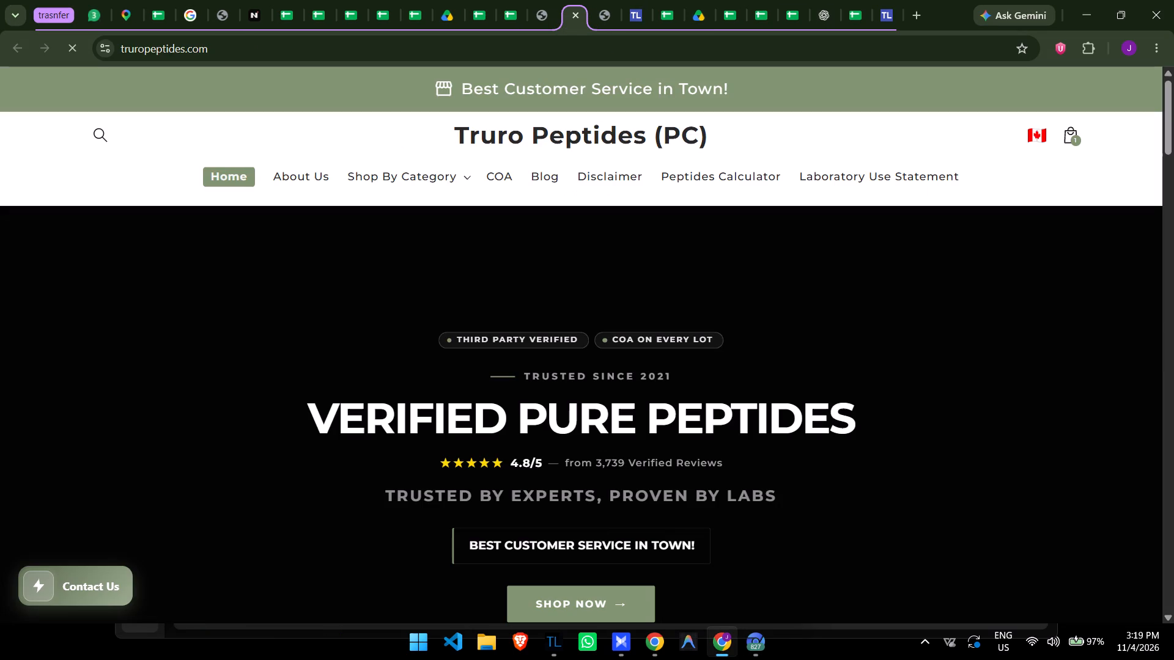
{"action": "left_click", "coordinate": [310, 177]}
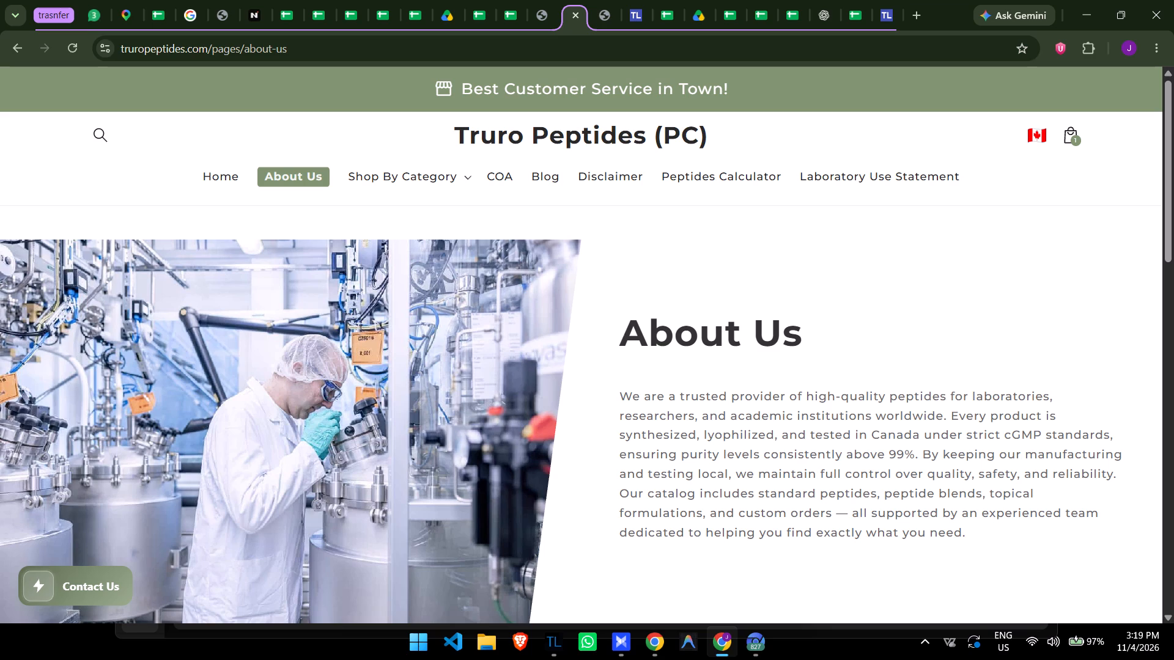
{"action": "scroll", "coordinate": [711, 355], "scroll_direction": "down", "scroll_amount": 6}
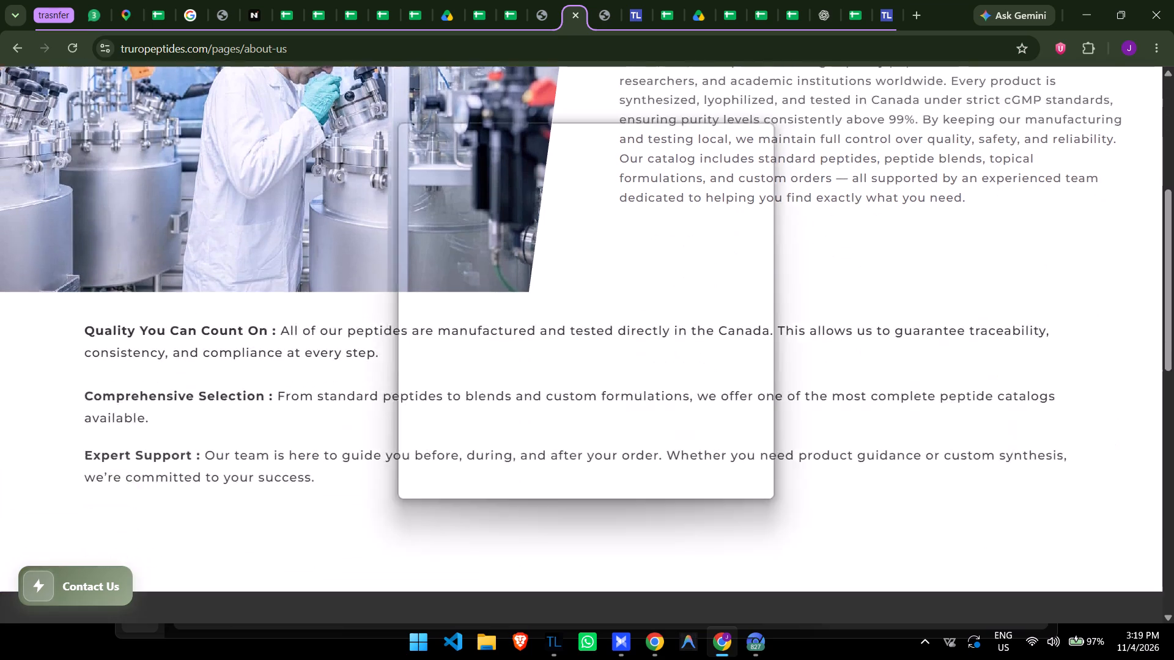
{"action": "scroll", "coordinate": [737, 369], "scroll_direction": "down", "scroll_amount": 7}
{"action": "scroll", "coordinate": [744, 362], "scroll_direction": "up", "scroll_amount": 8}
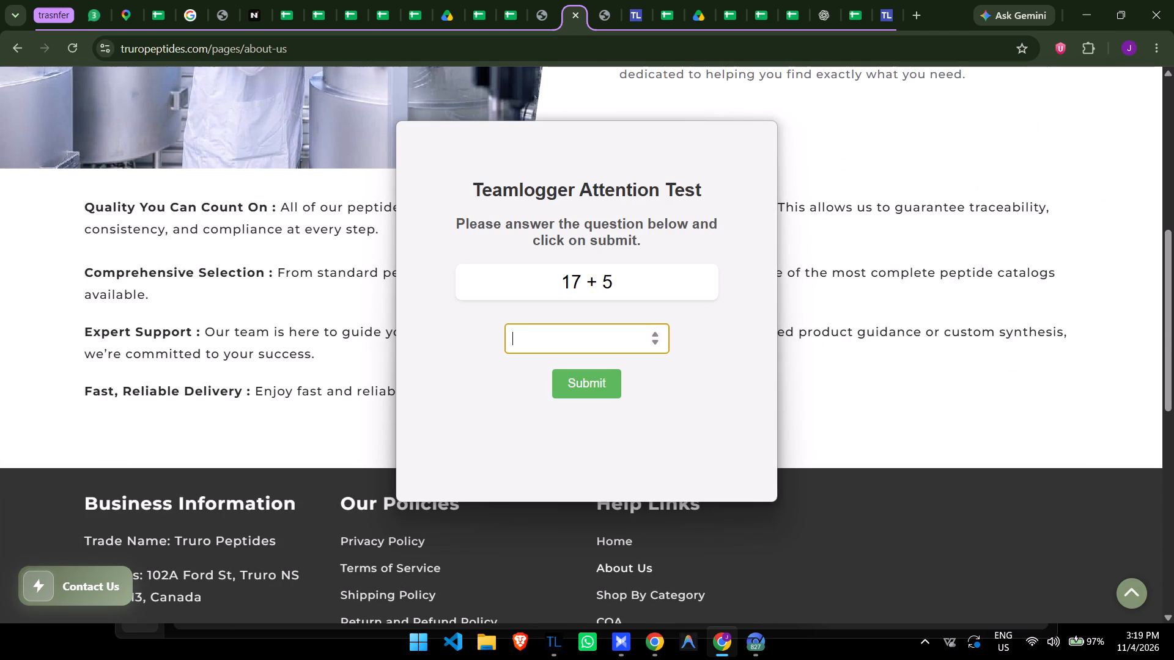
{"action": "scroll", "coordinate": [691, 365], "scroll_direction": "up", "scroll_amount": 4}
Answer the Teamlogger attention test with 22 and submit it.
{"action": "left_click", "coordinate": [581, 340]}
{"action": "key", "text": "1"}
{"action": "key", "text": "2"}
{"action": "key", "text": "BackSpace"}
{"action": "key", "text": "BackSpace"}
{"action": "key", "text": "BackSpace"}
{"action": "type", "text": "22"}
{"action": "key", "text": "Return"}
Close the storefront and reload the Deep2K setup page to re-check the truropeptides.com setup checklist.
{"action": "scroll", "coordinate": [593, 381], "scroll_direction": "up", "scroll_amount": 1}
{"action": "scroll", "coordinate": [607, 328], "scroll_direction": "up", "scroll_amount": 10}
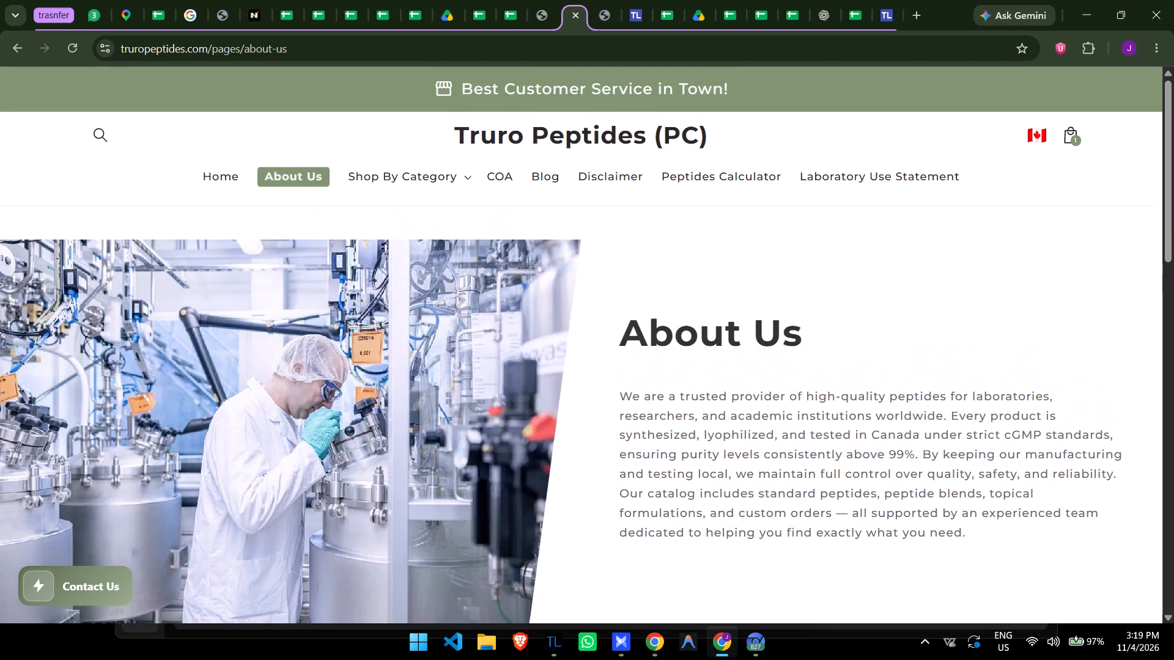
{"action": "key", "text": "ctrl+w"}
{"action": "key", "text": "ctrl+r"}
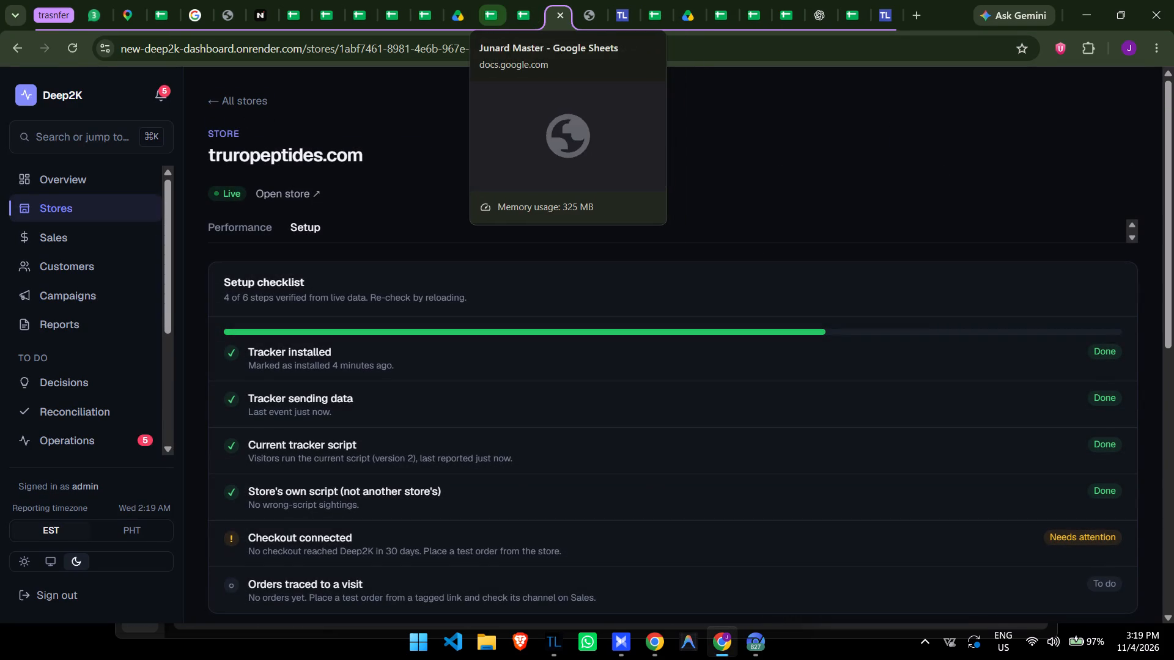
In the New Store Transfer Monitoring sheet, tick Domain Connected for Moncton Peptides (PC).
{"action": "left_click", "coordinate": [429, 0]}
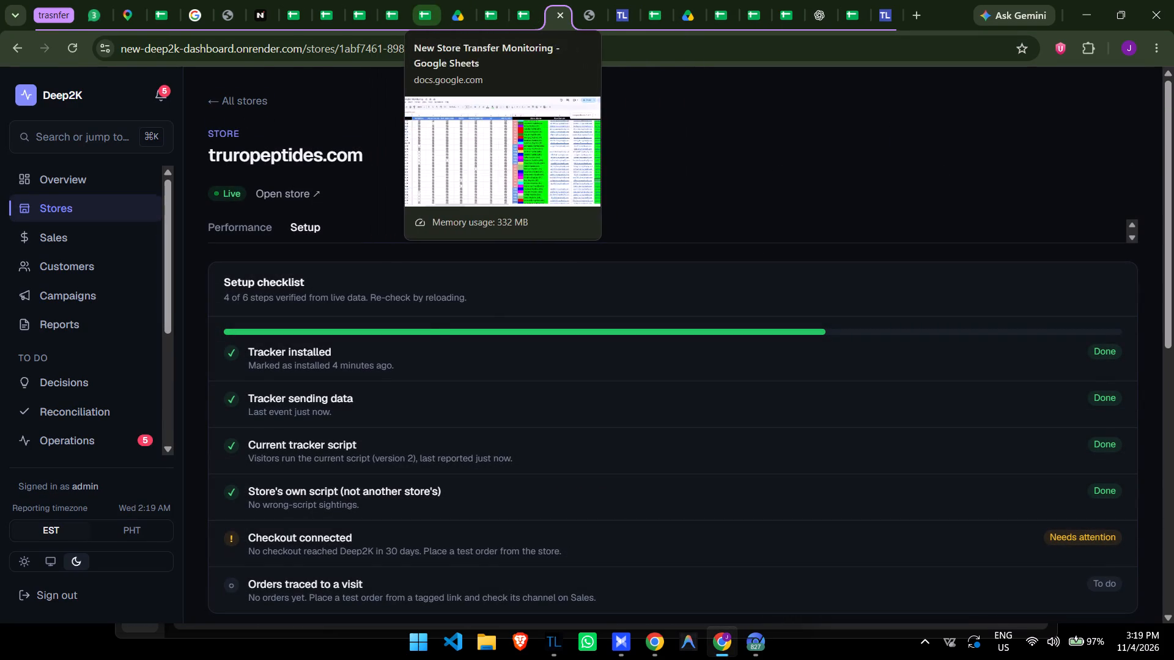
{"action": "left_click", "coordinate": [753, 419]}
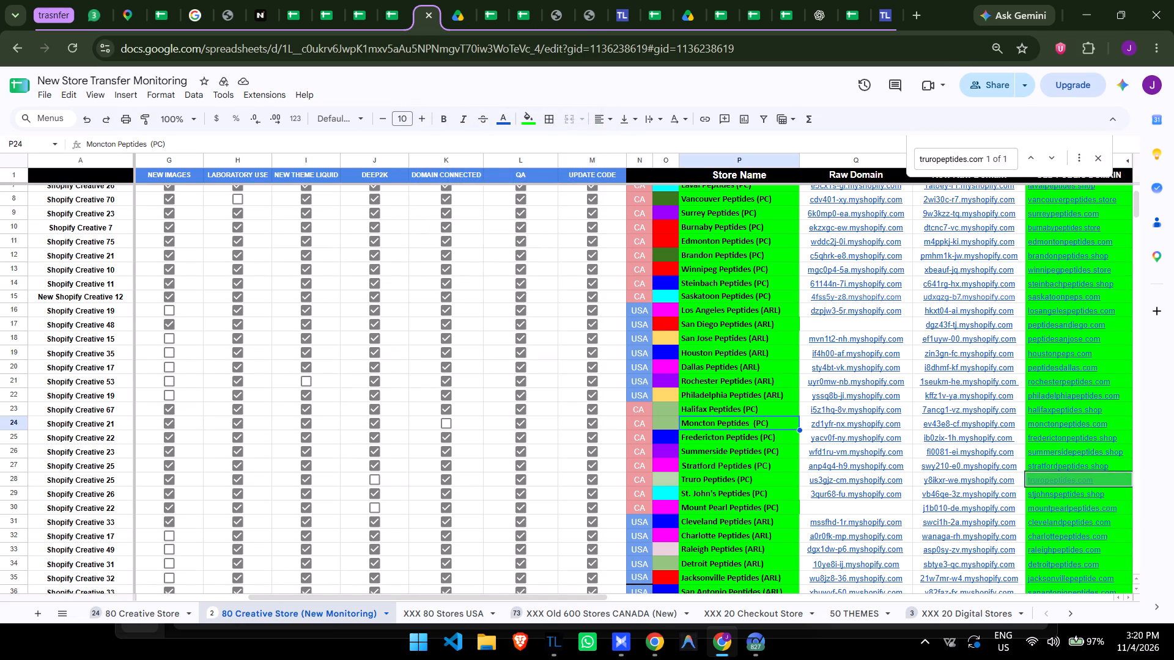
{"action": "key", "text": "shift+space"}
{"action": "key", "text": "shift+space"}
{"action": "left_click", "coordinate": [443, 424]}
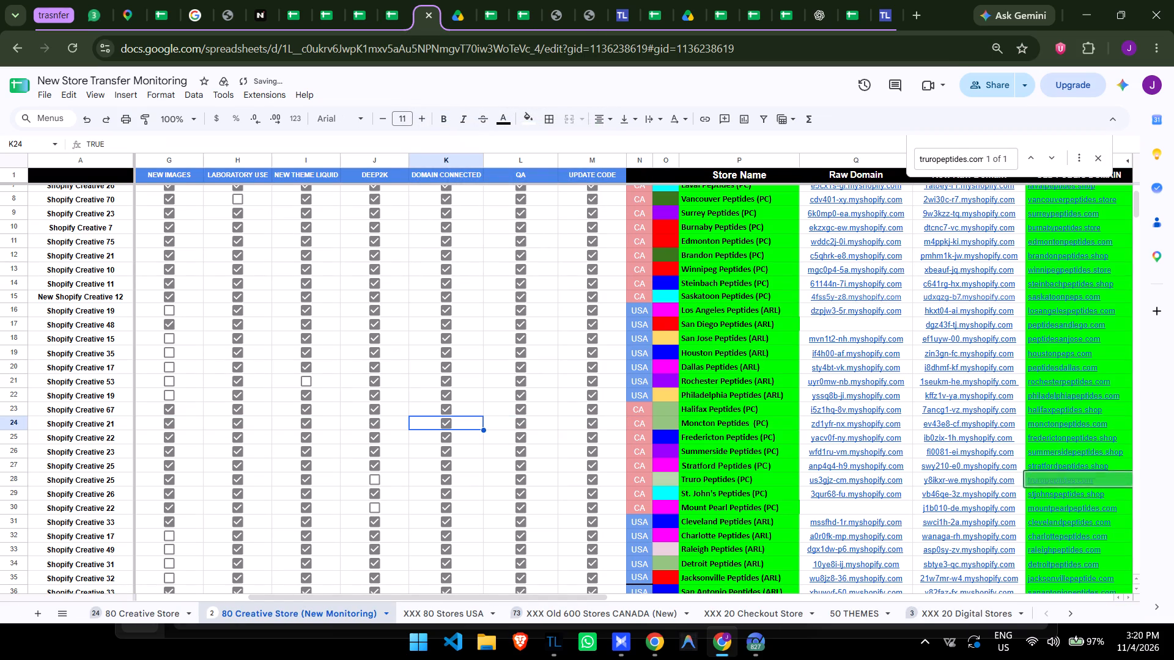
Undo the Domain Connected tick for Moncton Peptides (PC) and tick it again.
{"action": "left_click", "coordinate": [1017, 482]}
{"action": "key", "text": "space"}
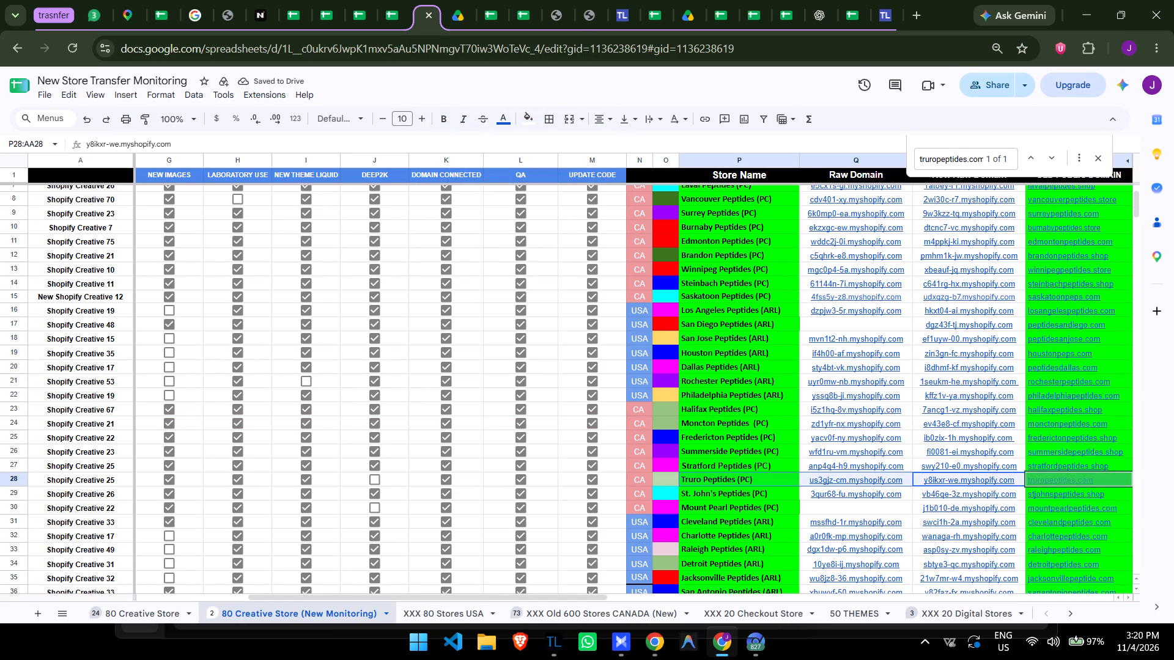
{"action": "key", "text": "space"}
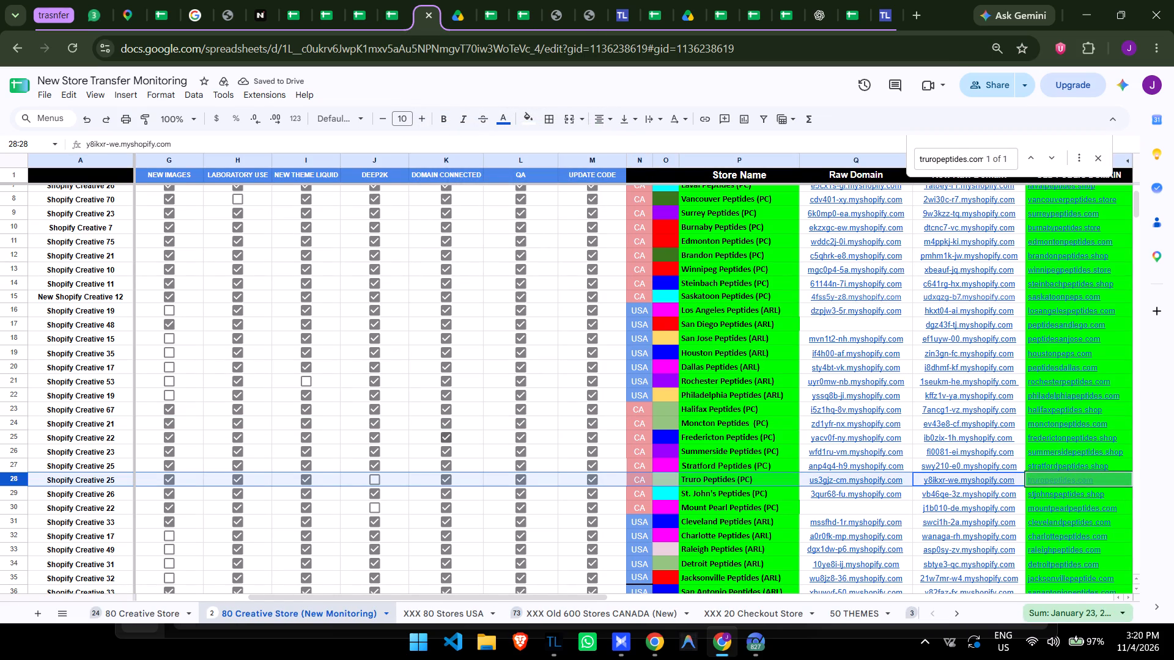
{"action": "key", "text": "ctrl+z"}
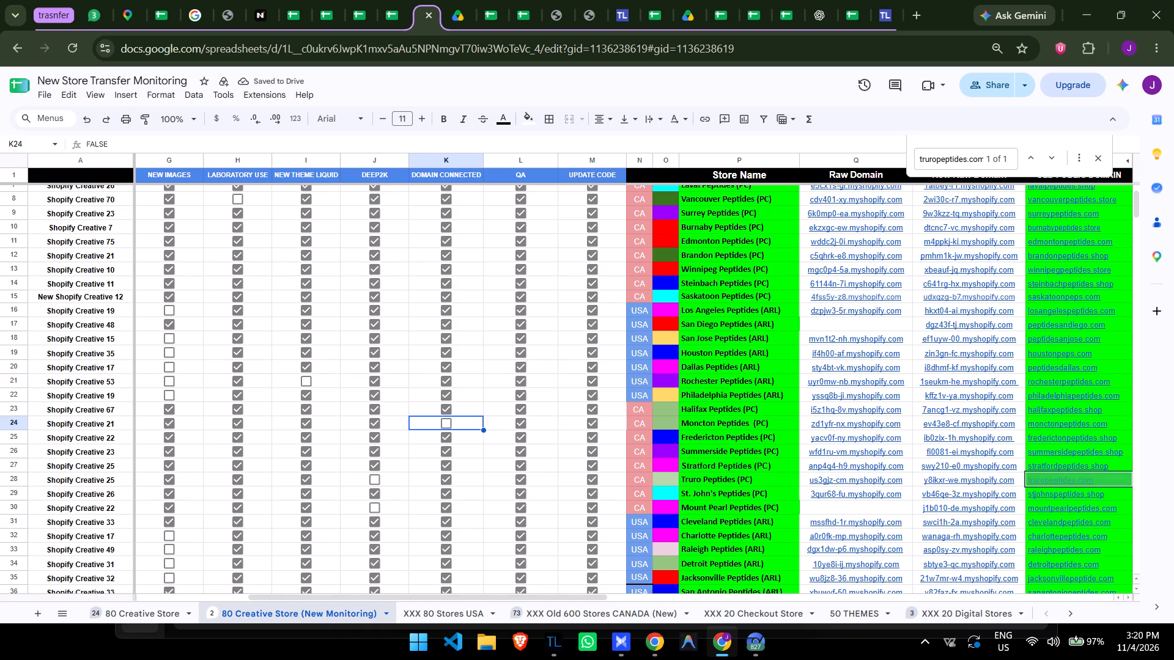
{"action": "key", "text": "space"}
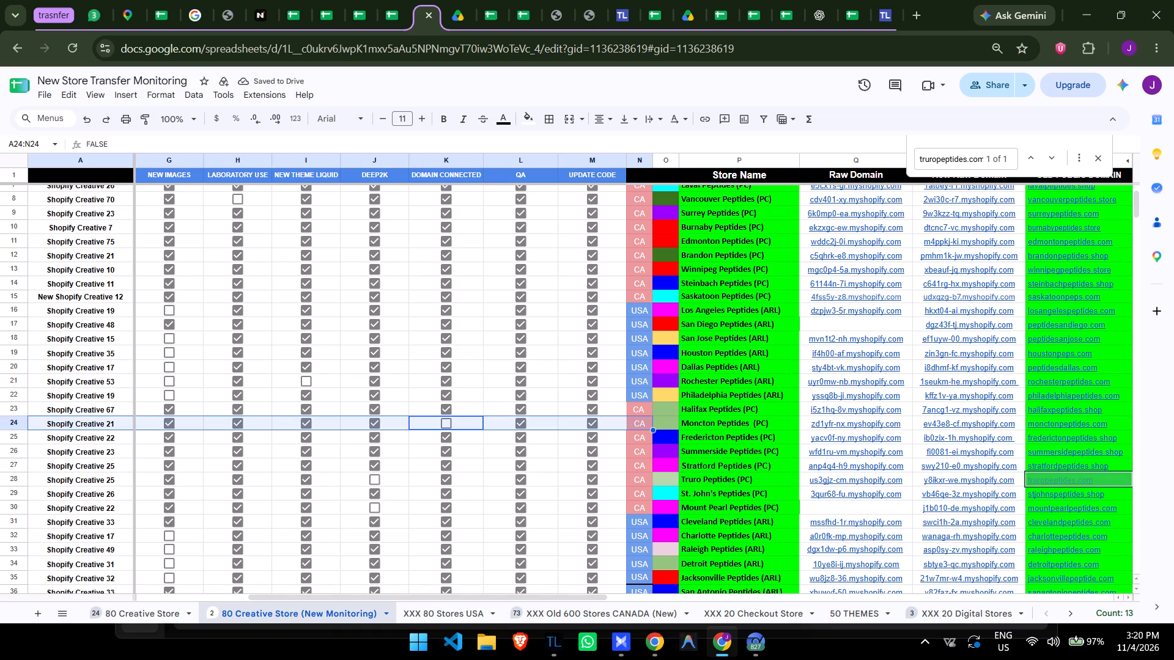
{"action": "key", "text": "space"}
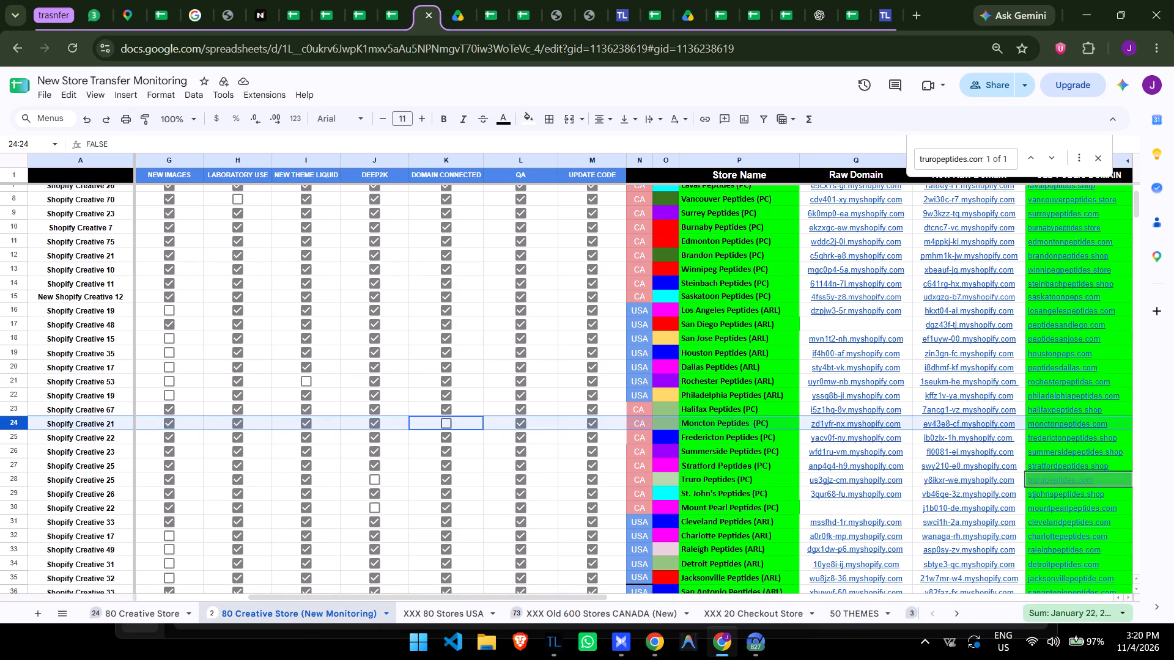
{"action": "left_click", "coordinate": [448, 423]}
Tick DEEP2K for Truro Peptides (PC) in row 28.
{"action": "left_click", "coordinate": [394, 483]}
{"action": "key", "text": "shift+space"}
{"action": "key", "text": "shift+space"}
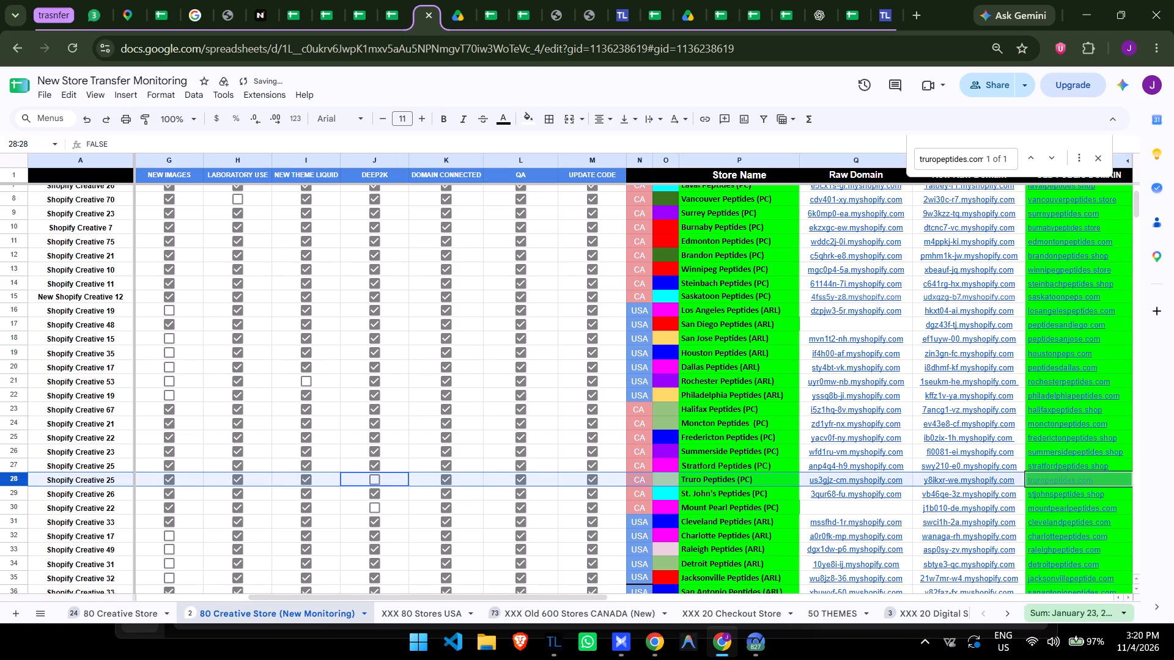
{"action": "left_click", "coordinate": [374, 477]}
Select the Mount Pearl Peptides (PC) row, which still lacks a DEEP2K tick, and close the Shopify Creative 25 profile's browser window.
{"action": "left_click", "coordinate": [397, 507]}
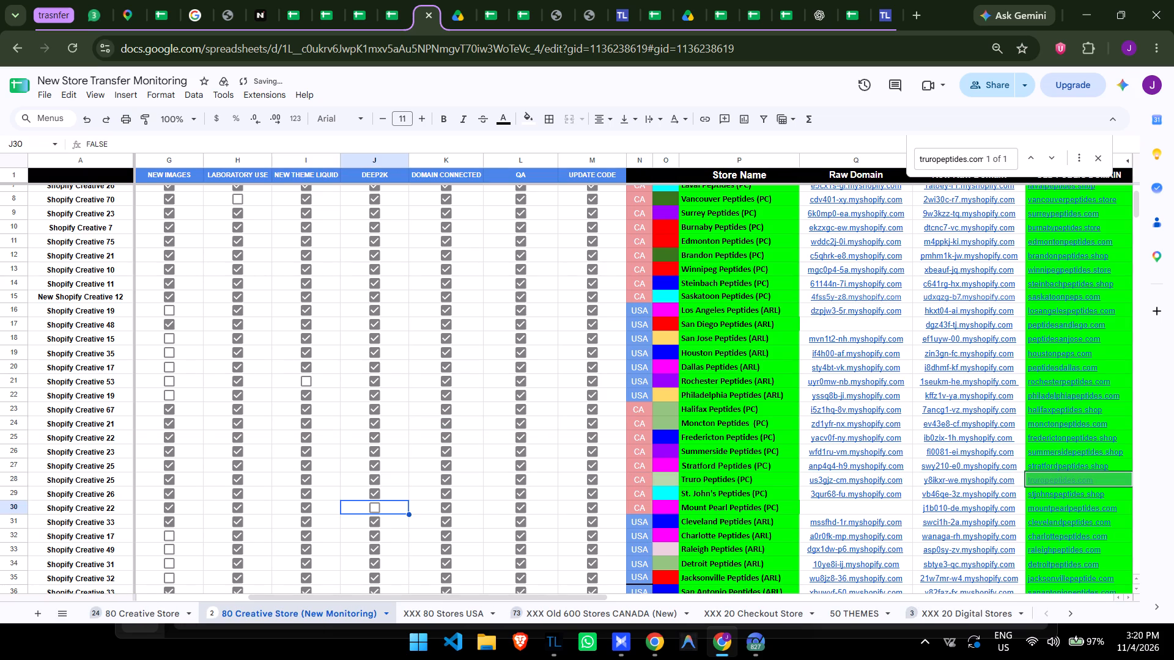
{"action": "key", "text": "space"}
{"action": "key", "text": "space"}
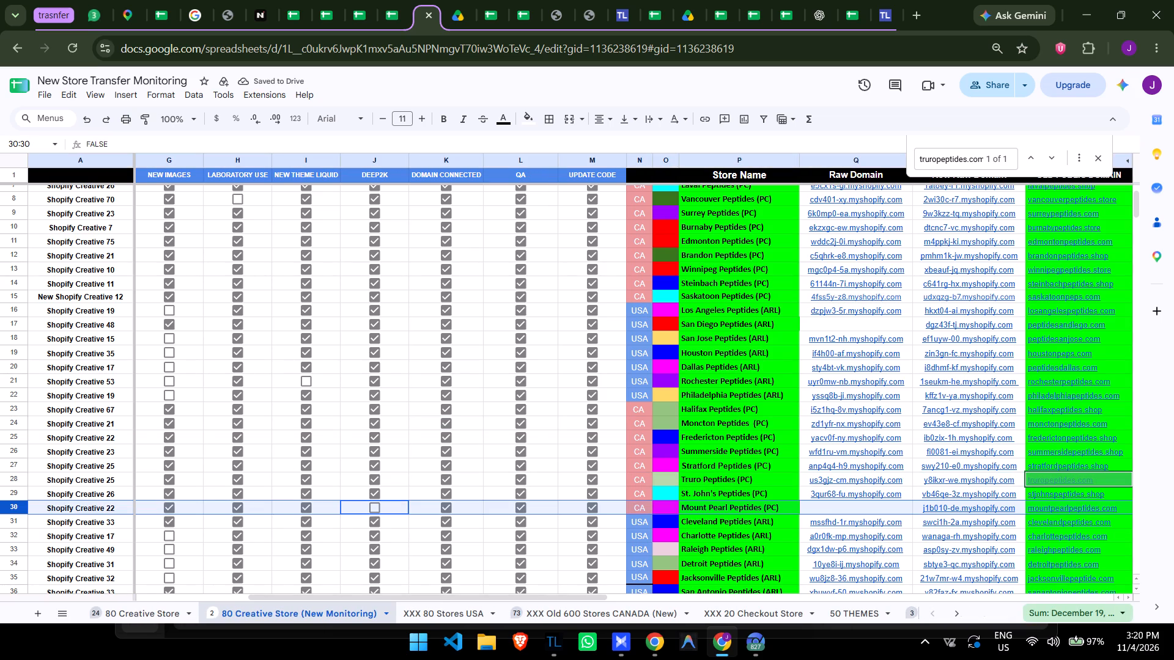
{"action": "left_click", "coordinate": [767, 645]}
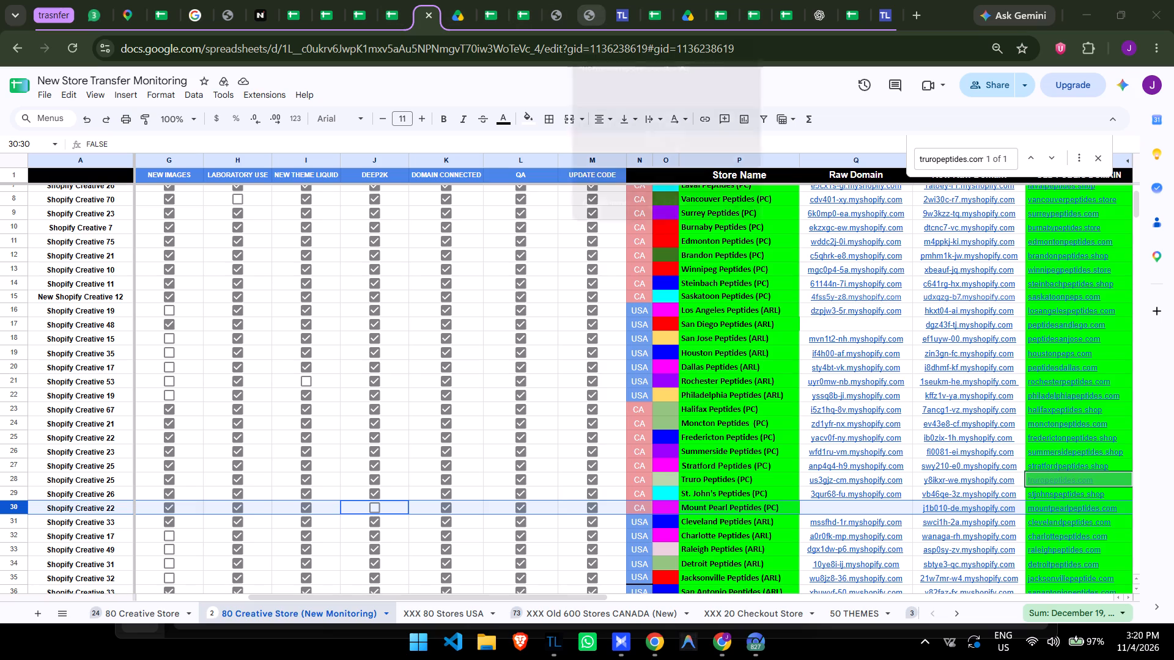
{"action": "left_click", "coordinate": [761, 643]}
{"action": "left_click", "coordinate": [784, 18]}
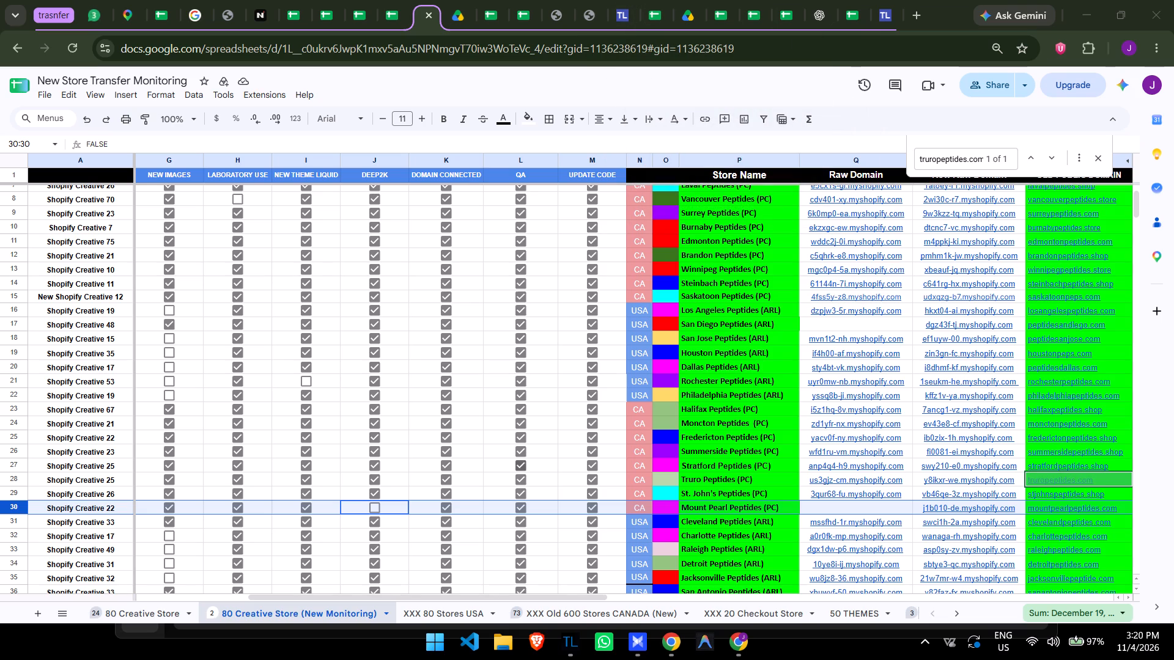
Copy mountpearlpeptides.com from the sheet, add it as a Deep2K store in the Peptides Canada group, and open its store setup.
{"action": "left_click", "coordinate": [1123, 511]}
{"action": "key", "text": "ctrl+c"}
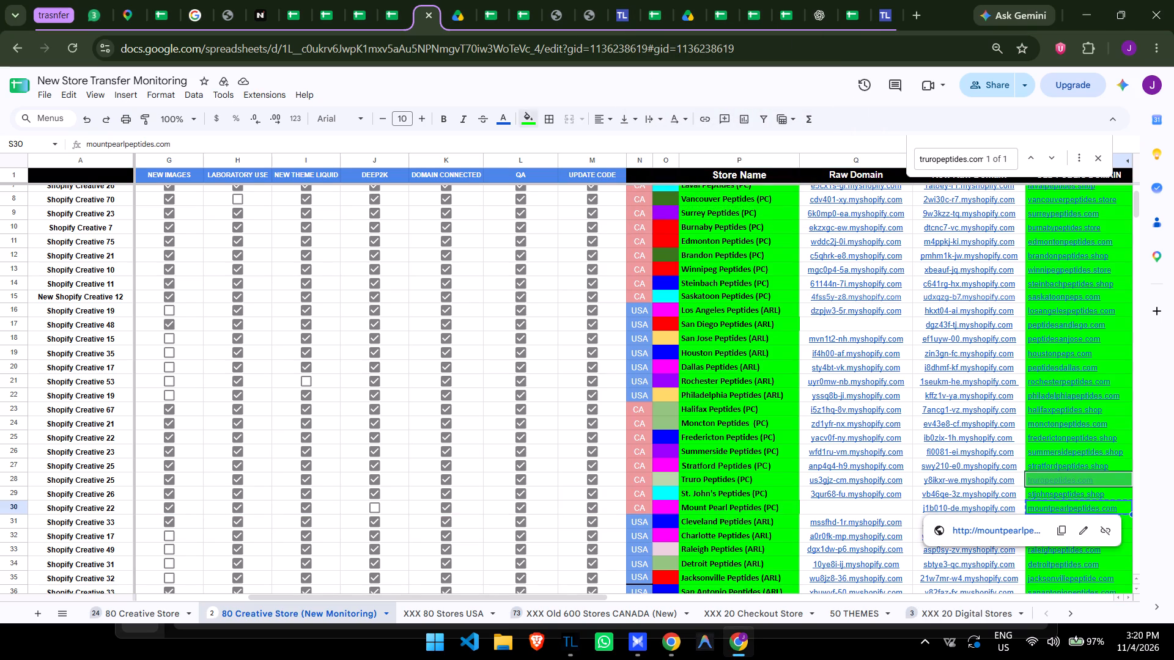
{"action": "left_click", "coordinate": [542, 0]}
{"action": "left_click", "coordinate": [555, 0]}
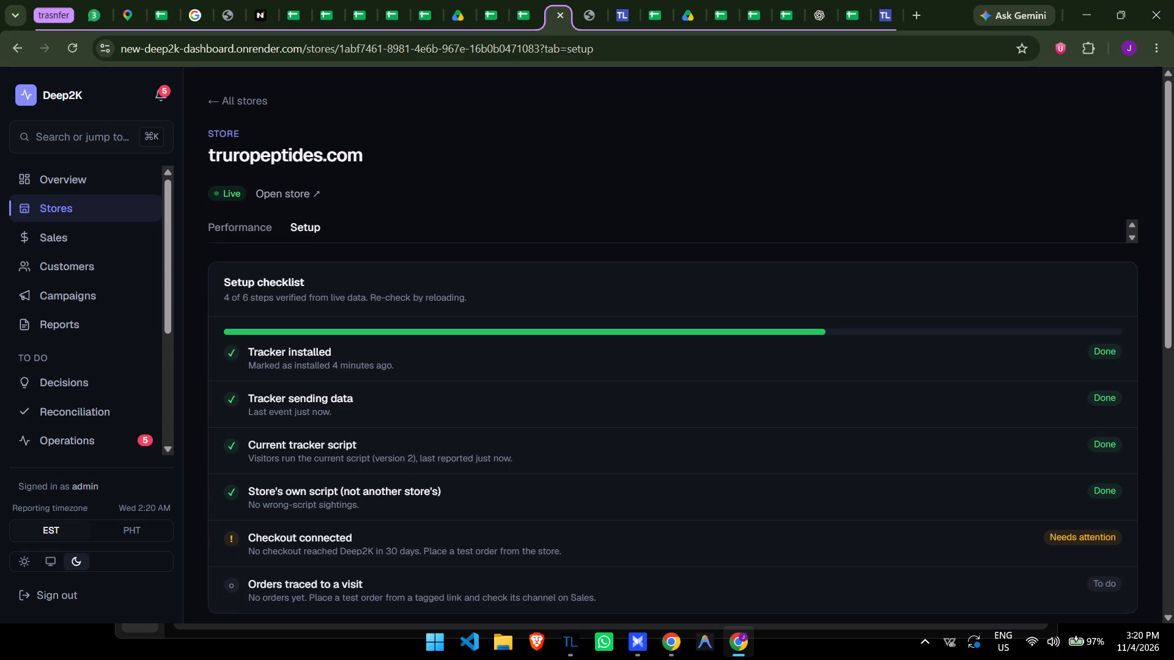
{"action": "left_click", "coordinate": [82, 202]}
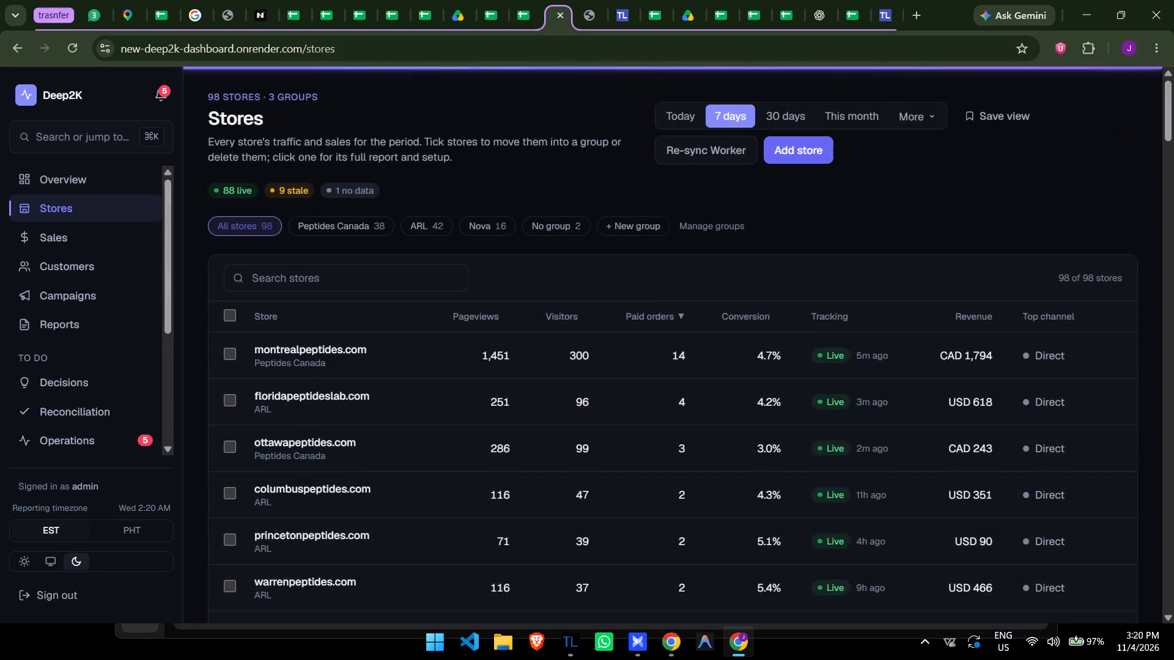
{"action": "left_click", "coordinate": [807, 149]}
{"action": "left_click", "coordinate": [473, 322]}
{"action": "key", "text": "ctrl+v"}
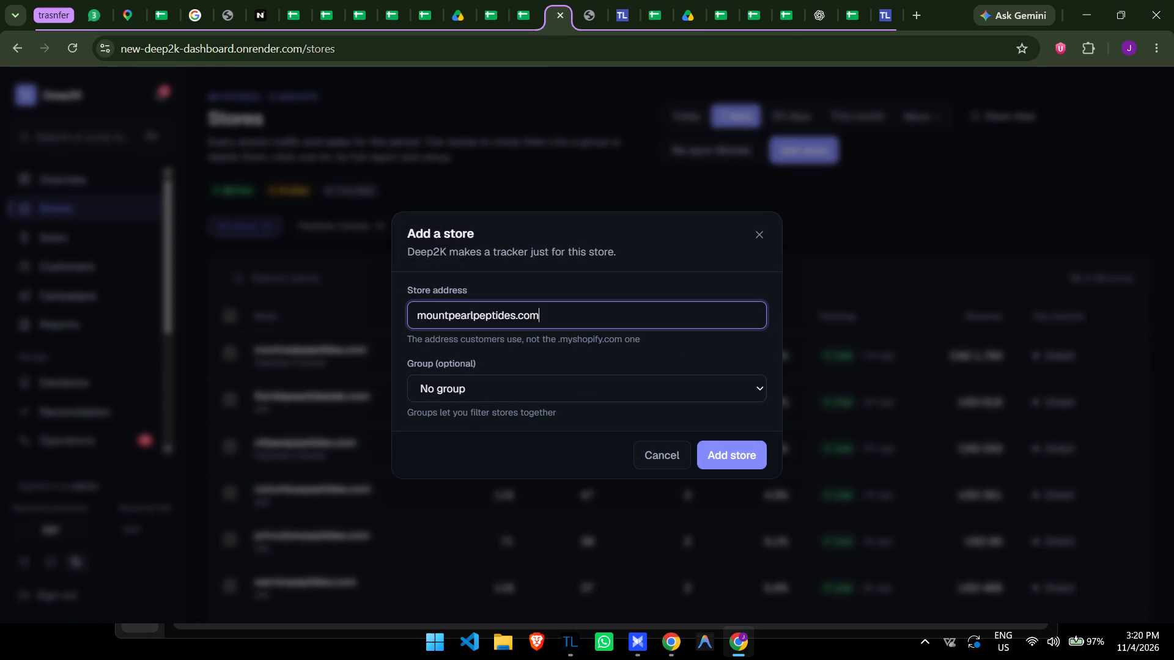
{"action": "left_click", "coordinate": [485, 392]}
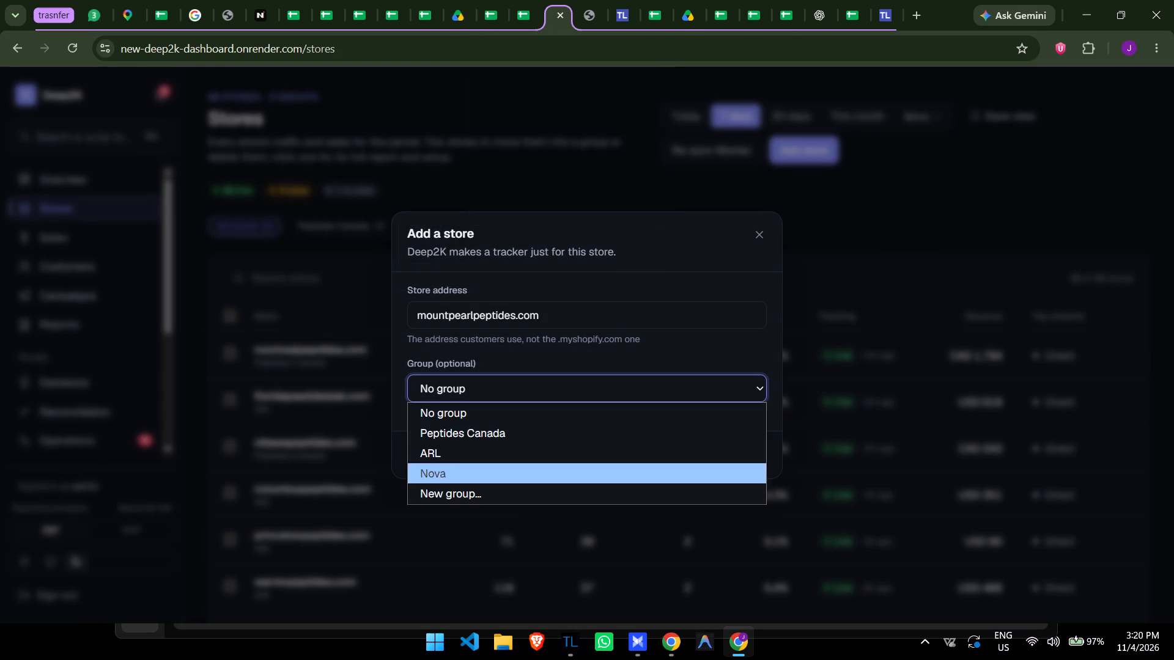
{"action": "left_click", "coordinate": [485, 436]}
{"action": "left_click", "coordinate": [744, 455]}
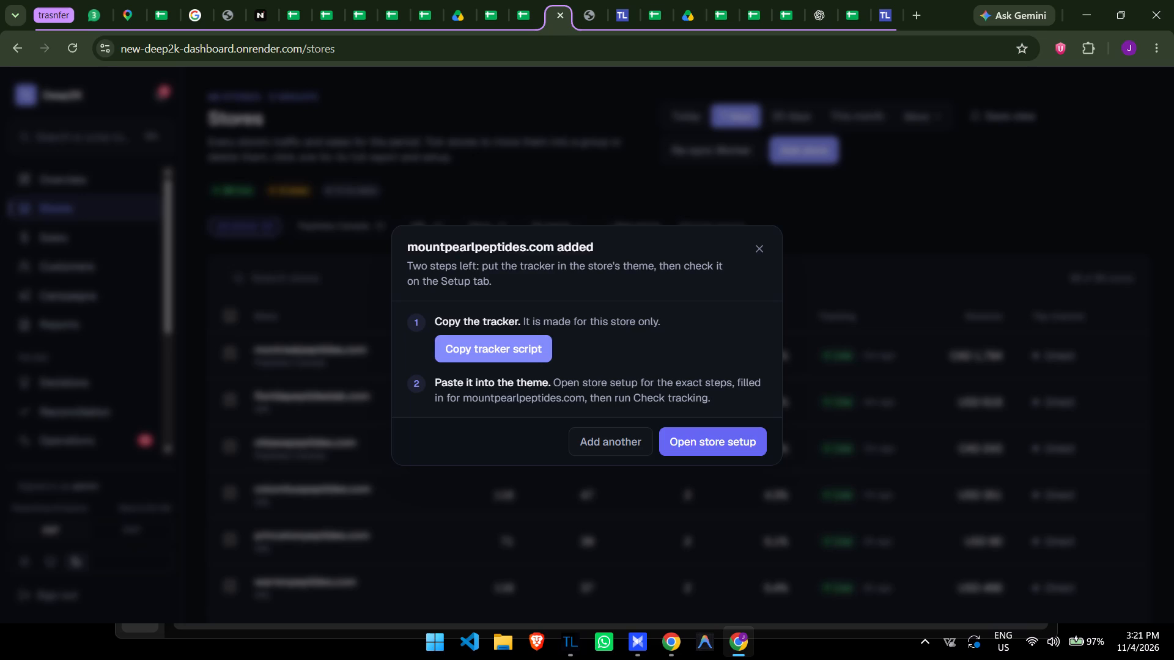
{"action": "left_click", "coordinate": [718, 445]}
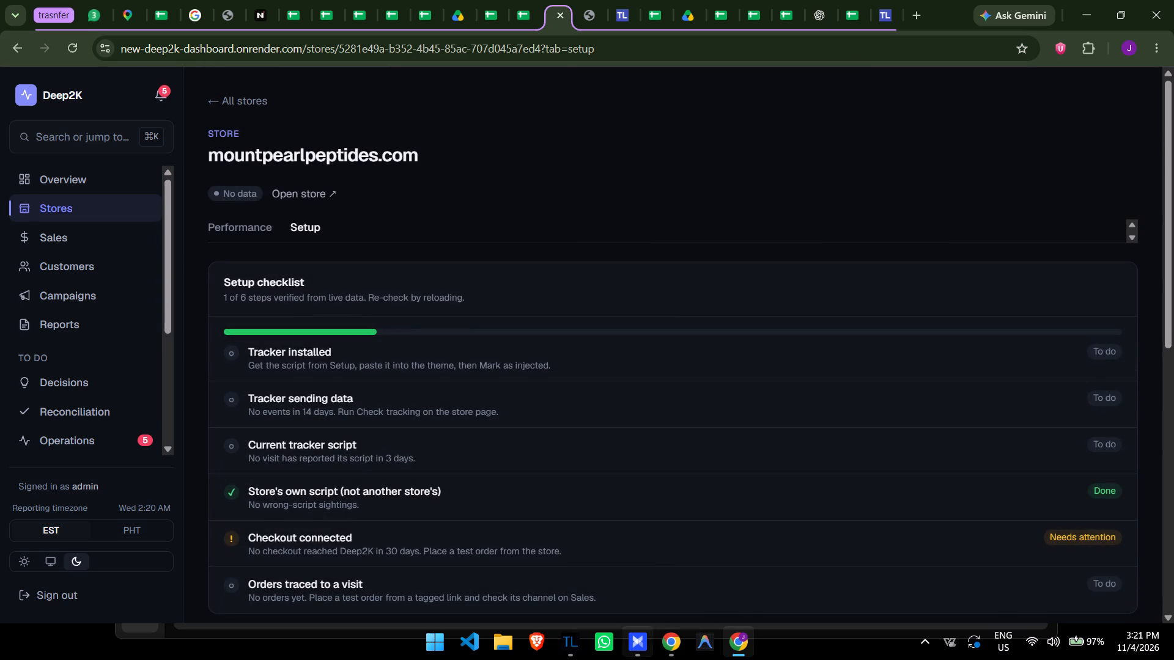
Search the monitoring sheet for mountpearlpeptides.com and check its row for the Shopify Creative profile it belongs to.
{"action": "left_click", "coordinate": [431, 0]}
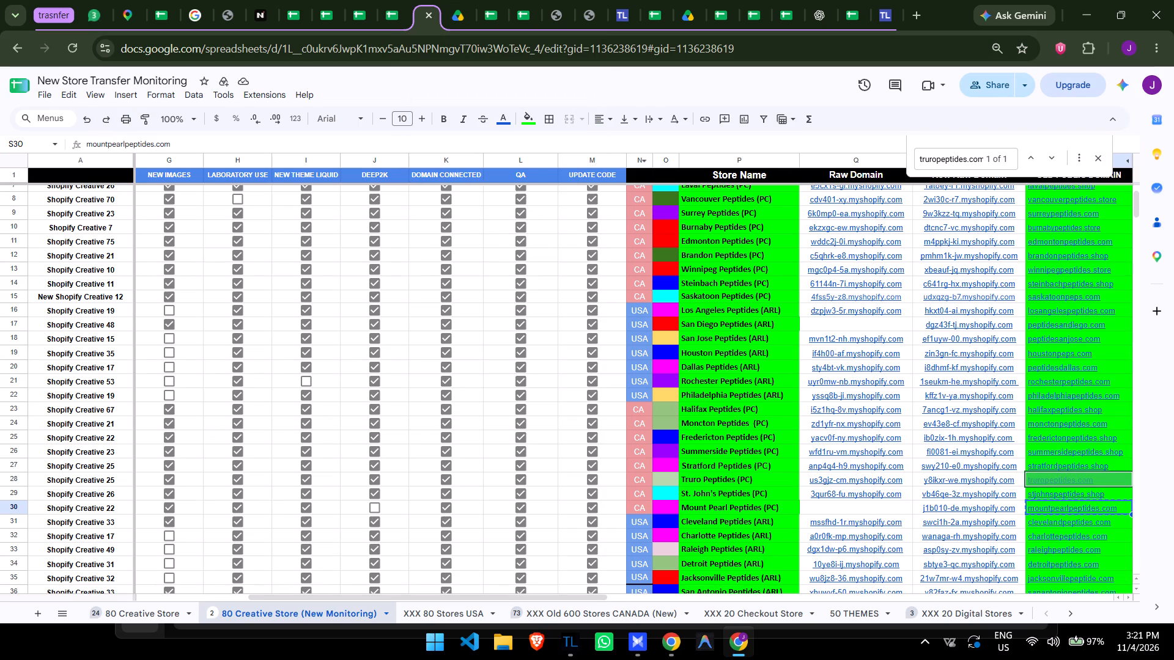
{"action": "key", "text": "ctrl+f"}
{"action": "key", "text": "ctrl+v"}
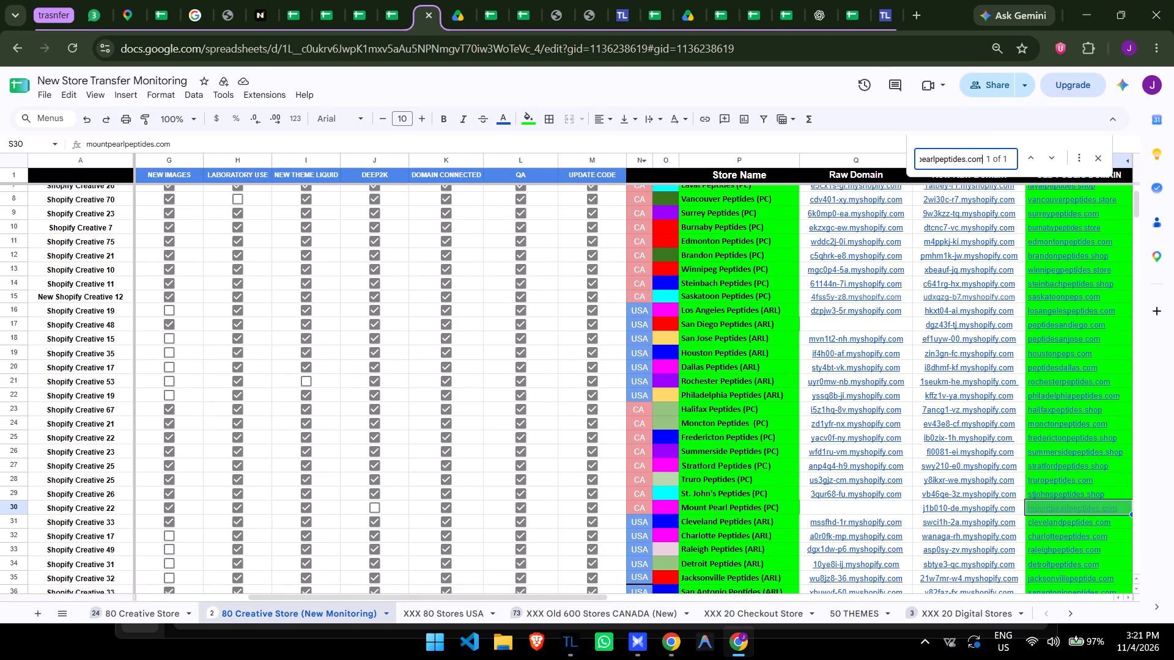
{"action": "key", "text": "space"}
{"action": "key", "text": "space"}
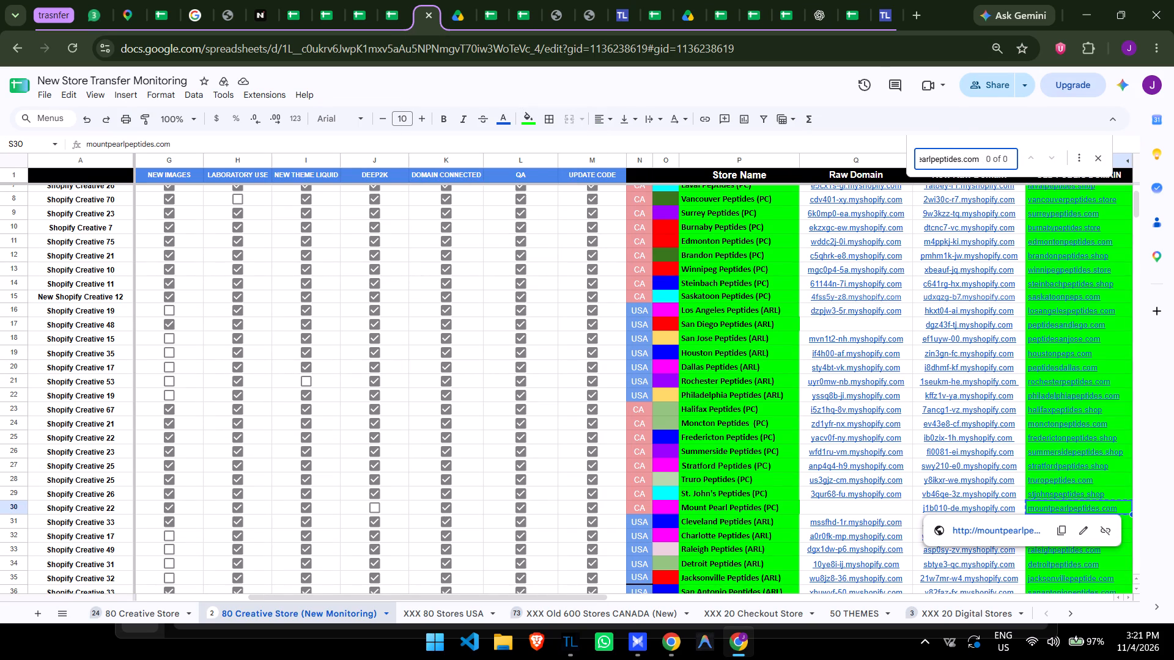
{"action": "key", "text": "BackSpace"}
{"action": "key", "text": "BackSpace"}
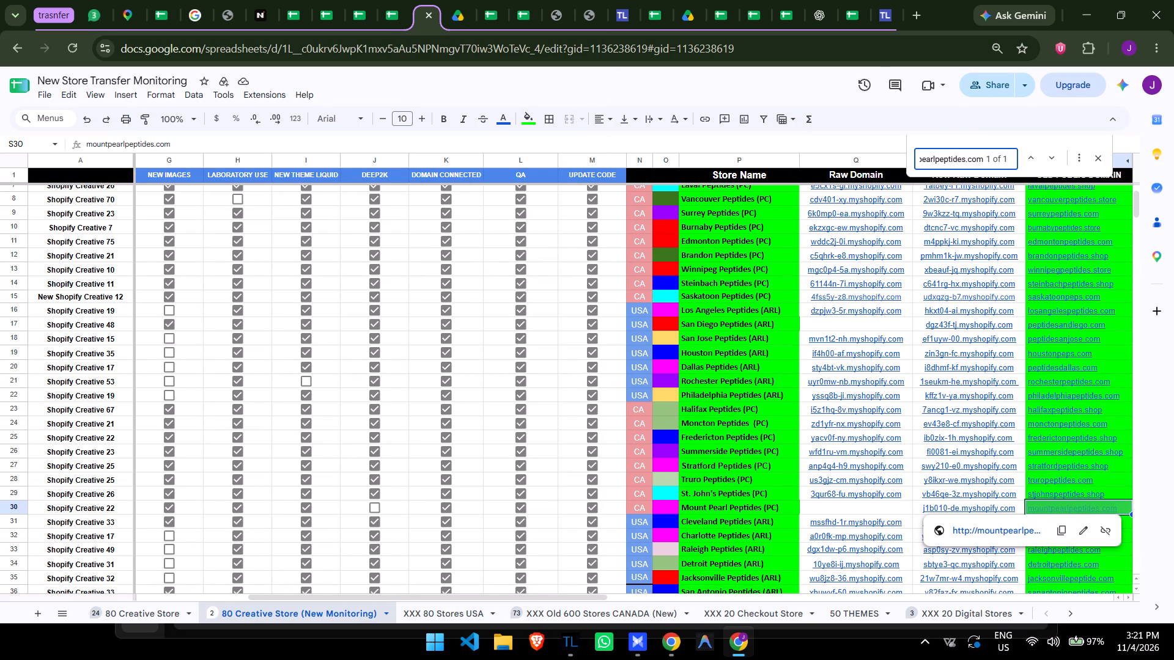
{"action": "left_click", "coordinate": [1021, 510]}
{"action": "key", "text": "space"}
{"action": "key", "text": "space"}
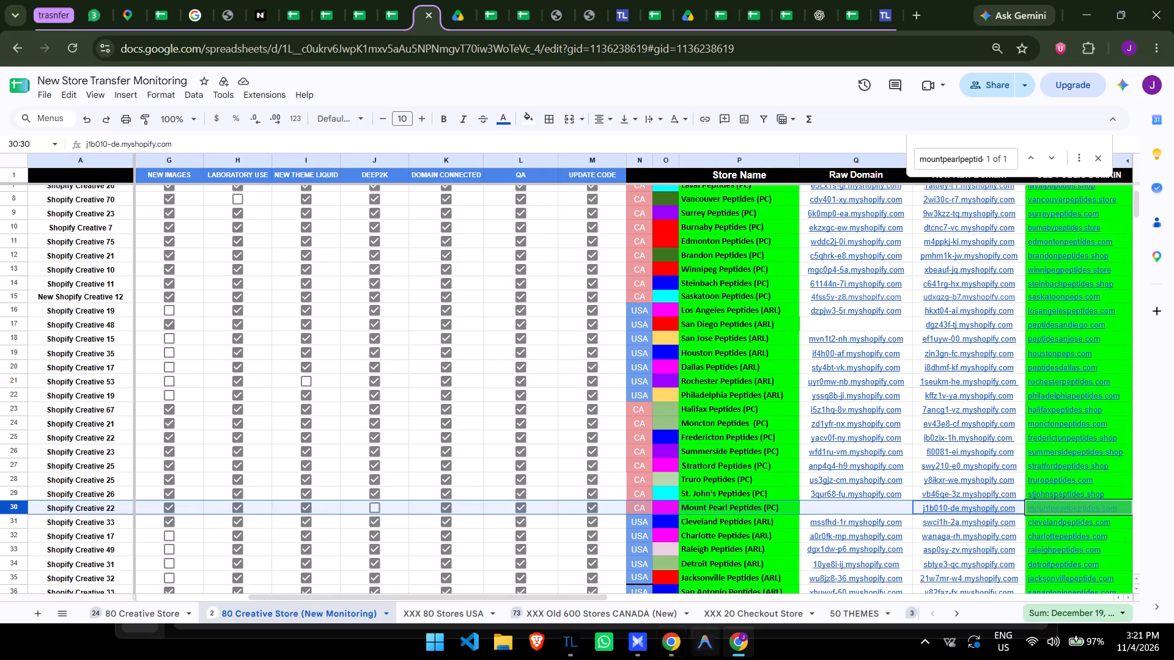
In AdsPower, filter profiles by names containing "ve 22" and open the Shopify Creative 22 profile's browser.
{"action": "left_click", "coordinate": [633, 646]}
{"action": "left_click", "coordinate": [418, 150]}
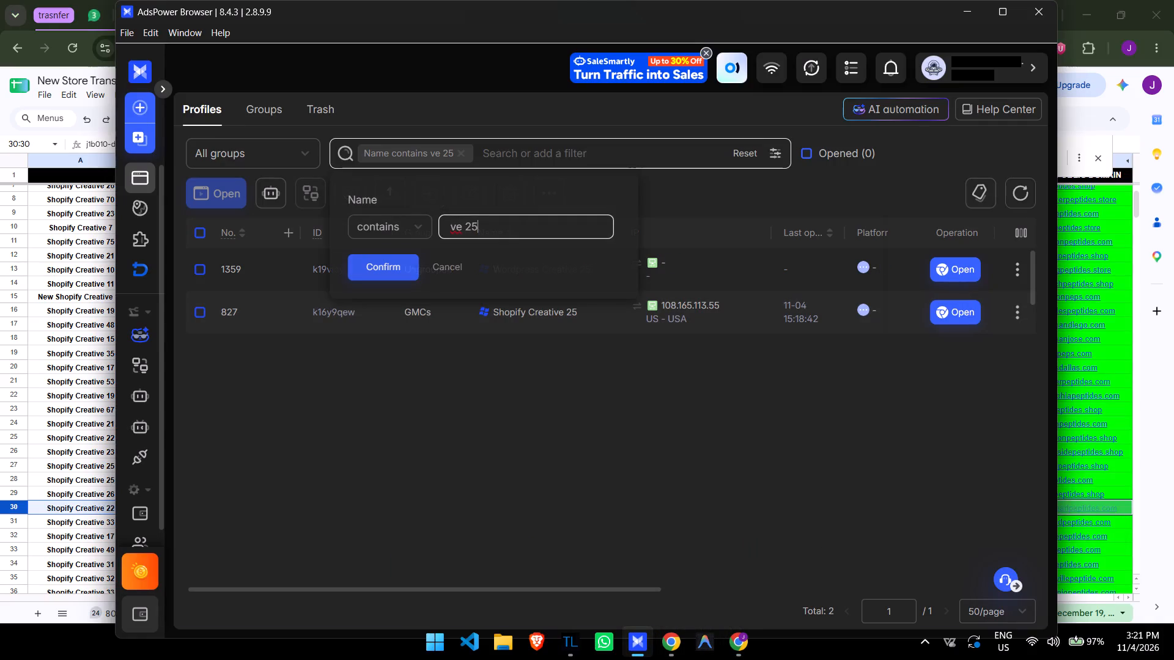
{"action": "key", "text": "BackSpace"}
{"action": "key", "text": "BackSpace"}
{"action": "type", "text": "22"}
{"action": "key", "text": "Return"}
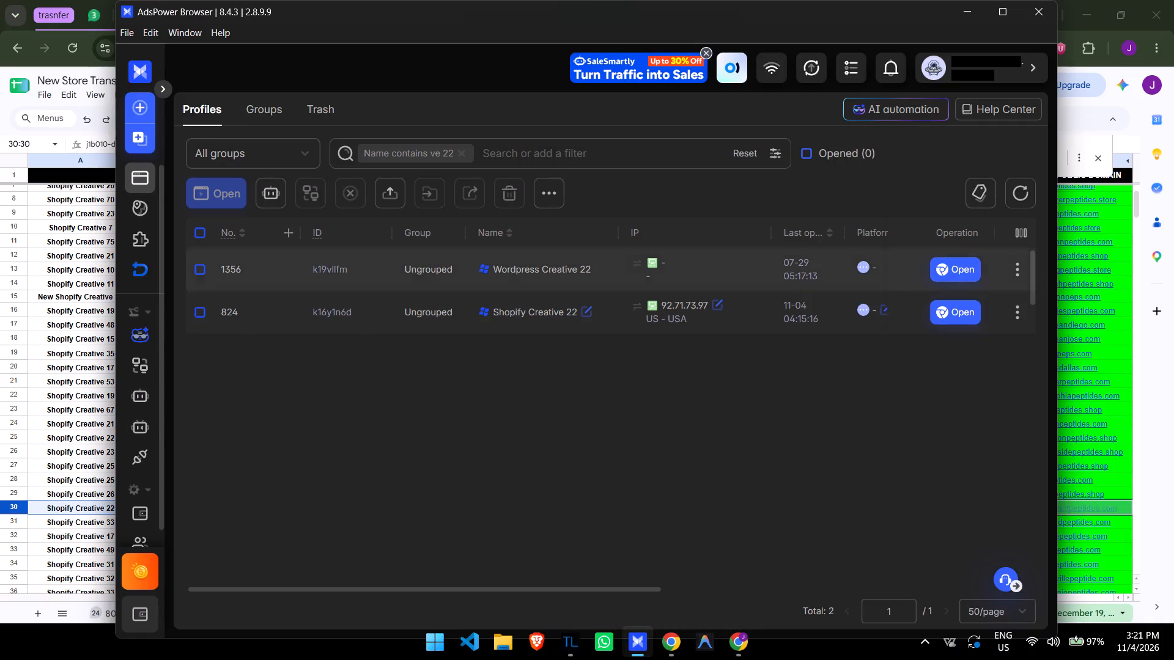
{"action": "left_click", "coordinate": [953, 309]}
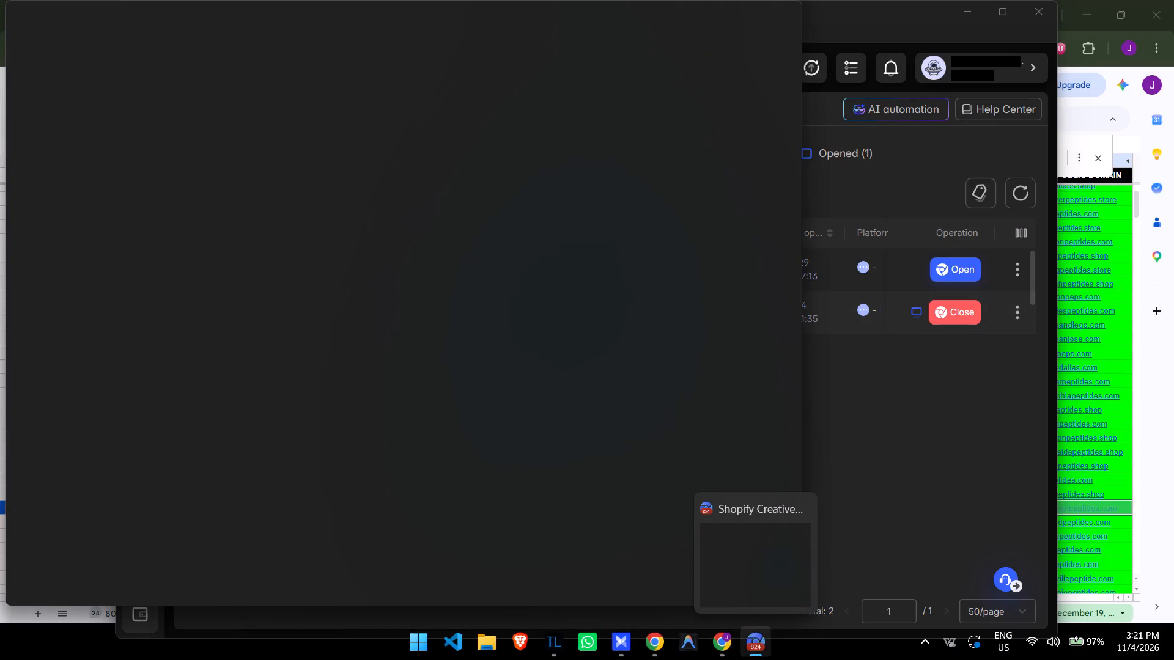
{"action": "left_click", "coordinate": [769, 654]}
{"action": "left_click", "coordinate": [755, 646]}
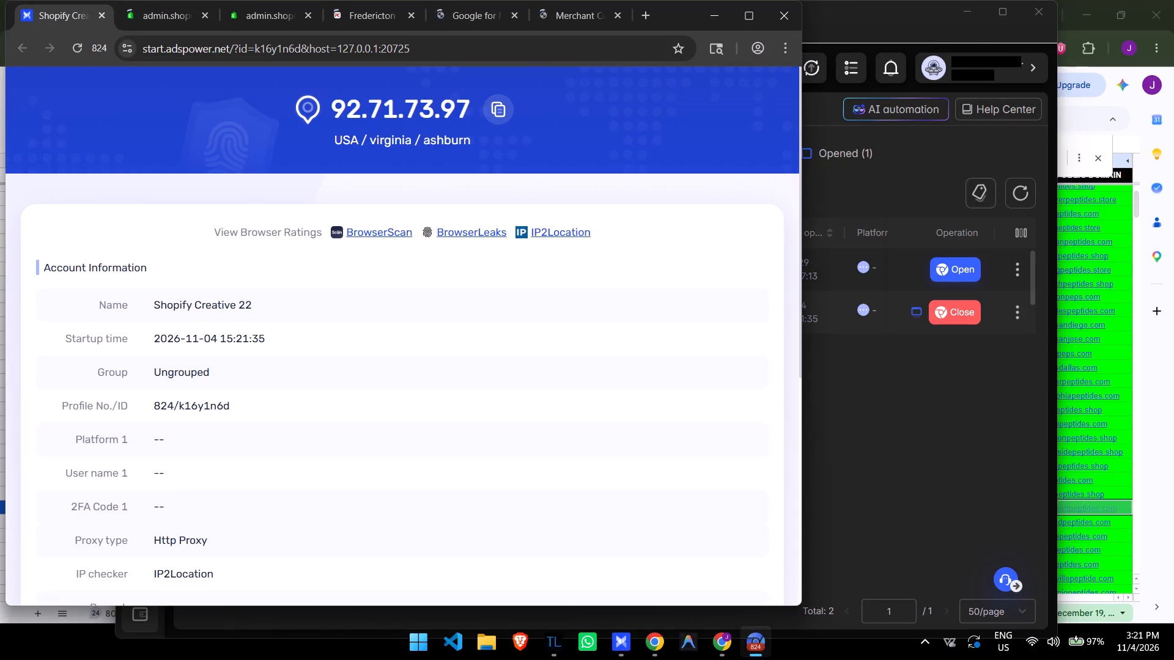
Close the Merchant Center, Fredericton and ib0zix-1h theme tabs, keeping the j1b010-de Shopify admin open.
{"action": "left_click", "coordinate": [570, 23]}
{"action": "key", "text": "ctrl+w"}
{"action": "key", "text": "ctrl+w"}
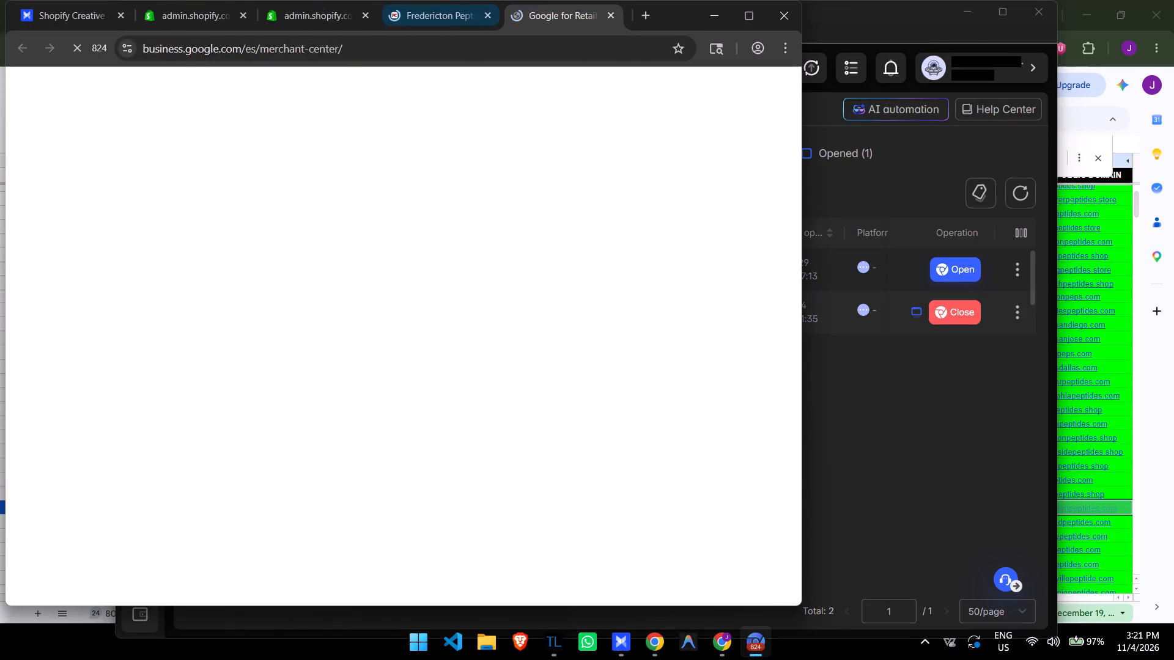
{"action": "left_click", "coordinate": [411, 12]}
{"action": "key", "text": "ctrl+w"}
{"action": "left_click", "coordinate": [357, 16]}
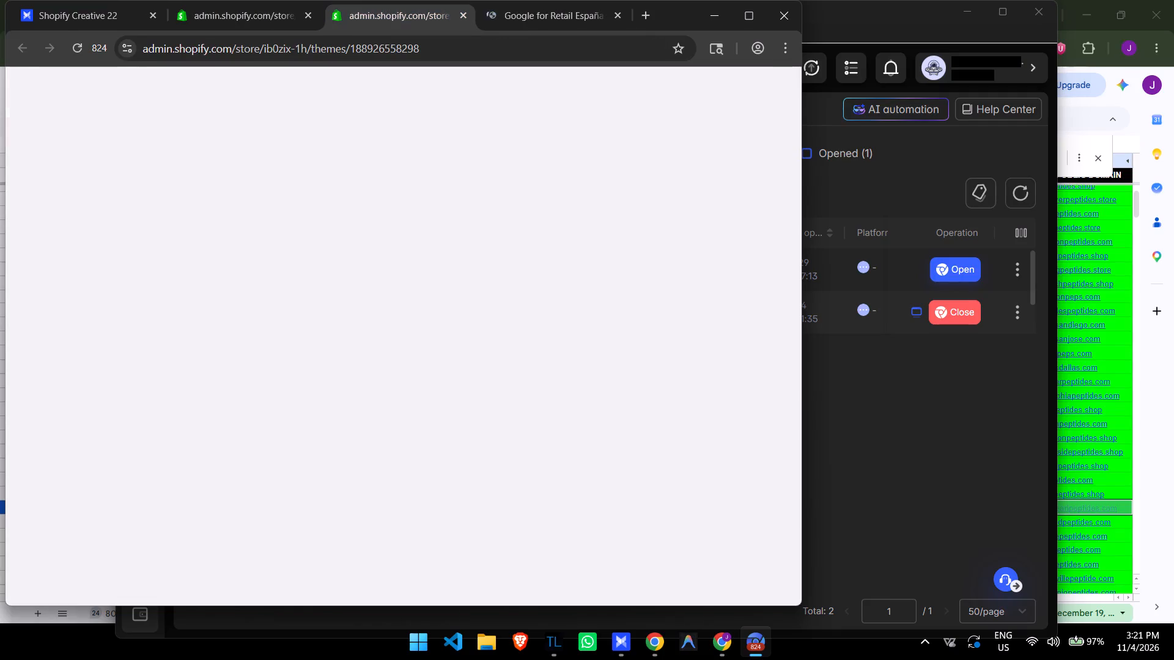
{"action": "left_click", "coordinate": [284, 18]}
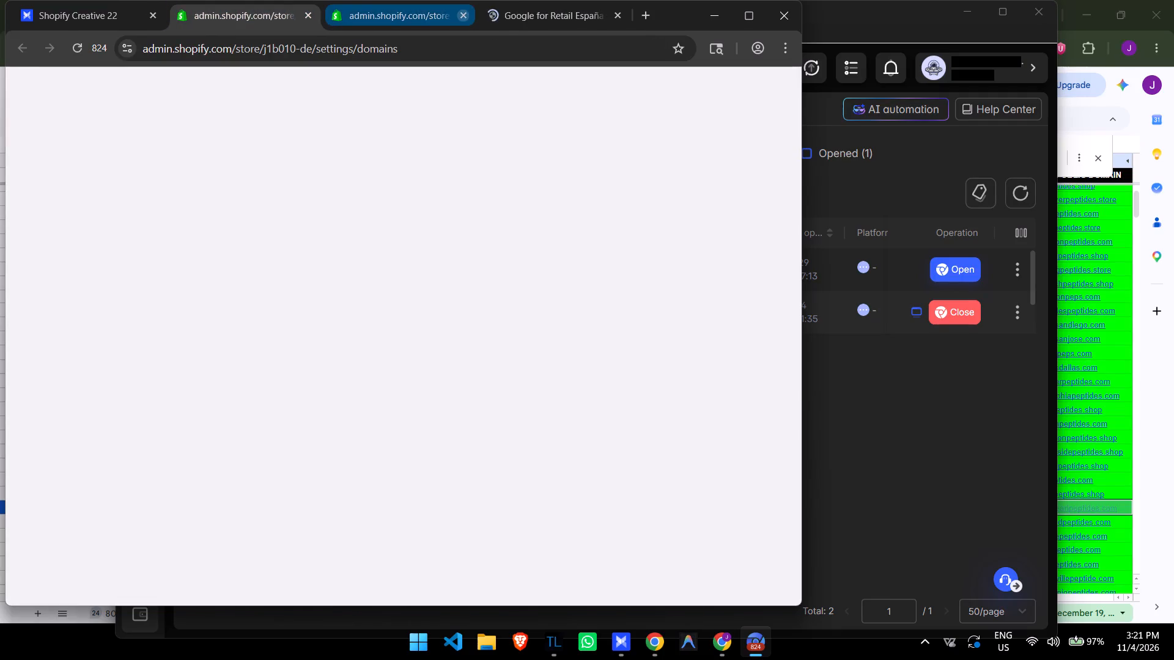
{"action": "left_click", "coordinate": [465, 17]}
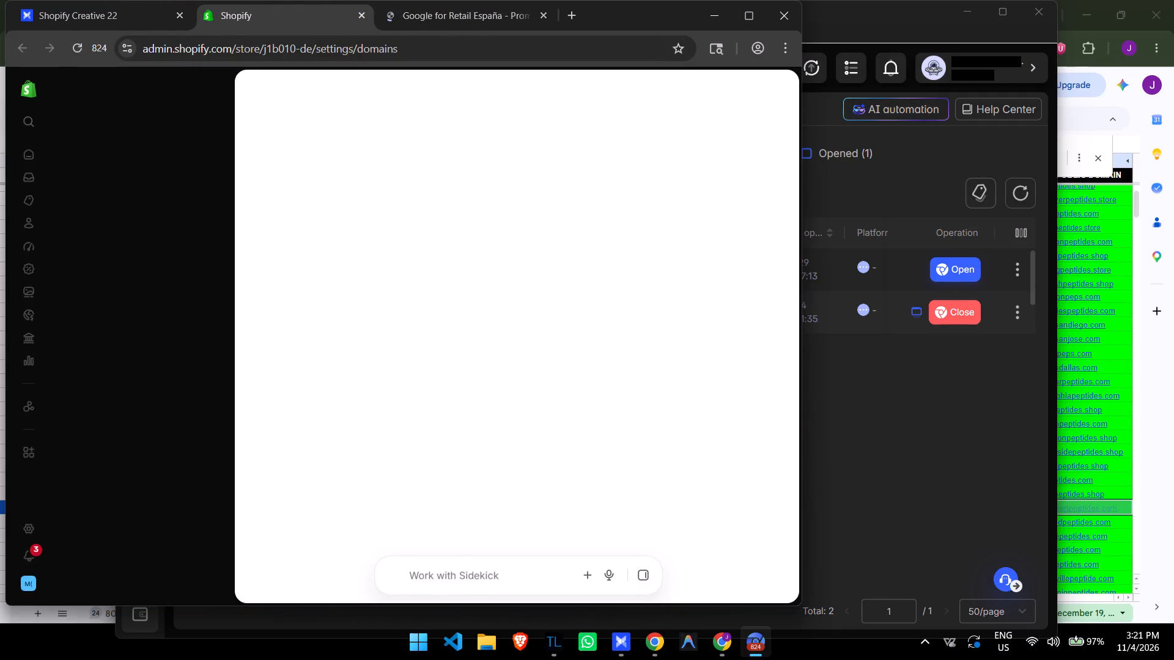
In Shopify, open the code of the live mount-pearl-theme and bring up snippets/deep2k-tracker.liquid.
{"action": "left_click", "coordinate": [36, 580]}
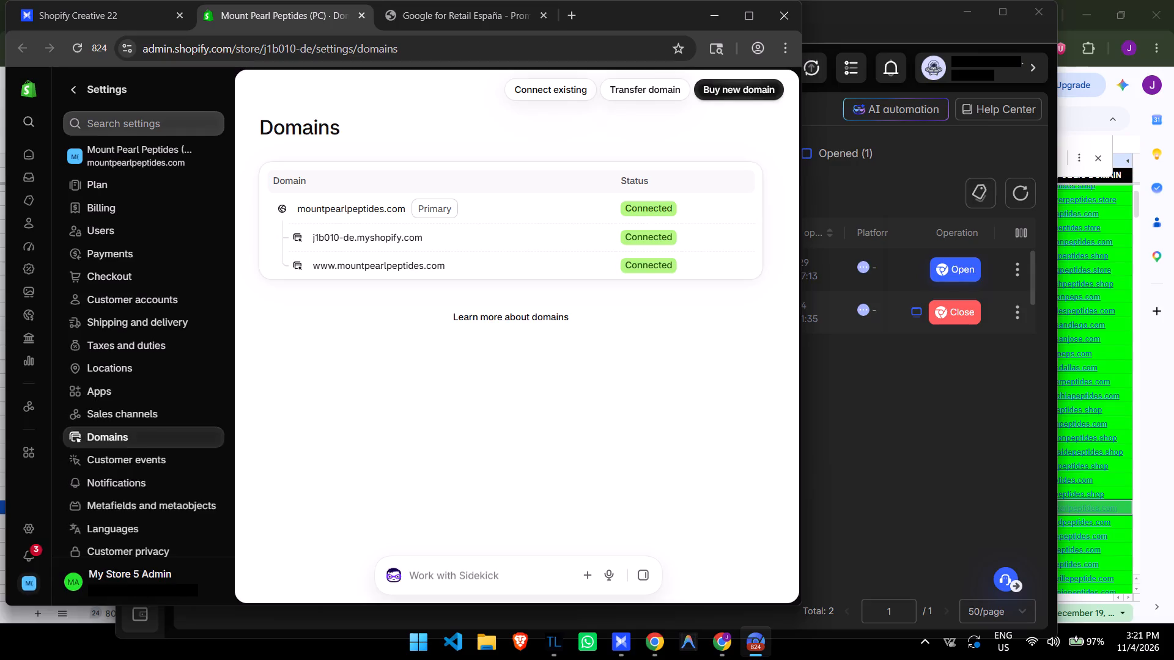
{"action": "left_click", "coordinate": [37, 580]}
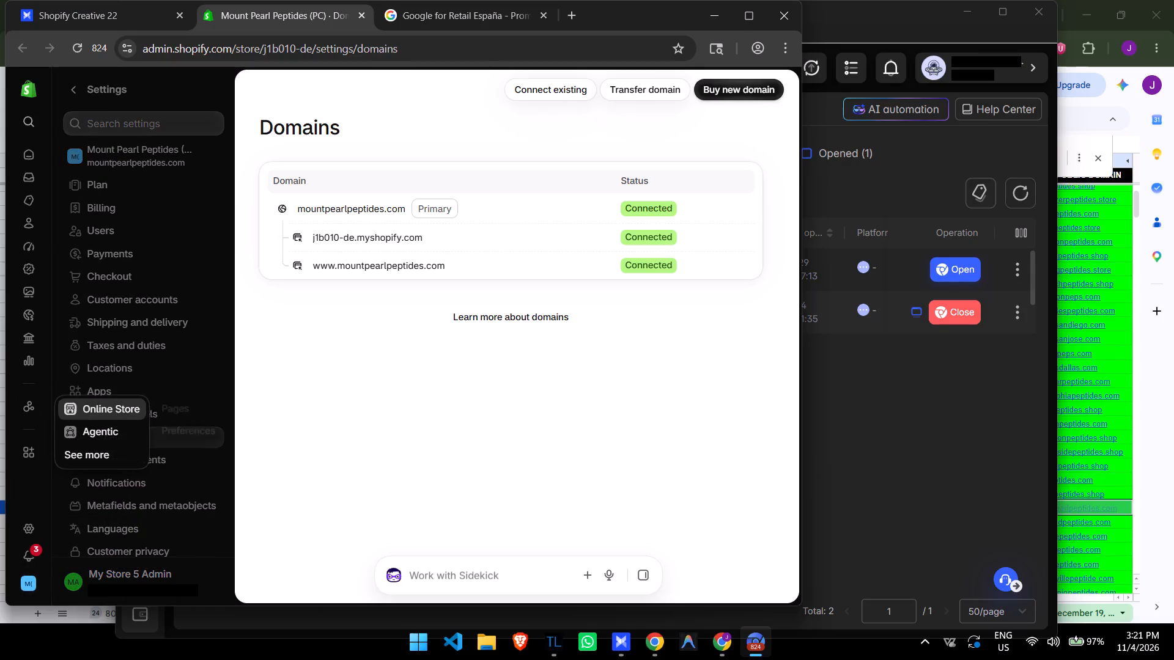
{"action": "left_click", "coordinate": [94, 411]}
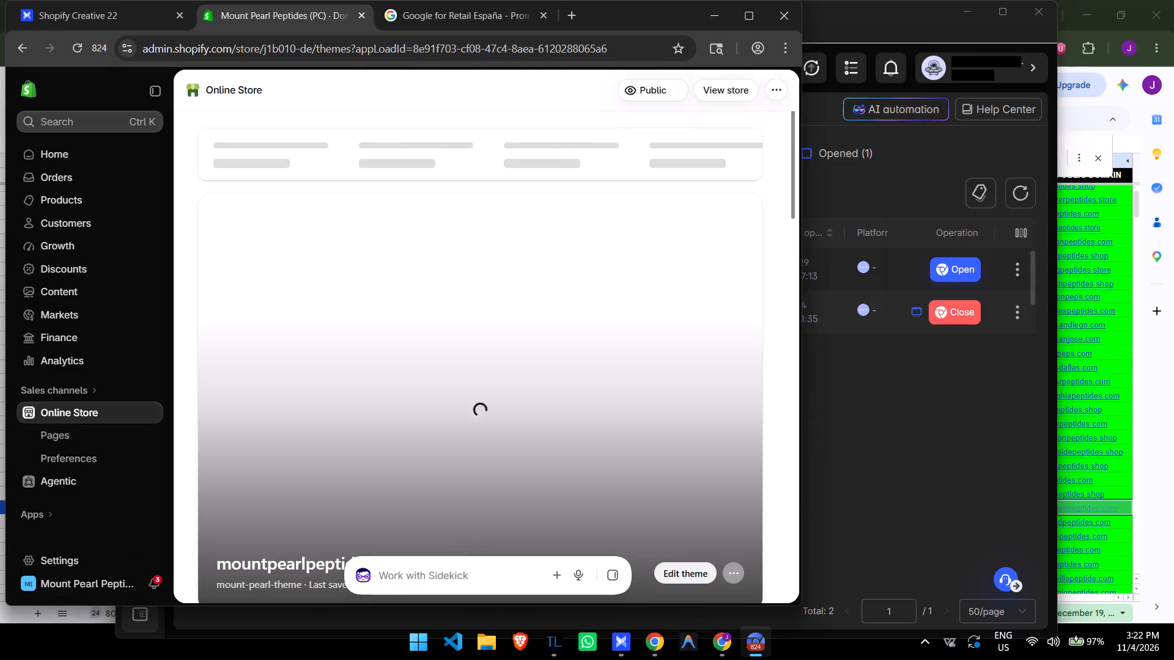
{"action": "left_click", "coordinate": [736, 571]}
{"action": "left_click", "coordinate": [657, 458]}
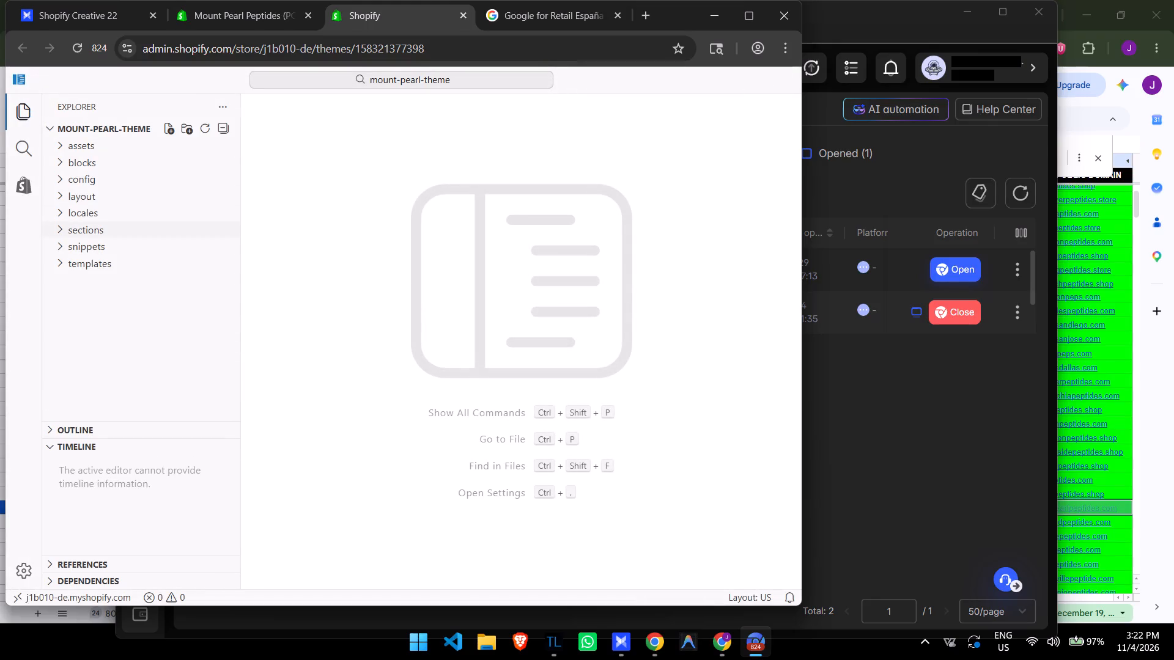
{"action": "left_click", "coordinate": [125, 248]}
{"action": "scroll", "coordinate": [145, 306], "scroll_direction": "down", "scroll_amount": 2}
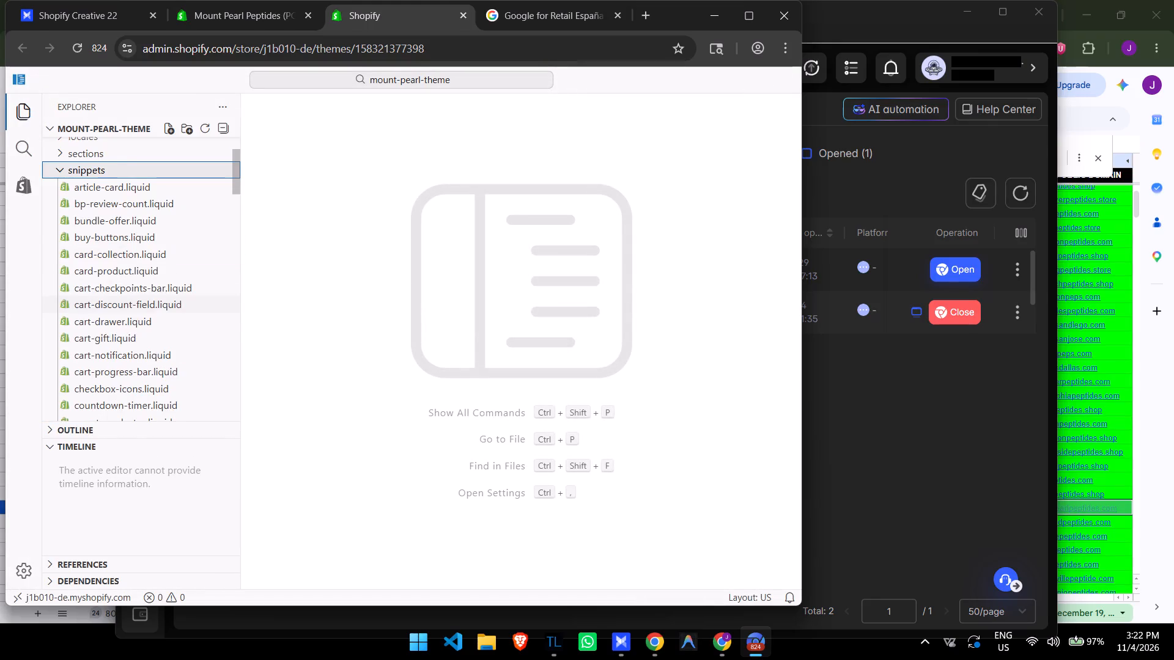
{"action": "scroll", "coordinate": [152, 310], "scroll_direction": "down", "scroll_amount": 2}
{"action": "left_click", "coordinate": [155, 380]}
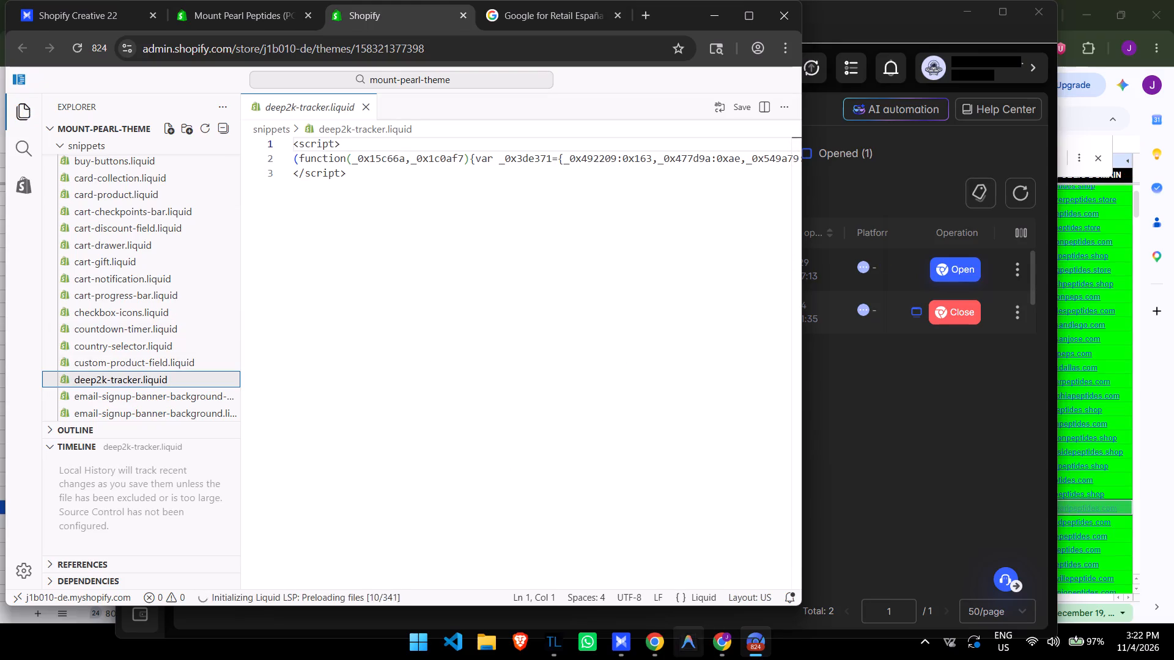
Copy the store's tracker script from Deep2K, mark it installed, and replace everything in deep2k-tracker.liquid with it, saving the file.
{"action": "left_click", "coordinate": [715, 646]}
{"action": "left_click", "coordinate": [560, 0]}
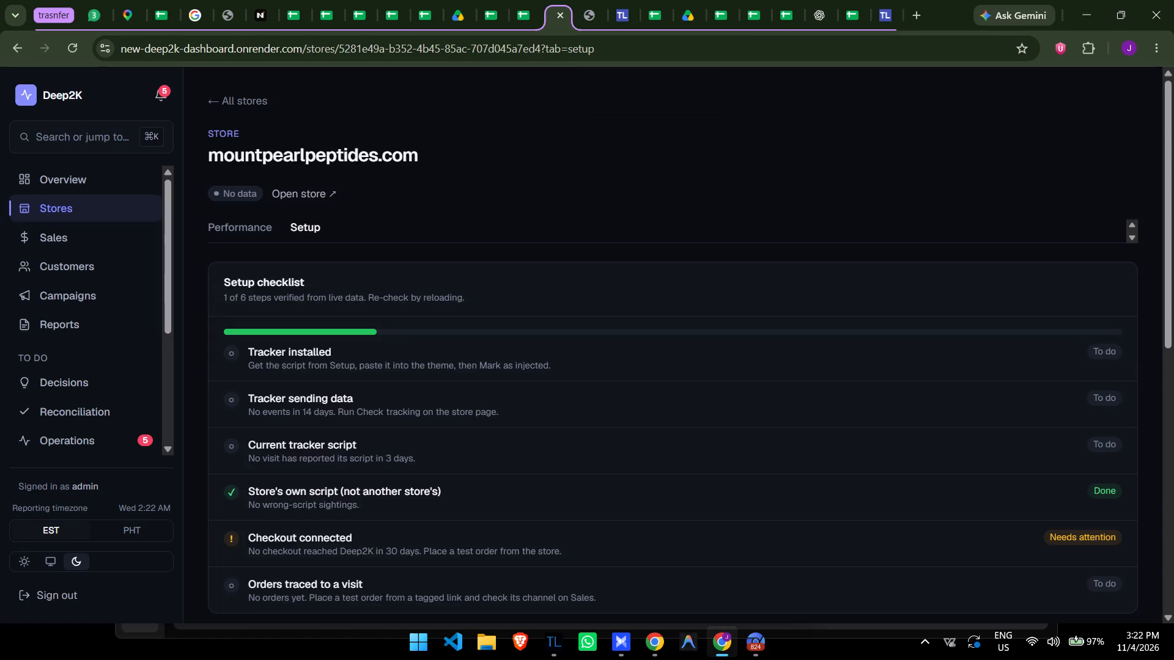
{"action": "scroll", "coordinate": [901, 336], "scroll_direction": "down", "scroll_amount": 5}
{"action": "left_click", "coordinate": [1085, 276]}
{"action": "scroll", "coordinate": [1066, 323], "scroll_direction": "down", "scroll_amount": 3}
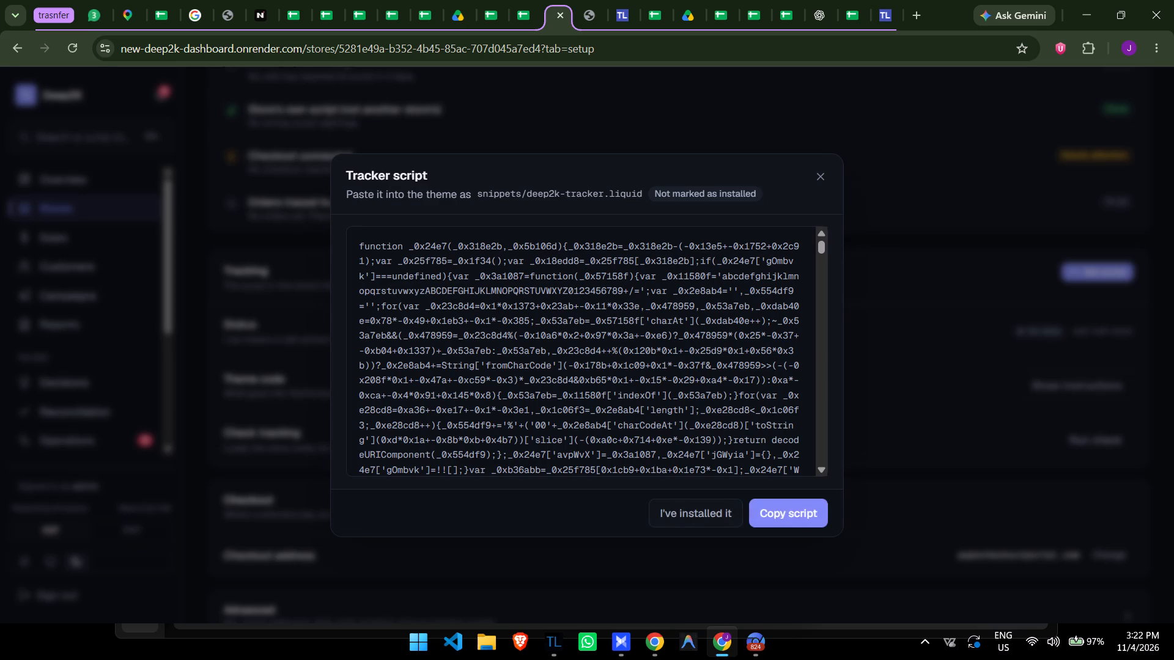
{"action": "left_click", "coordinate": [797, 515]}
{"action": "left_click", "coordinate": [699, 507]}
{"action": "left_click", "coordinate": [755, 658]}
{"action": "left_click", "coordinate": [484, 202]}
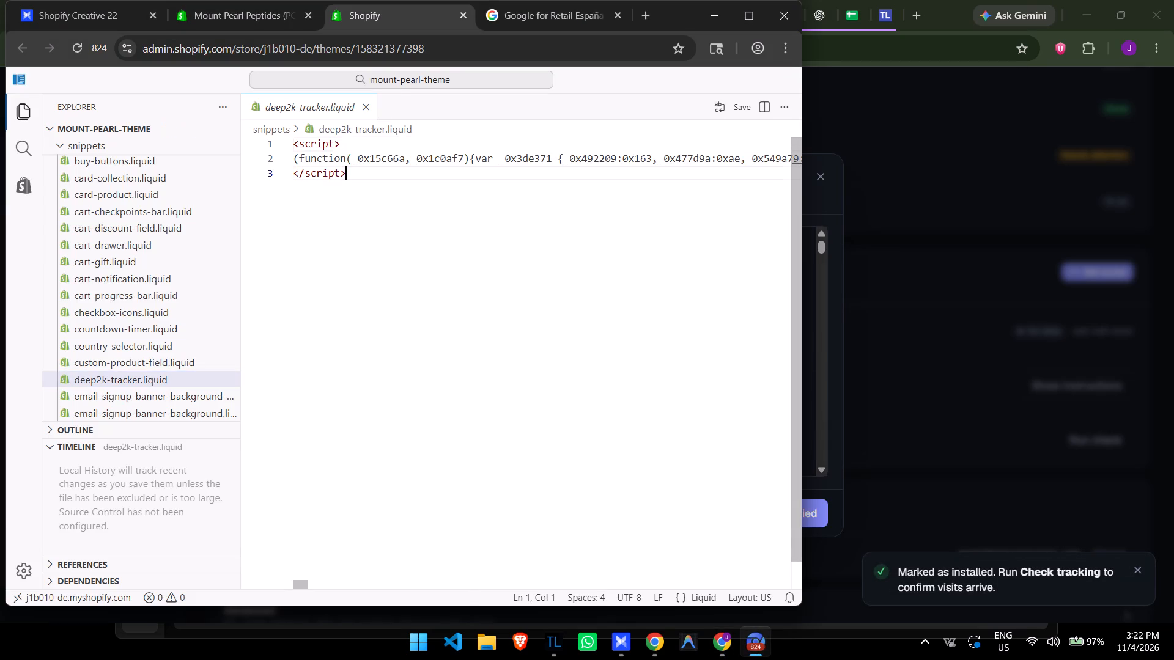
{"action": "key", "text": "ctrl+a"}
{"action": "key", "text": "ctrl+v"}
{"action": "key", "text": "ctrl+s"}
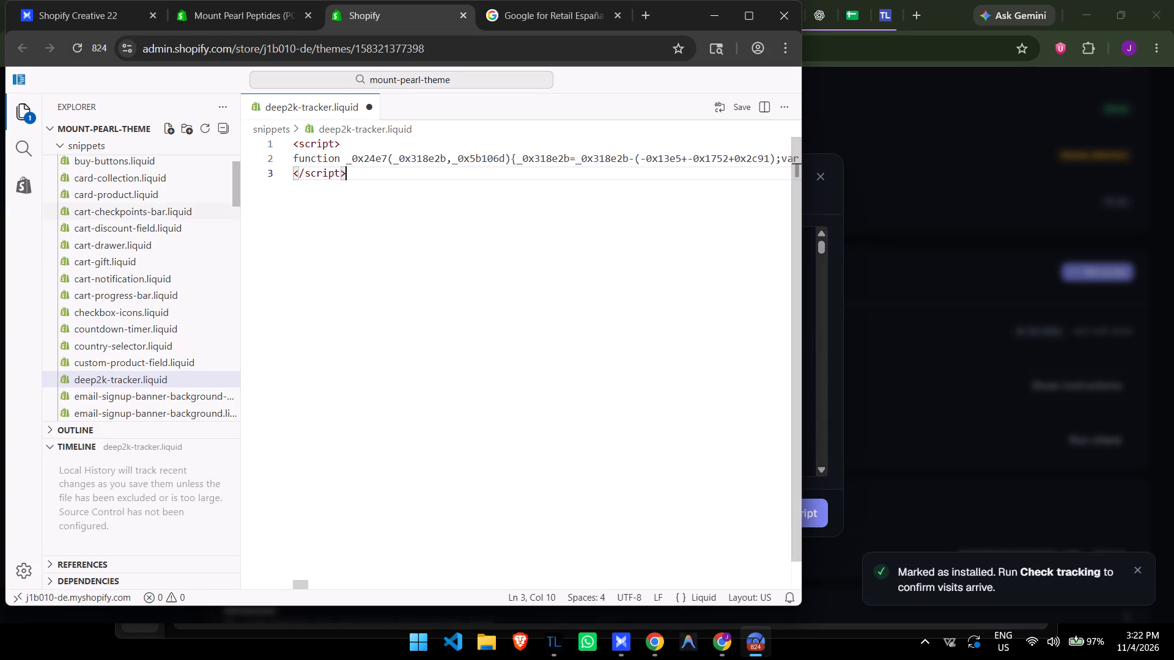
Open layout/theme.liquid in the theme code and search it for "dee" to locate the Deep2K code.
{"action": "scroll", "coordinate": [164, 214], "scroll_direction": "up", "scroll_amount": 8}
{"action": "left_click", "coordinate": [122, 197]}
{"action": "left_click", "coordinate": [129, 233]}
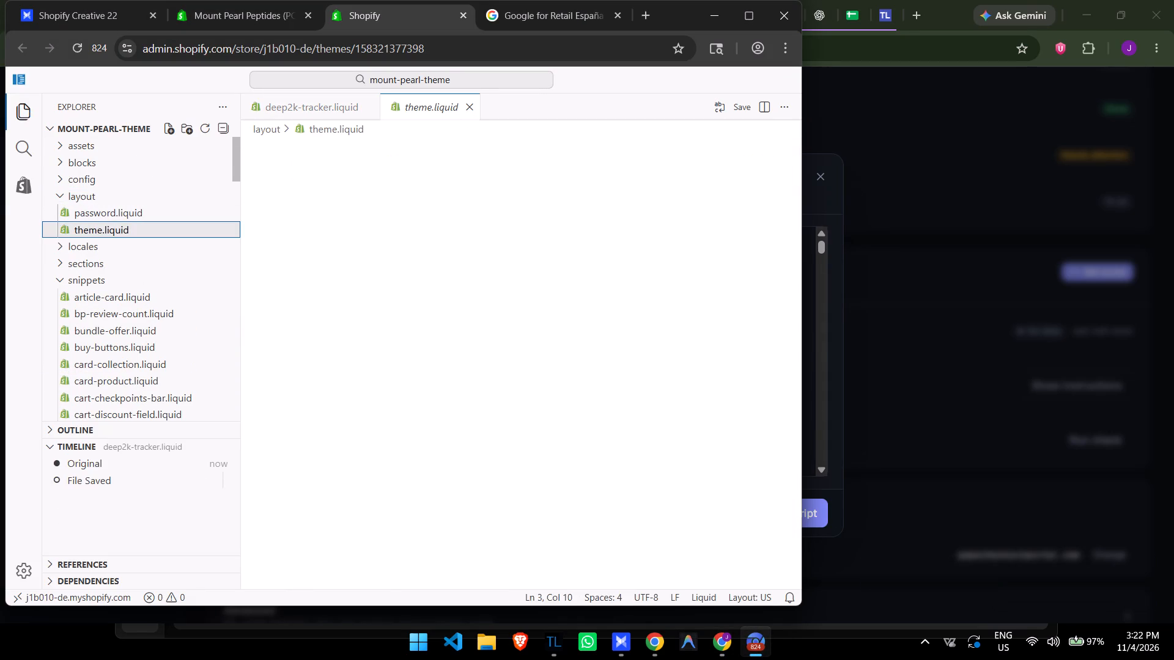
{"action": "key", "text": "ctrl+f"}
{"action": "key", "text": "d"}
{"action": "key", "text": "e"}
{"action": "key", "text": "e"}
In Deep2K, show the theme code instructions and copy the order attribution block for theme.liquid.
{"action": "left_click", "coordinate": [973, 332]}
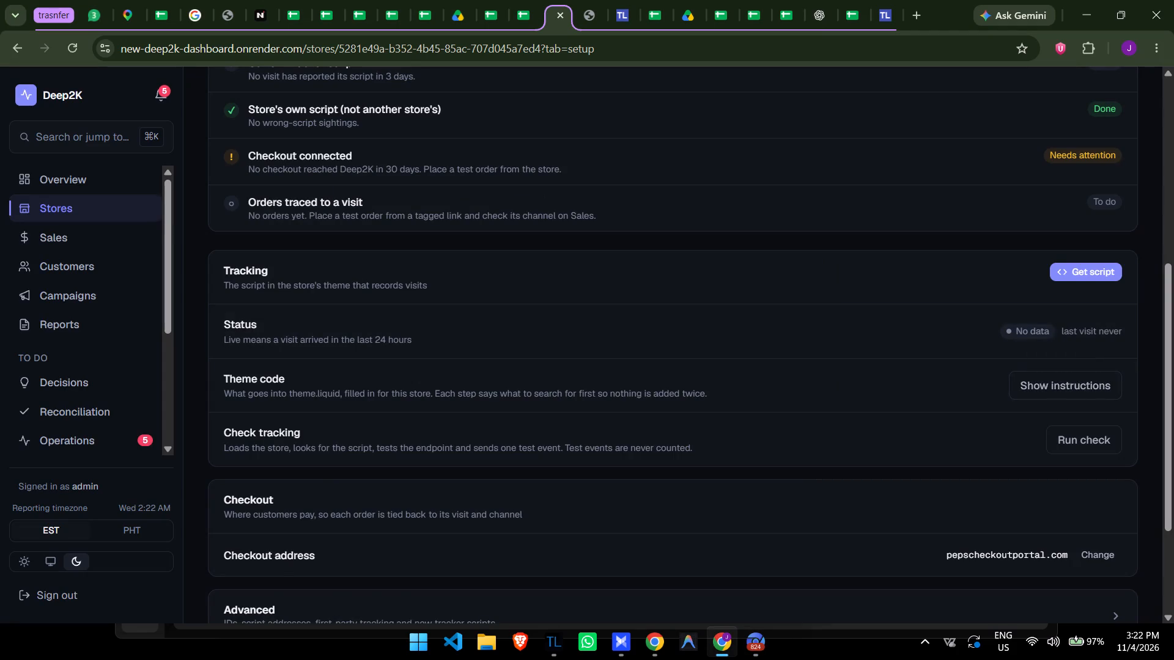
{"action": "left_click", "coordinate": [1085, 400]}
{"action": "left_click", "coordinate": [1090, 385]}
{"action": "scroll", "coordinate": [1077, 391], "scroll_direction": "down", "scroll_amount": 4}
{"action": "left_click", "coordinate": [1099, 479]}
Replace the whole Deep2K order attribution block before </head> in theme.liquid with the copied block and save the file.
{"action": "key", "text": "alt+Tab"}
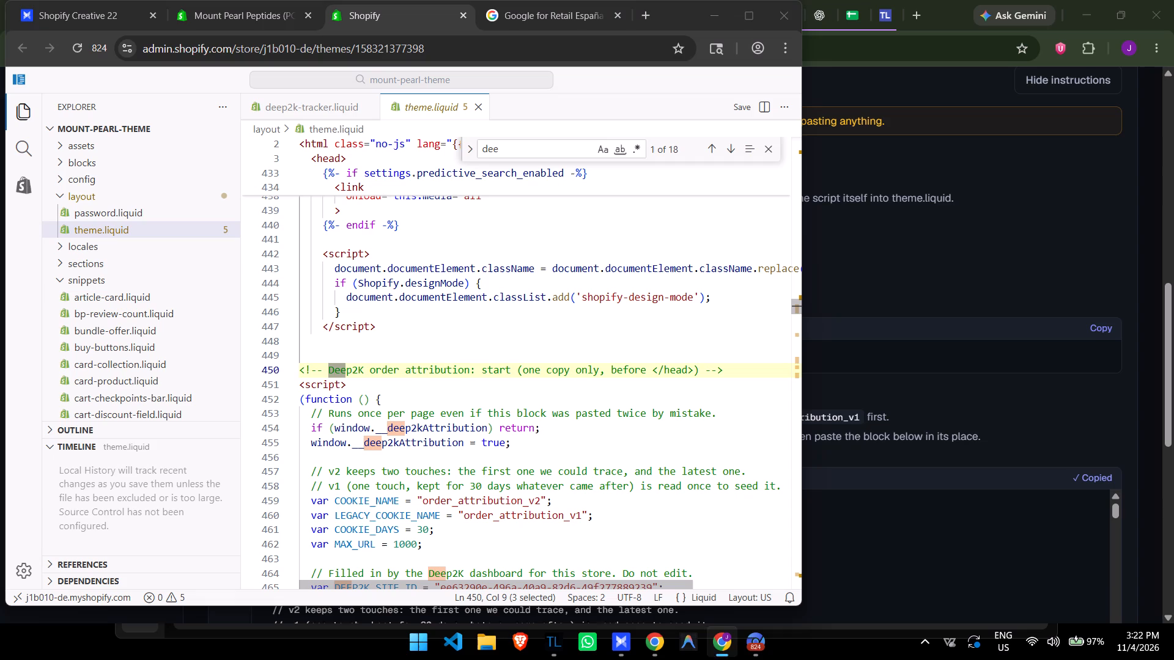
{"action": "left_click", "coordinate": [300, 369]}
{"action": "scroll", "coordinate": [586, 377], "scroll_direction": "down", "scroll_amount": 20}
{"action": "scroll", "coordinate": [586, 377], "scroll_direction": "down", "scroll_amount": 13}
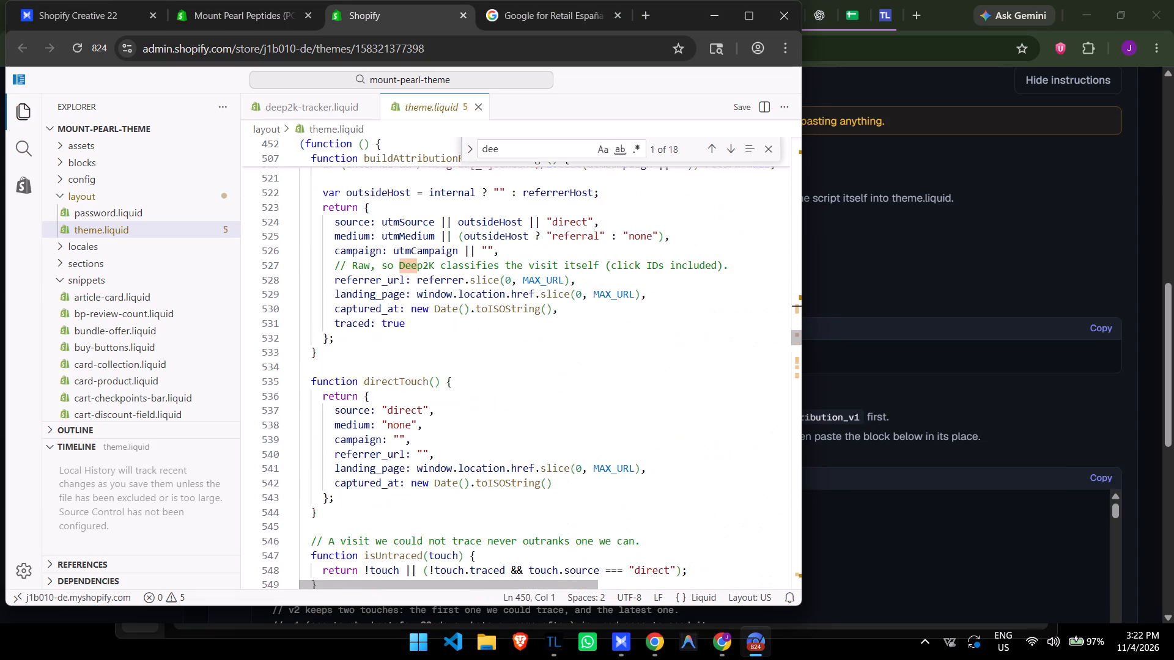
{"action": "scroll", "coordinate": [537, 439], "scroll_direction": "down", "scroll_amount": 20}
{"action": "scroll", "coordinate": [537, 439], "scroll_direction": "down", "scroll_amount": 15}
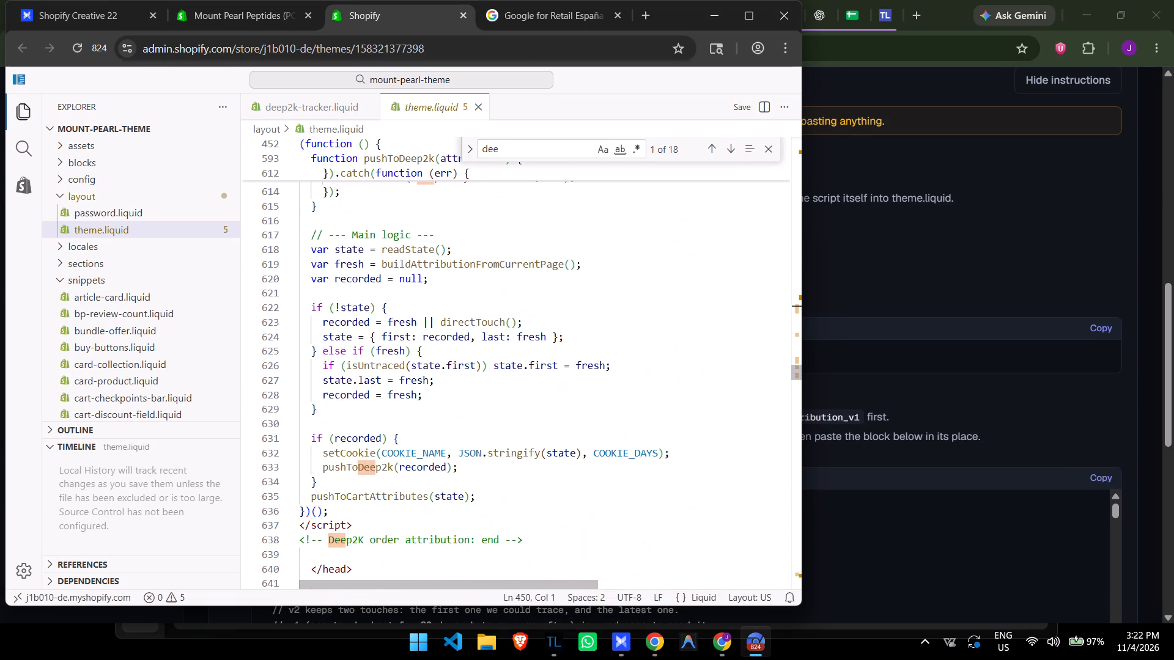
{"action": "scroll", "coordinate": [500, 420], "scroll_direction": "down", "scroll_amount": 2}
{"action": "left_click", "coordinate": [544, 425], "text": "shift"}
{"action": "key", "text": "ctrl+v"}
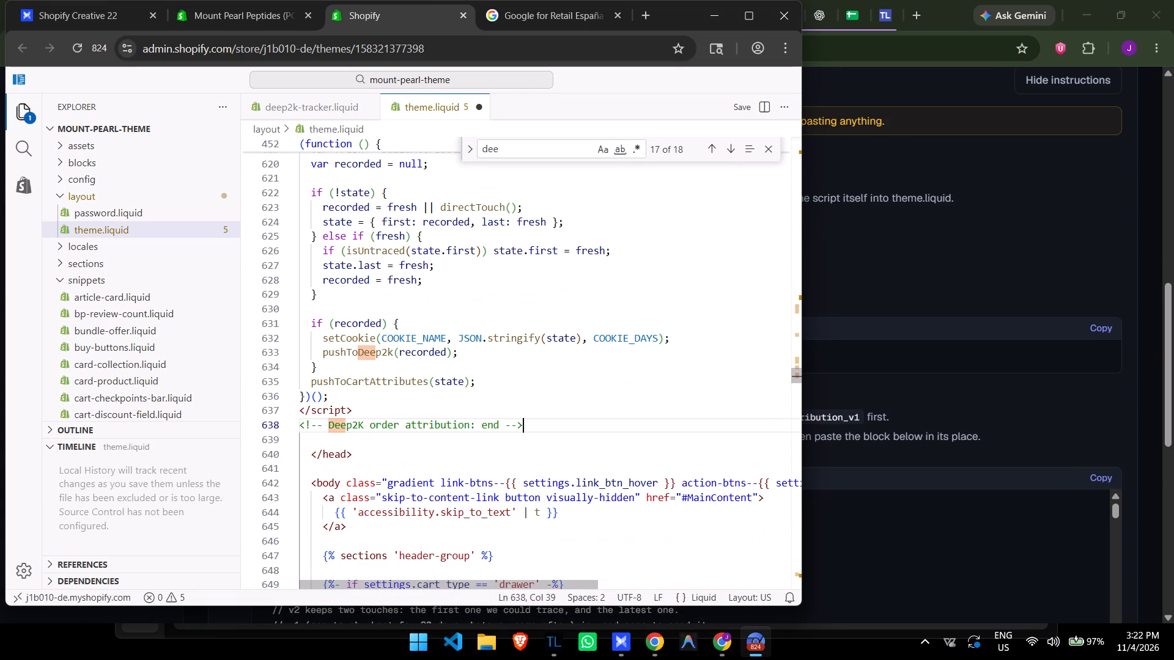
{"action": "key", "text": "ctrl+s"}
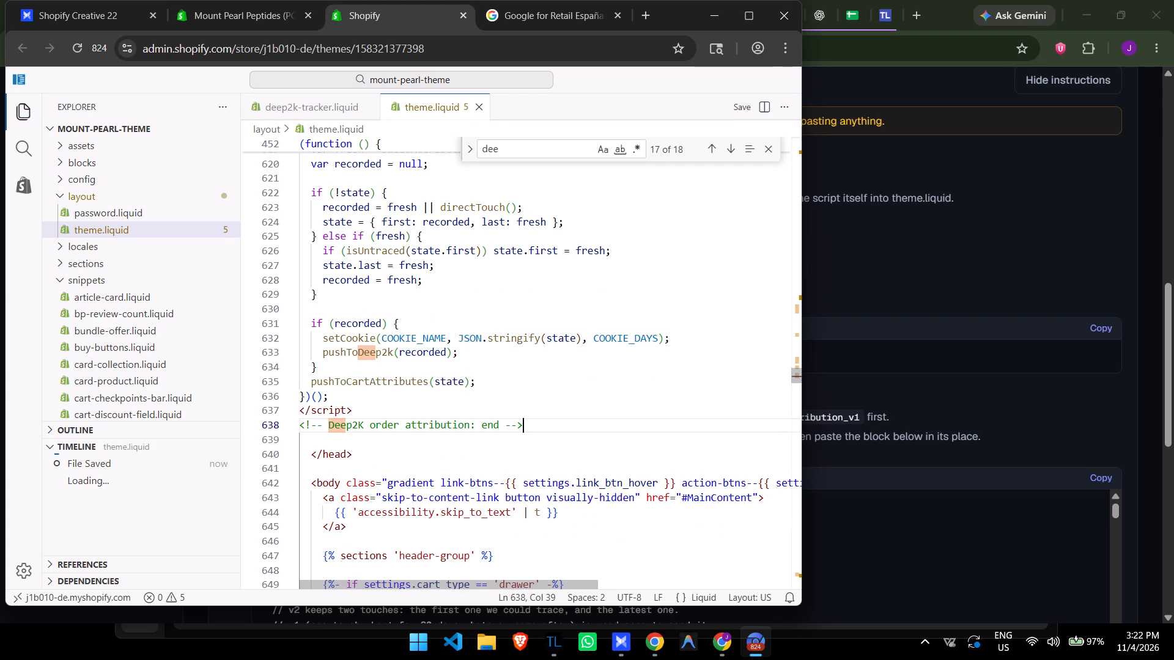
{"action": "left_click", "coordinate": [772, 152]}
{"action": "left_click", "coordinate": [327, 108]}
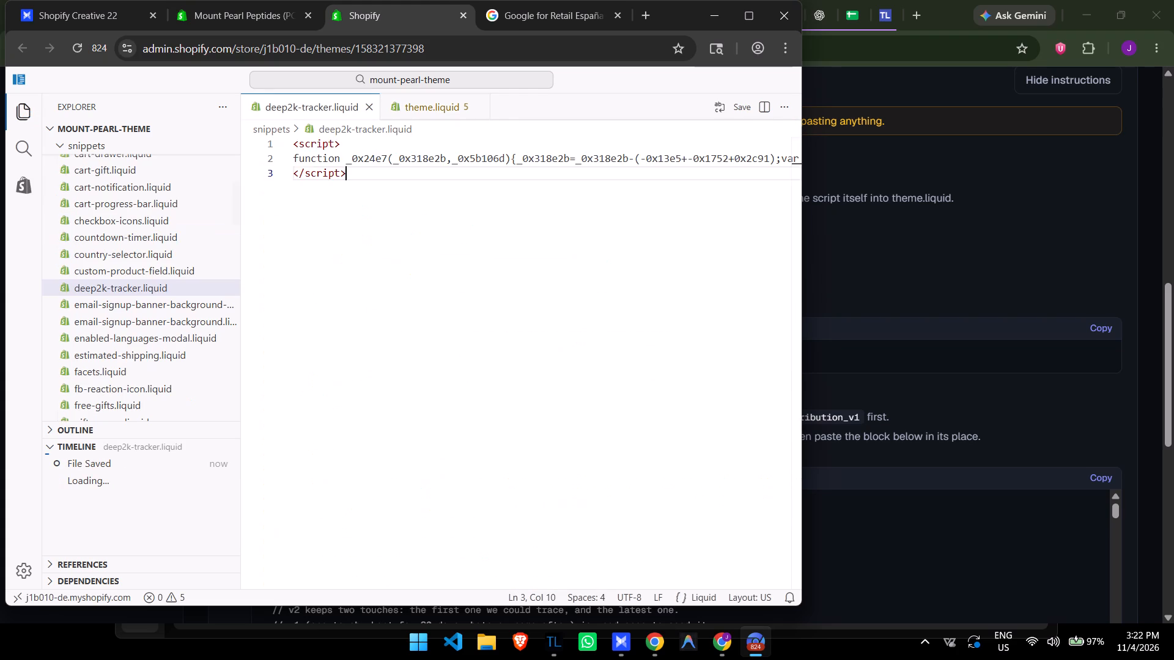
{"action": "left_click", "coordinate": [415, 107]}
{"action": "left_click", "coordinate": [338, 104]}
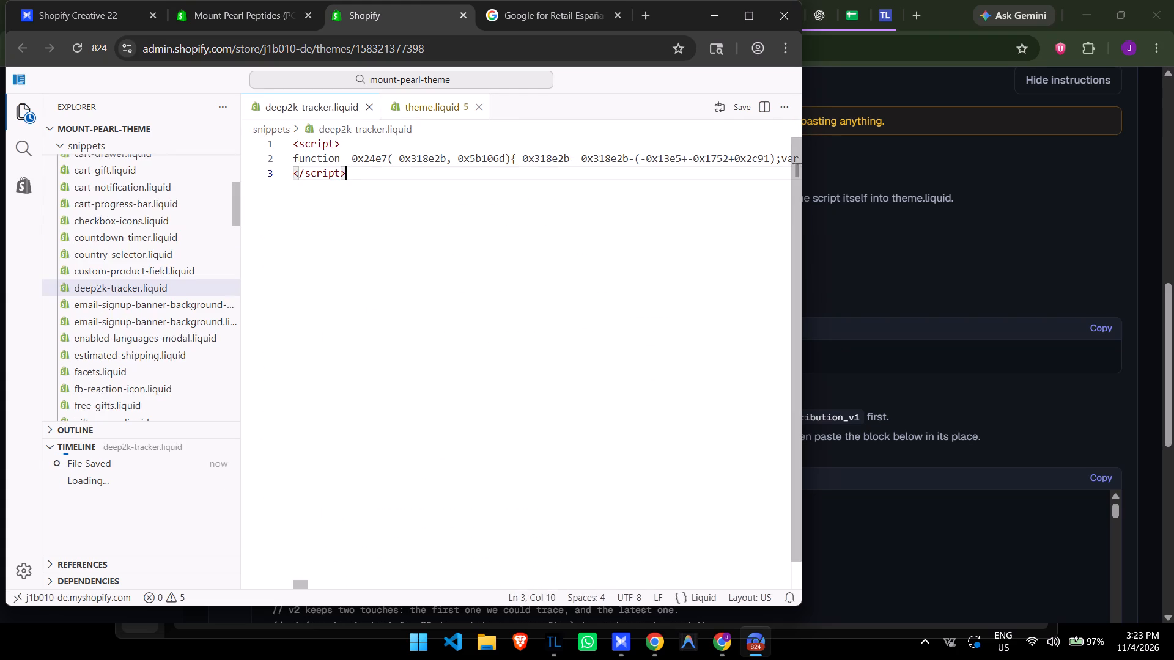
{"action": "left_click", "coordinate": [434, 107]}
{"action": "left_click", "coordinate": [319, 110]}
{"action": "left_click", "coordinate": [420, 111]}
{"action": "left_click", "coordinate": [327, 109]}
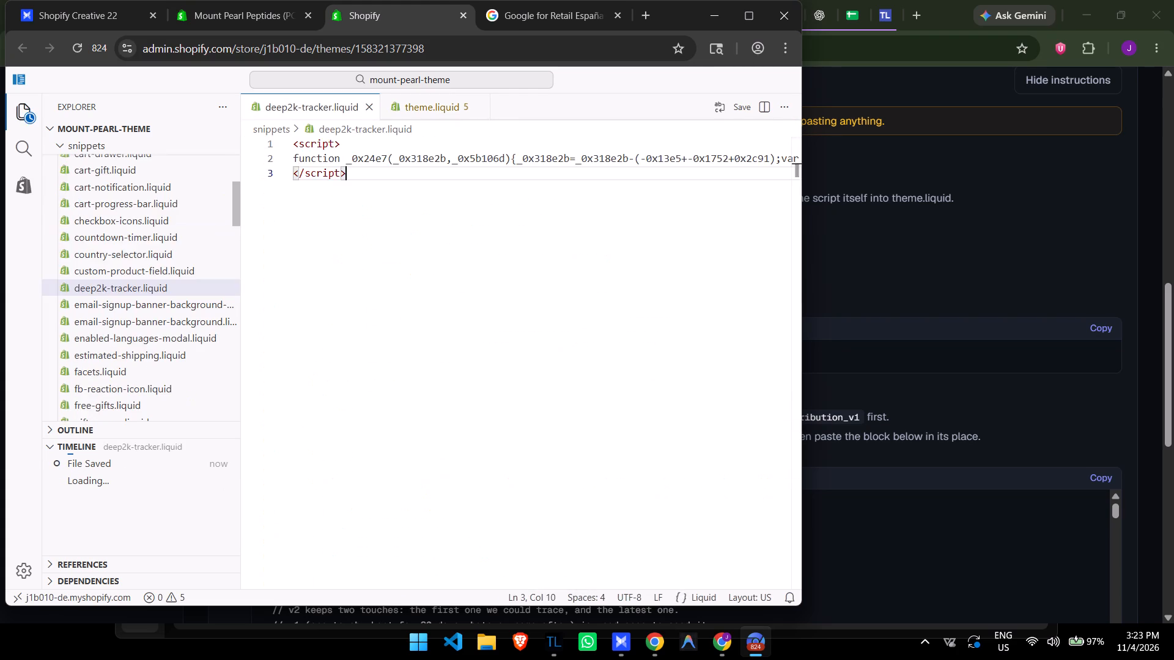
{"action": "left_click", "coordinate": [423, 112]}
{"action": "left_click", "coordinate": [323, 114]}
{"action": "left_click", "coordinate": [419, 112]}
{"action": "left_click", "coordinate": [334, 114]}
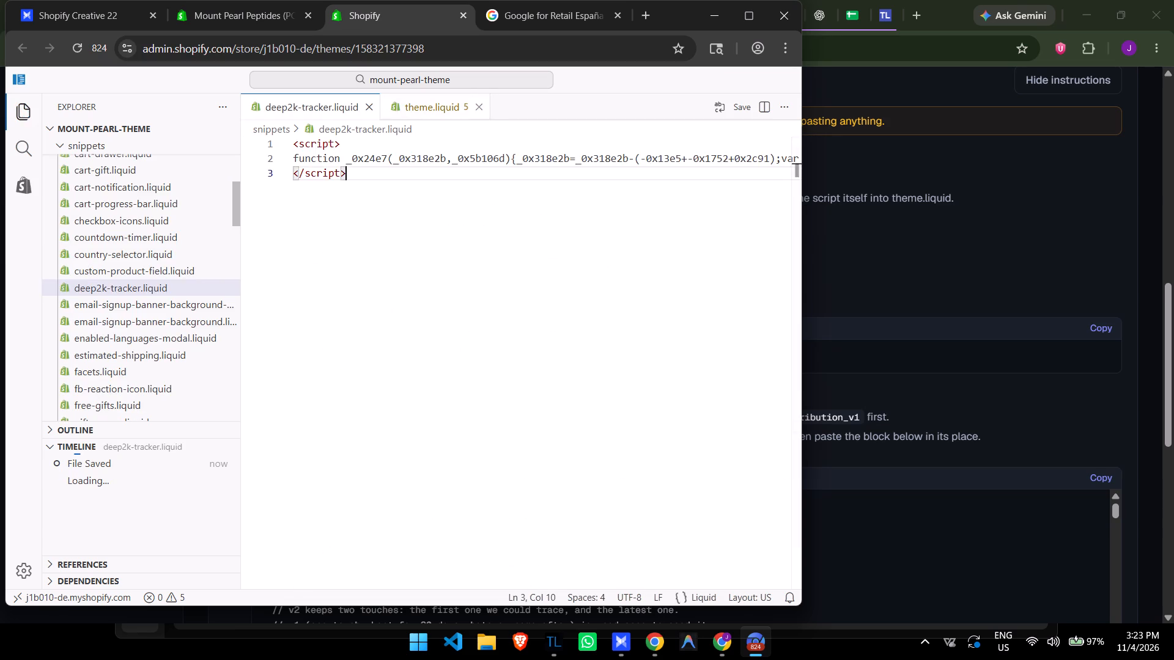
Run Deep2K's tracking check for mountpearlpeptides.com.
{"action": "left_click", "coordinate": [924, 230]}
{"action": "scroll", "coordinate": [942, 305], "scroll_direction": "down", "scroll_amount": 6}
{"action": "left_click", "coordinate": [1088, 367]}
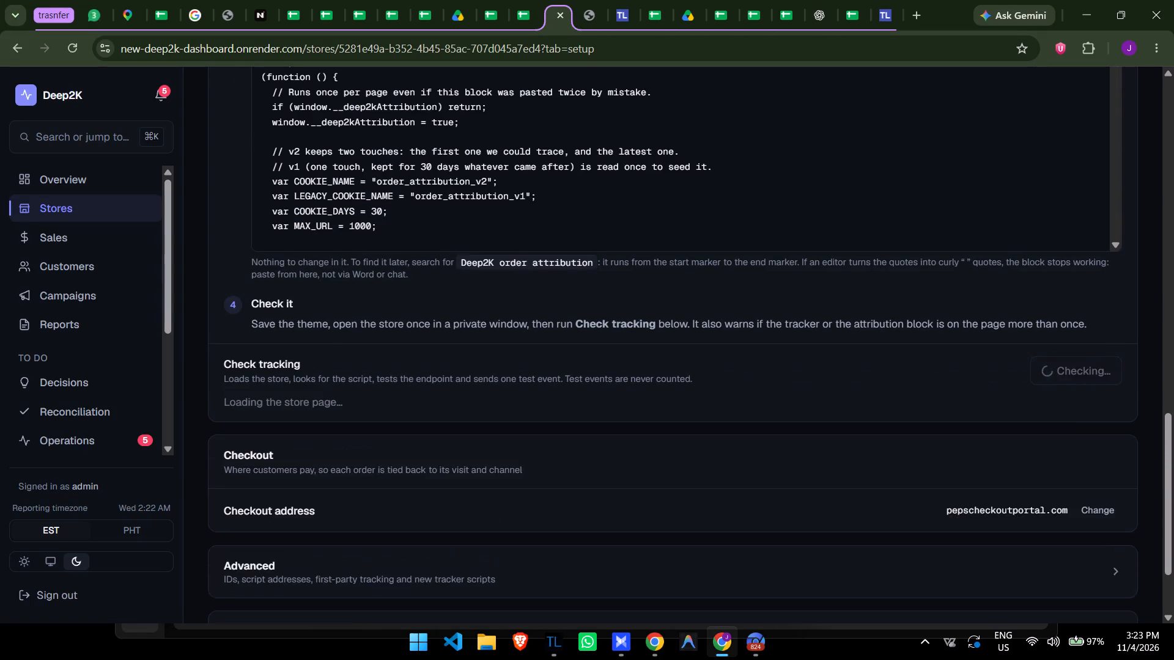
In the store's advanced Deep2K settings, turn off first-party tracking for pulse.mountpearlpeptides.com.
{"action": "scroll", "coordinate": [1074, 406], "scroll_direction": "down", "scroll_amount": 3}
{"action": "left_click", "coordinate": [1063, 427]}
{"action": "scroll", "coordinate": [1055, 435], "scroll_direction": "down", "scroll_amount": 5}
{"action": "left_click", "coordinate": [837, 382]}
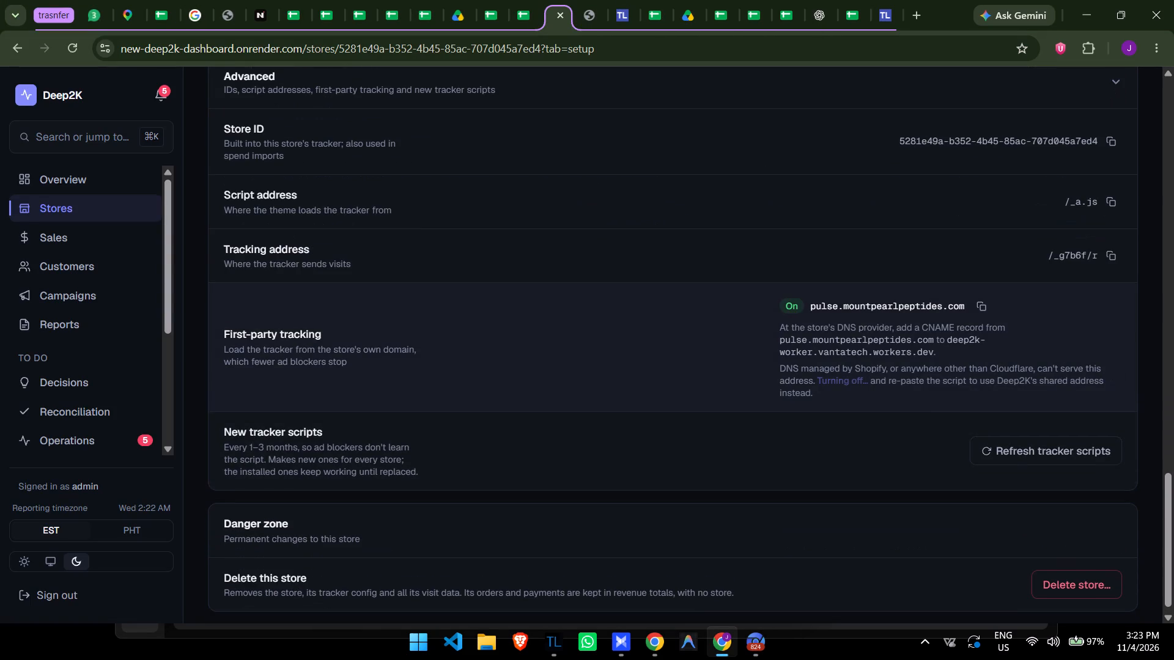
Review the tracking check results for mountpearlpeptides.com and run the check again.
{"action": "scroll", "coordinate": [969, 402], "scroll_direction": "up", "scroll_amount": 4}
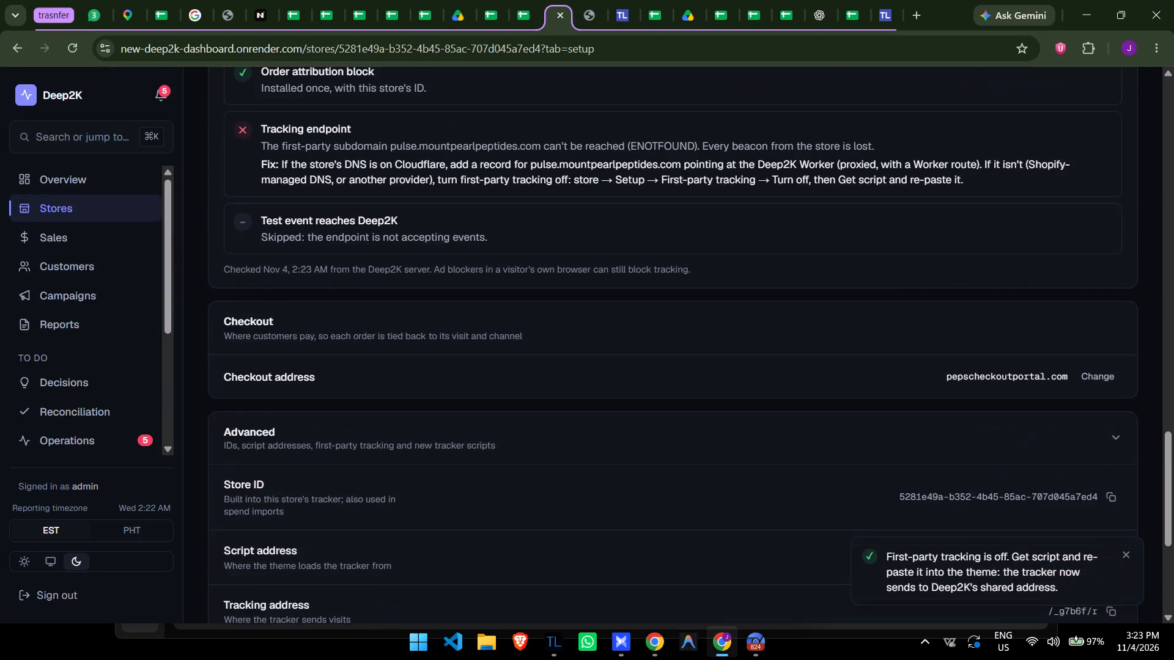
{"action": "scroll", "coordinate": [969, 396], "scroll_direction": "up", "scroll_amount": 4}
{"action": "scroll", "coordinate": [969, 397], "scroll_direction": "down", "scroll_amount": 4}
{"action": "scroll", "coordinate": [970, 393], "scroll_direction": "up", "scroll_amount": 5}
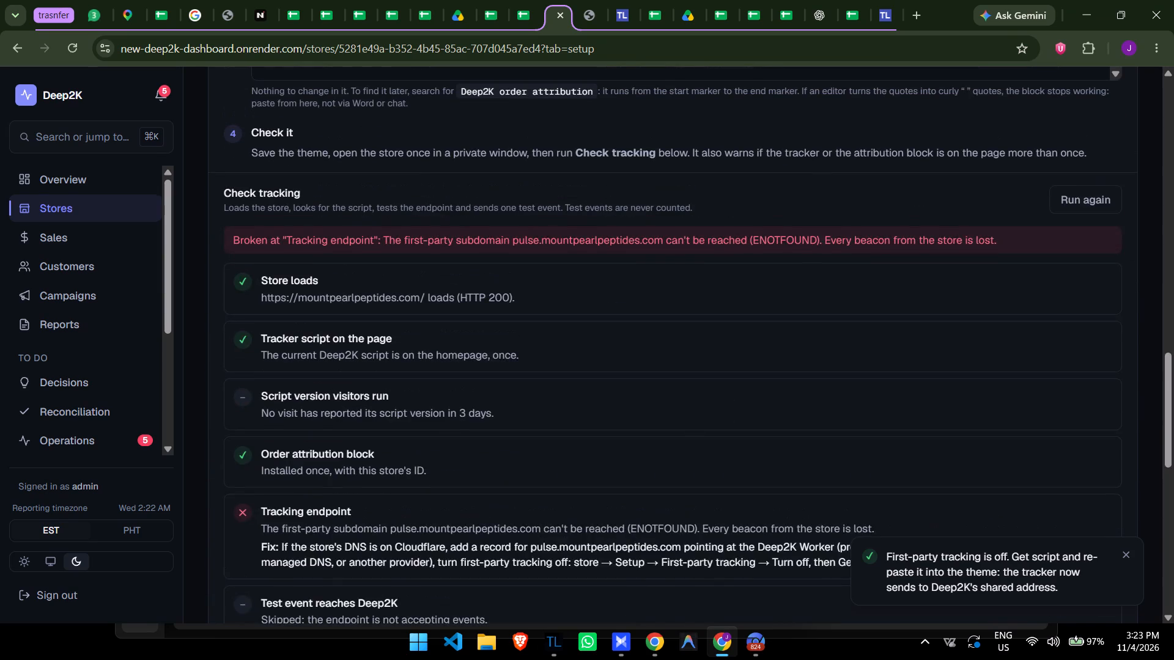
{"action": "left_click", "coordinate": [1092, 189]}
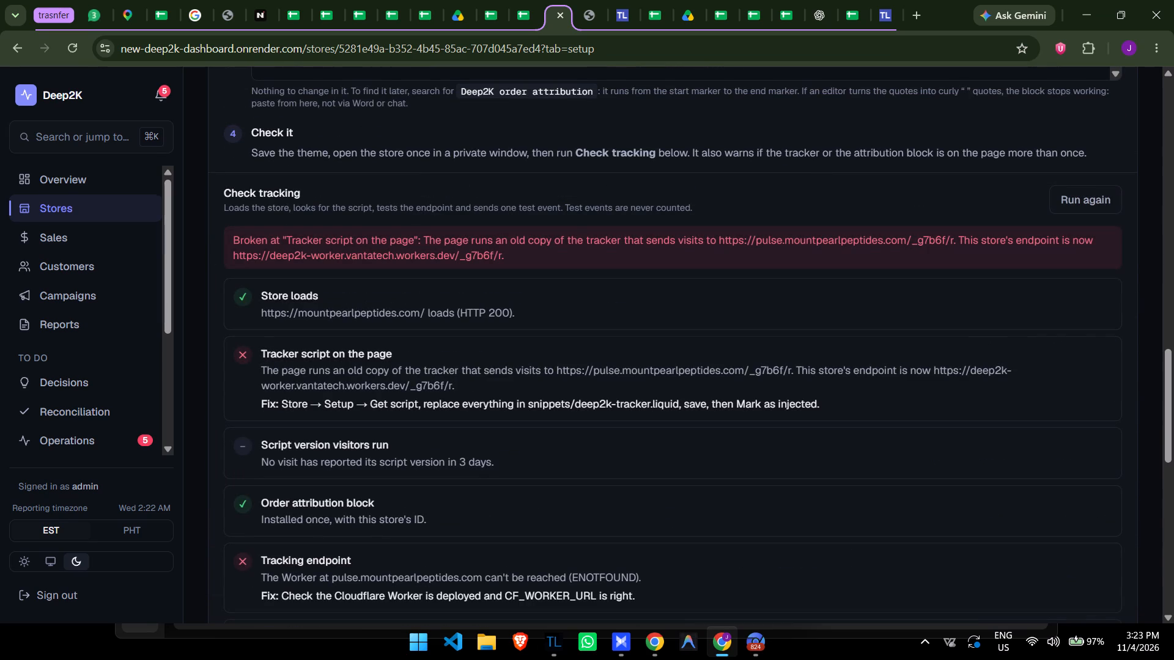
Copy the updated Deep2K tracker script, replace everything in deep2k-tracker.liquid with it, and save the file.
{"action": "scroll", "coordinate": [1004, 312], "scroll_direction": "up", "scroll_amount": 5}
{"action": "scroll", "coordinate": [1074, 255], "scroll_direction": "up", "scroll_amount": 5}
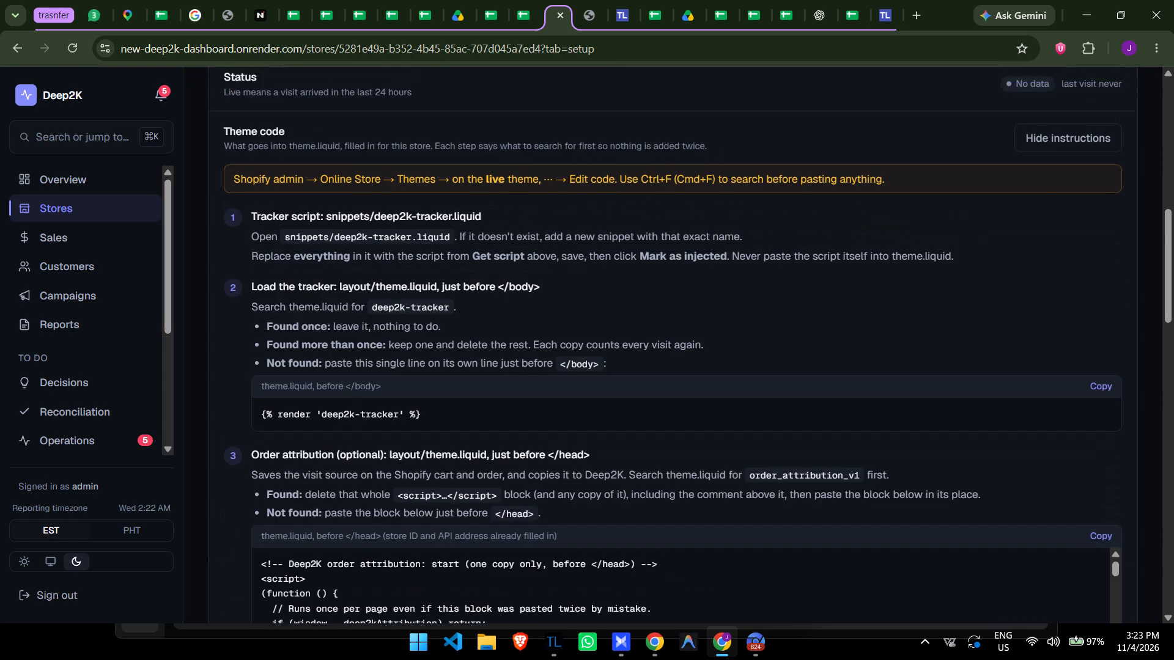
{"action": "scroll", "coordinate": [1076, 229], "scroll_direction": "up", "scroll_amount": 2}
{"action": "left_click", "coordinate": [1080, 260]}
{"action": "left_click", "coordinate": [776, 507]}
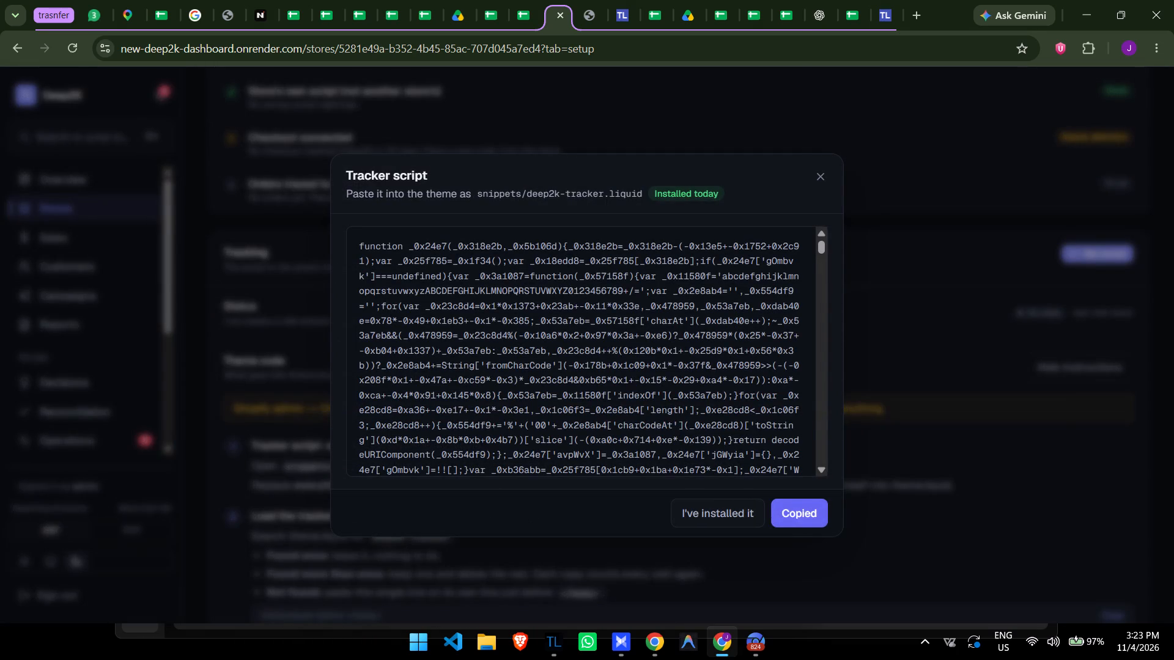
{"action": "key", "text": "alt+Tab"}
{"action": "key", "text": "ctrl+a"}
{"action": "key", "text": "ctrl+v"}
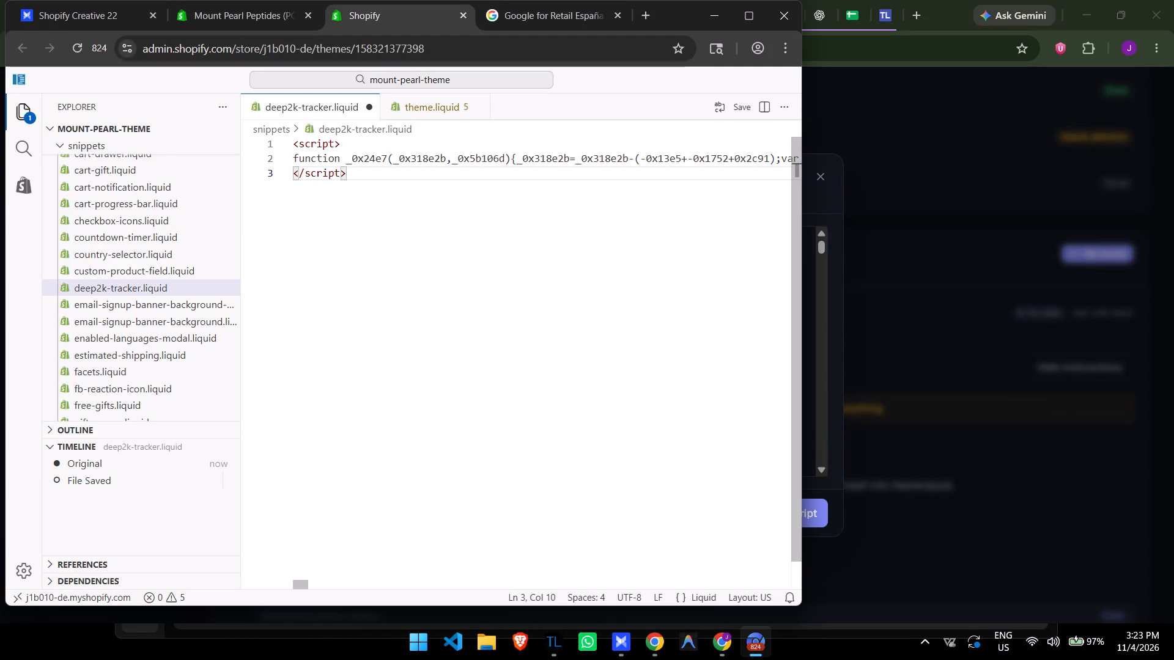
{"action": "key", "text": "ctrl+s"}
Open the mountpearlpeptides.com storefront from Deep2K, accept the 18-or-older age verification, and browse the Contact page.
{"action": "left_click", "coordinate": [940, 279]}
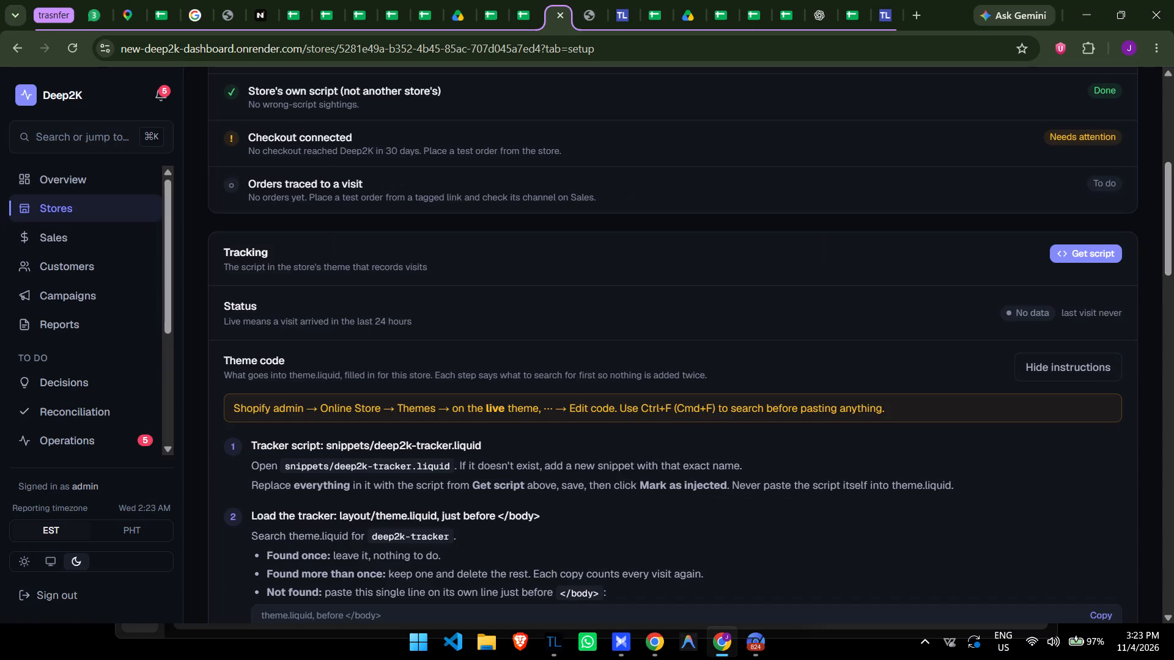
{"action": "scroll", "coordinate": [1042, 332], "scroll_direction": "down", "scroll_amount": 1}
{"action": "scroll", "coordinate": [975, 322], "scroll_direction": "up", "scroll_amount": 9}
{"action": "left_click", "coordinate": [319, 194]}
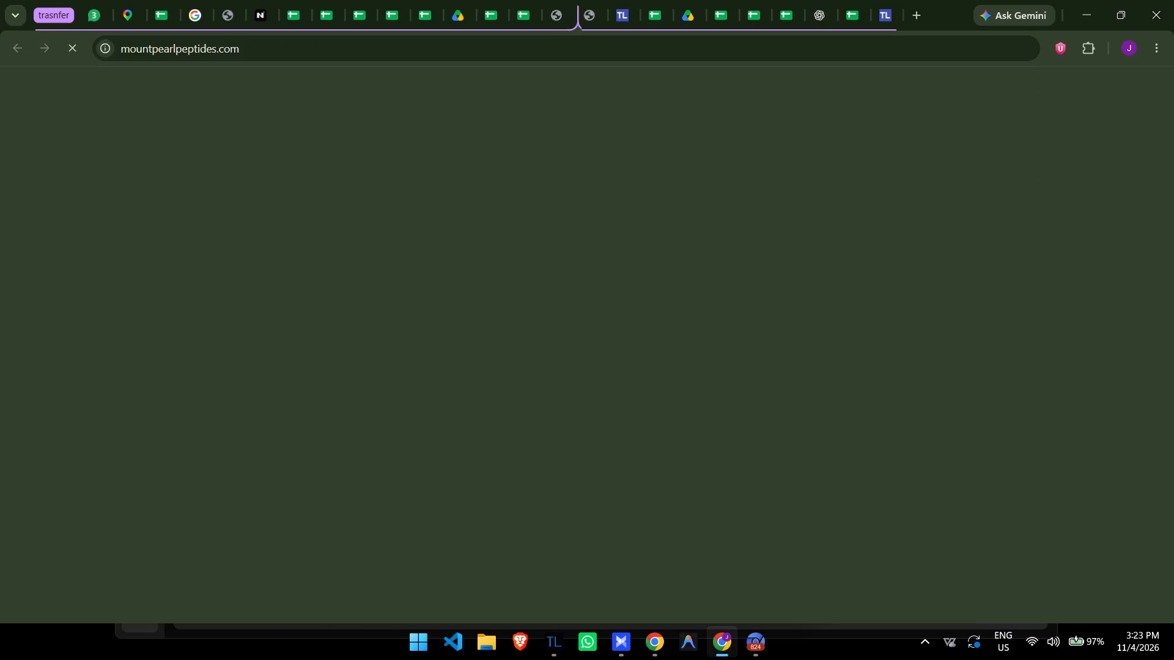
{"action": "left_click", "coordinate": [597, 433]}
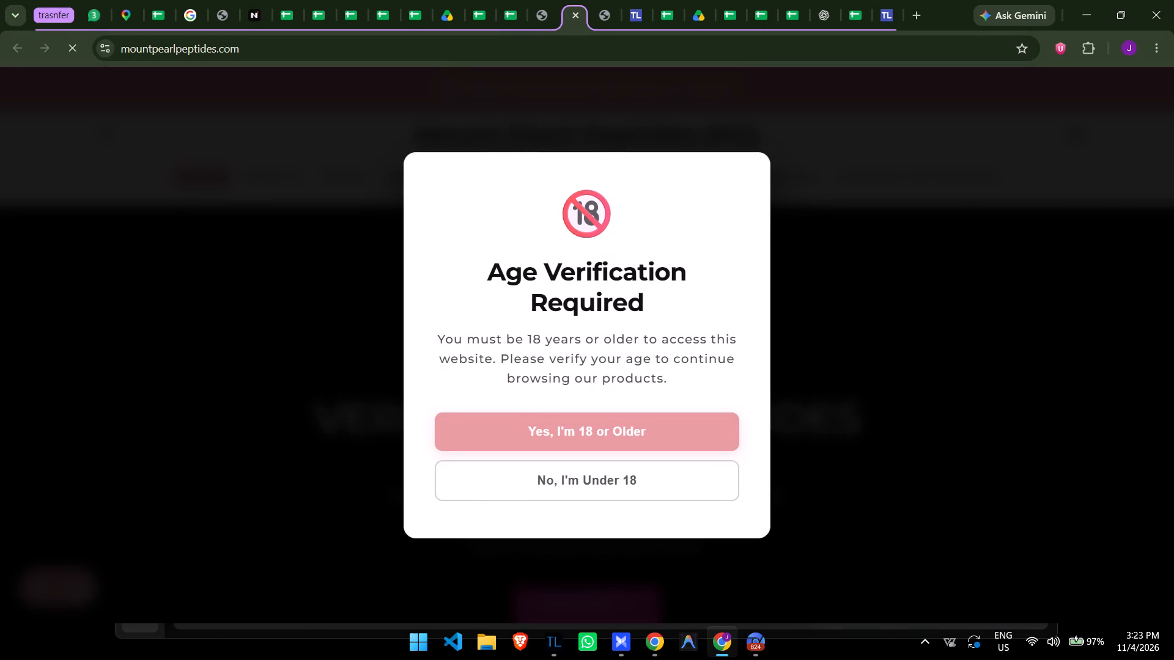
{"action": "left_click", "coordinate": [335, 179]}
{"action": "scroll", "coordinate": [757, 335], "scroll_direction": "down", "scroll_amount": 6}
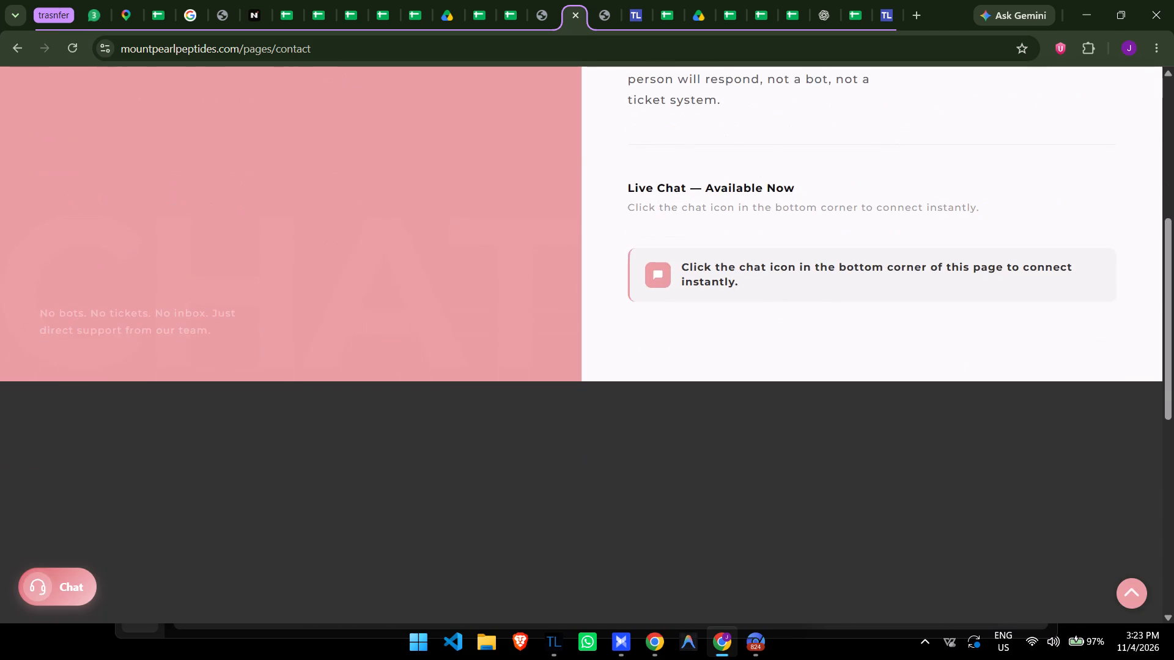
{"action": "scroll", "coordinate": [759, 341], "scroll_direction": "down", "scroll_amount": 5}
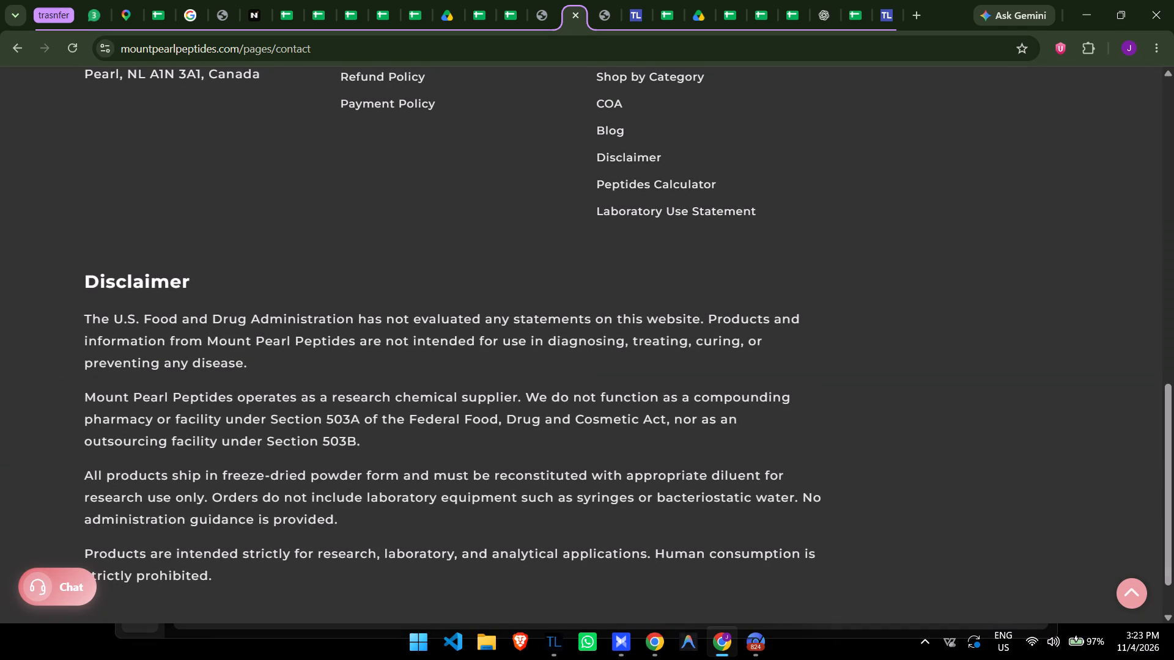
{"action": "scroll", "coordinate": [703, 345], "scroll_direction": "up", "scroll_amount": 6}
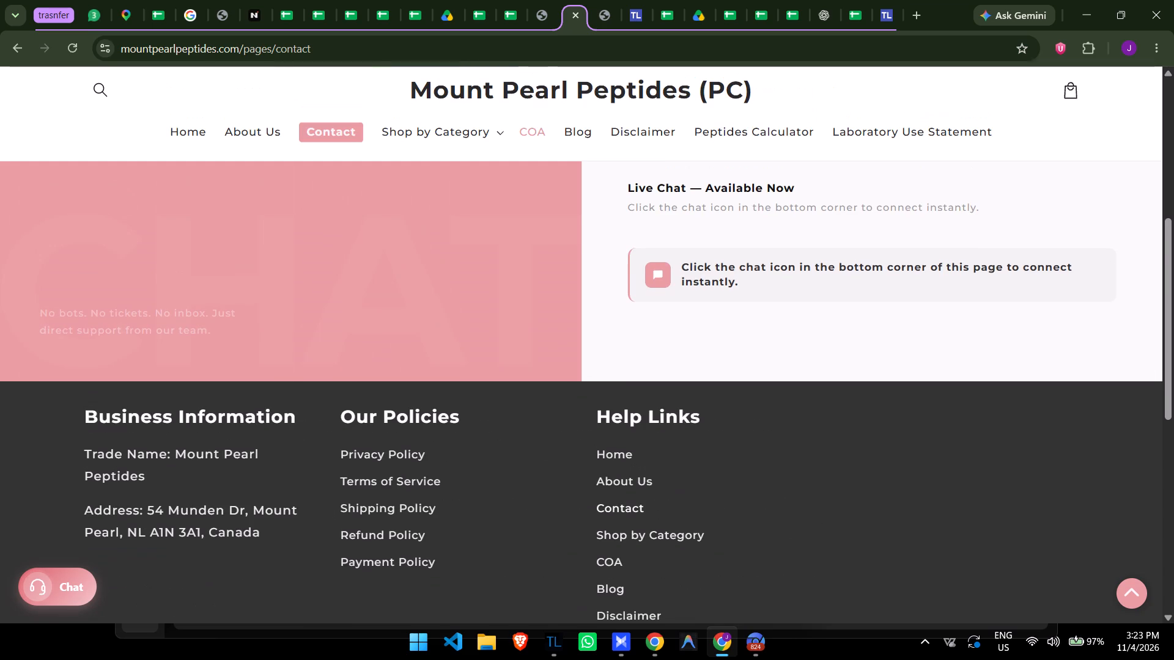
Browse the storefront's COA, Laboratory Use Statement and Home pages to generate visits.
{"action": "left_click", "coordinate": [538, 135]}
{"action": "scroll", "coordinate": [585, 211], "scroll_direction": "down", "scroll_amount": 5}
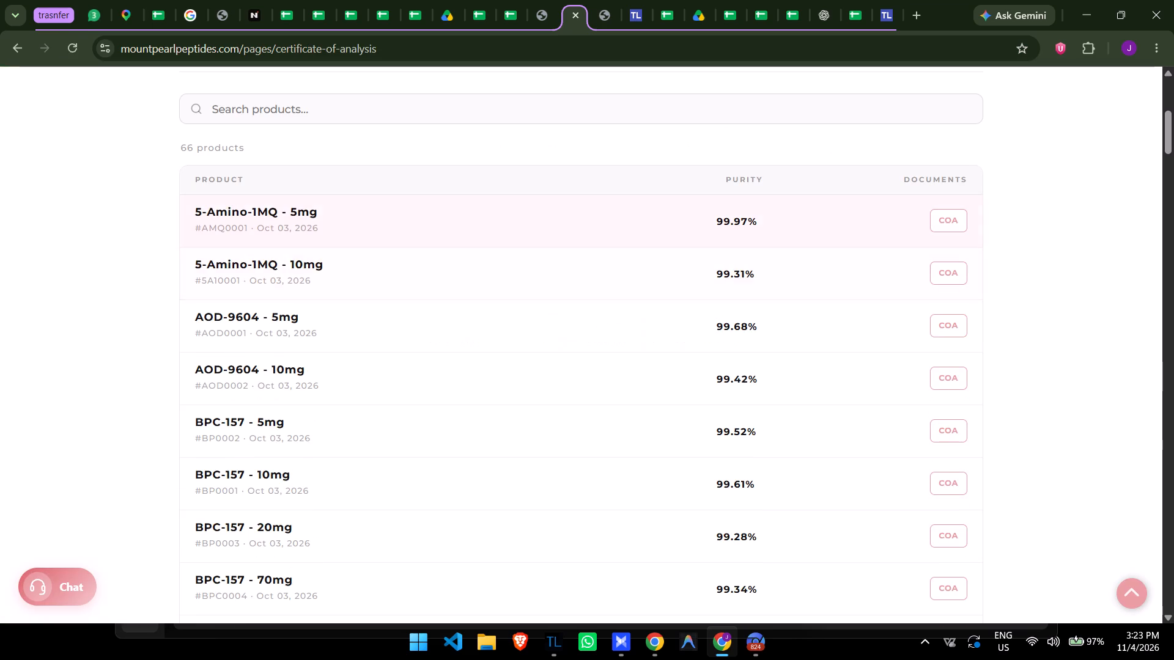
{"action": "scroll", "coordinate": [597, 252], "scroll_direction": "down", "scroll_amount": 17}
{"action": "scroll", "coordinate": [601, 290], "scroll_direction": "up", "scroll_amount": 19}
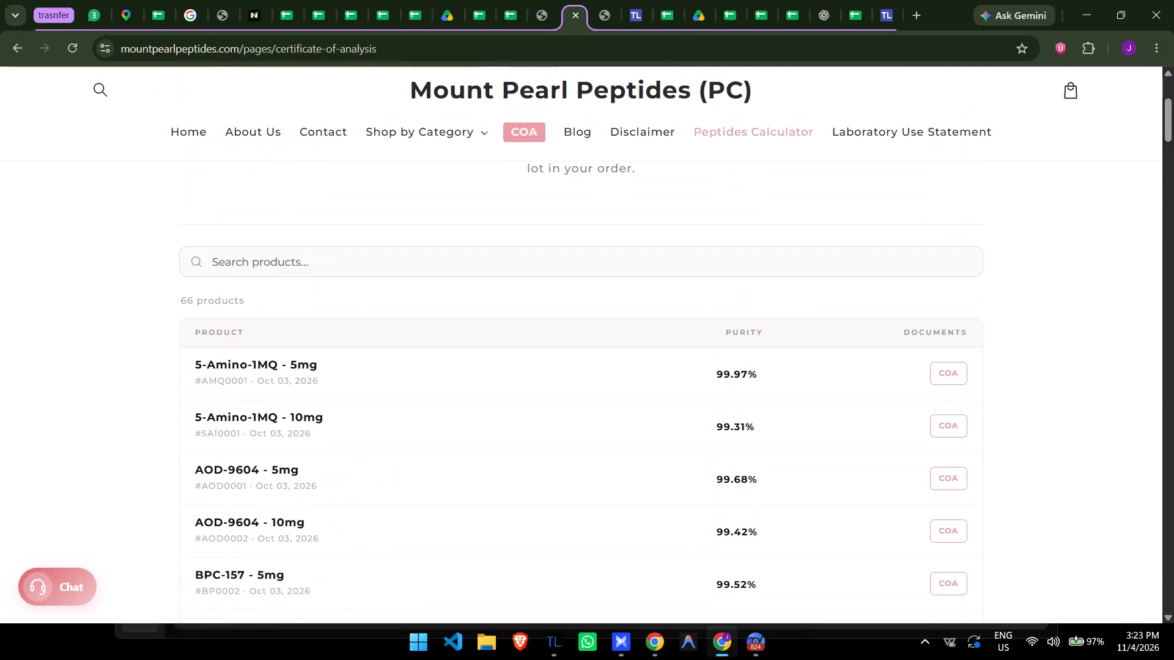
{"action": "left_click", "coordinate": [860, 125]}
{"action": "left_click", "coordinate": [767, 175]}
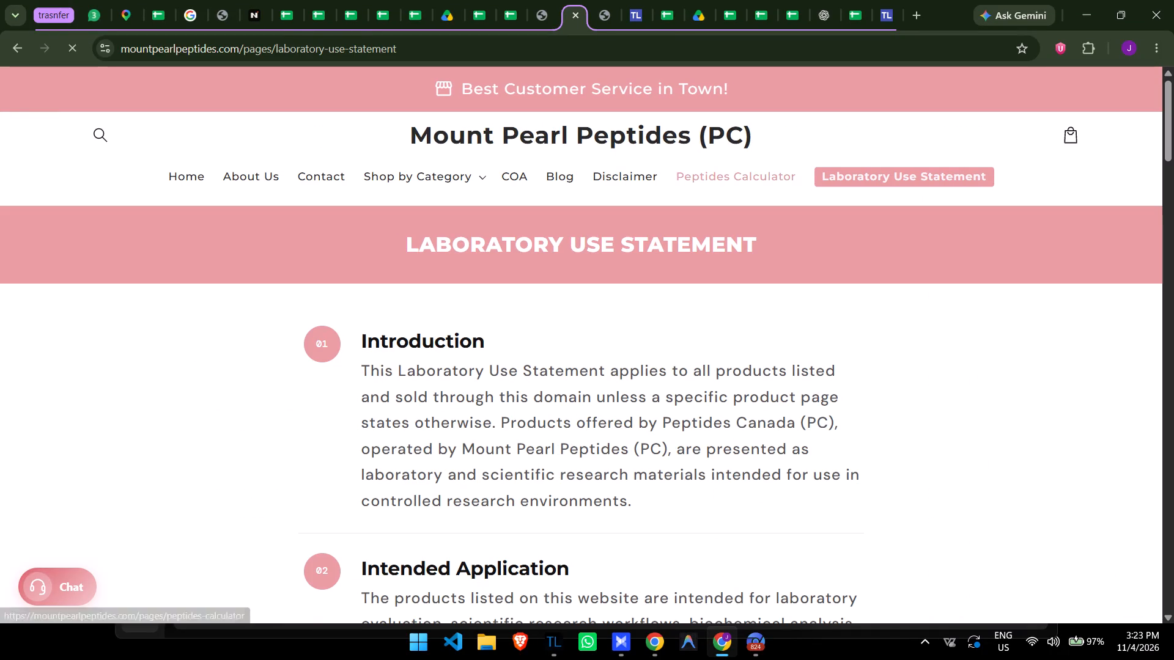
{"action": "left_click", "coordinate": [196, 175]}
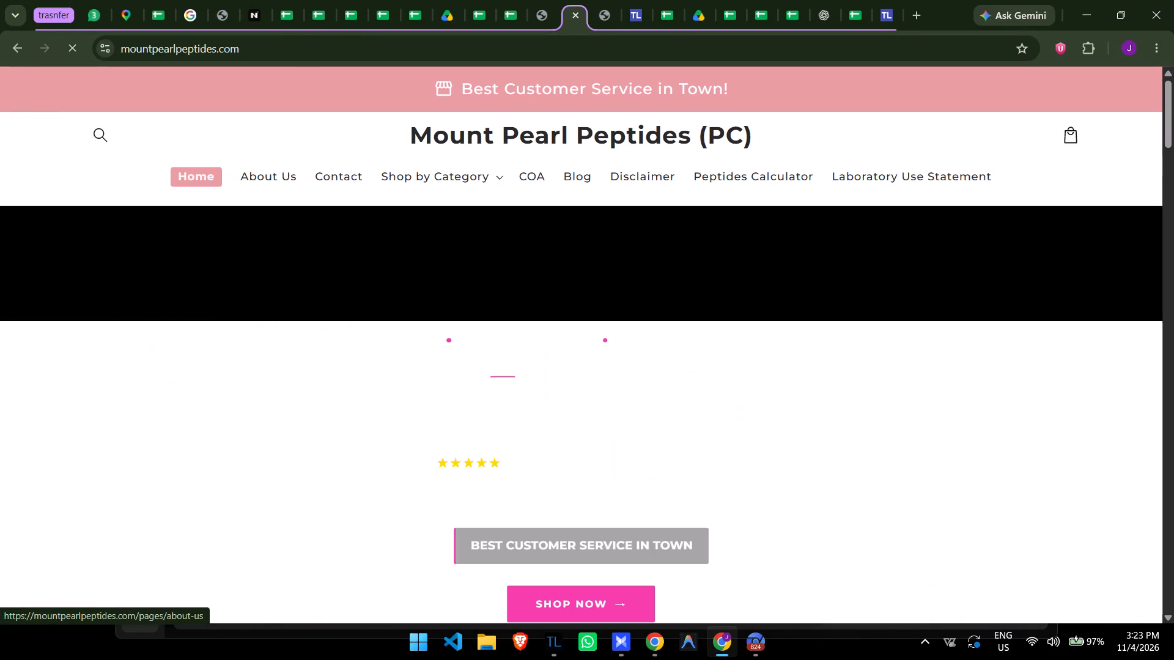
{"action": "scroll", "coordinate": [742, 324], "scroll_direction": "down", "scroll_amount": 4}
{"action": "scroll", "coordinate": [742, 308], "scroll_direction": "up", "scroll_amount": 6}
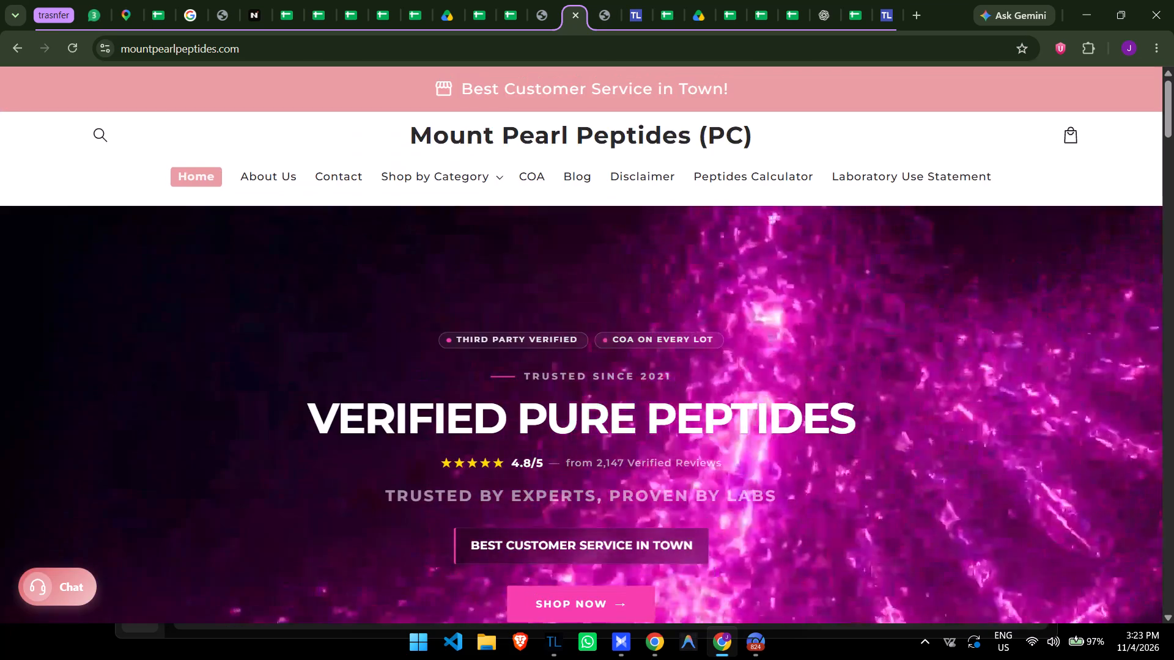
{"action": "scroll", "coordinate": [743, 317], "scroll_direction": "down", "scroll_amount": 11}
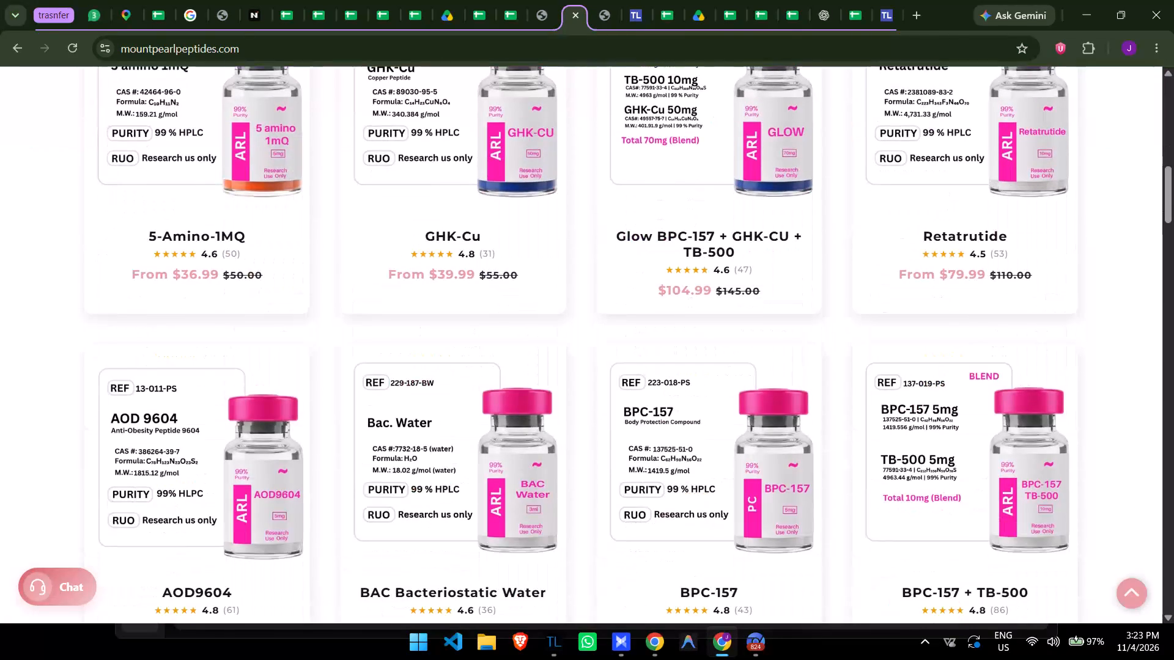
{"action": "scroll", "coordinate": [744, 320], "scroll_direction": "up", "scroll_amount": 11}
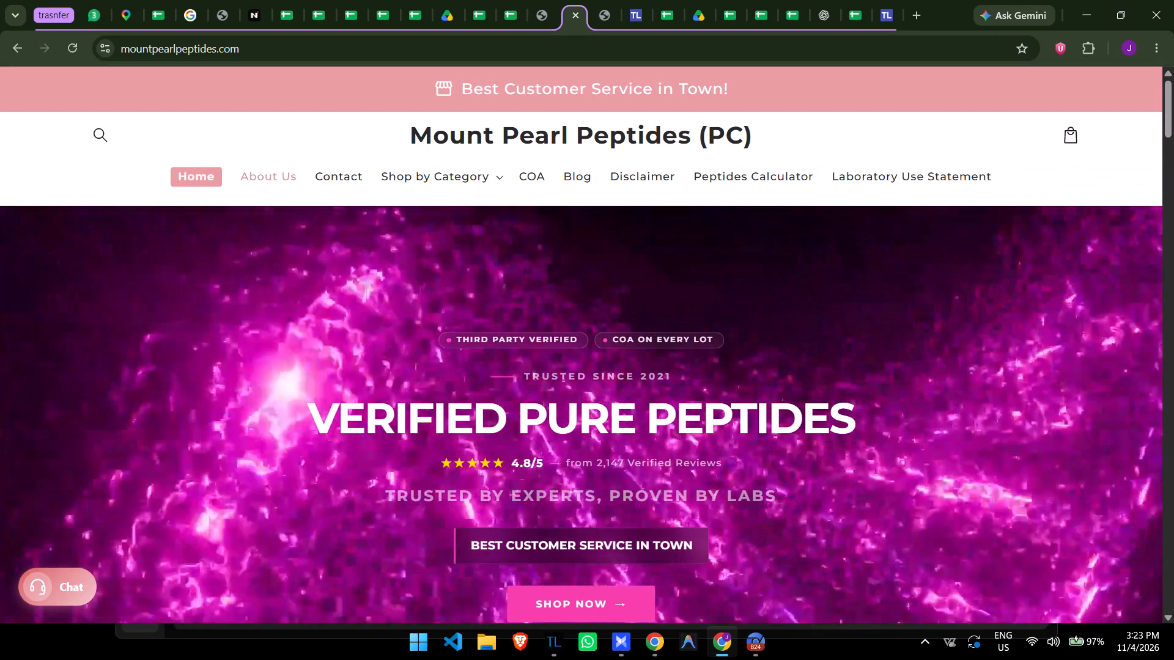
Visit the About Us page, the Aging Biology Research Reagents collection and the home page, and close the storefront.
{"action": "left_click", "coordinate": [295, 170]}
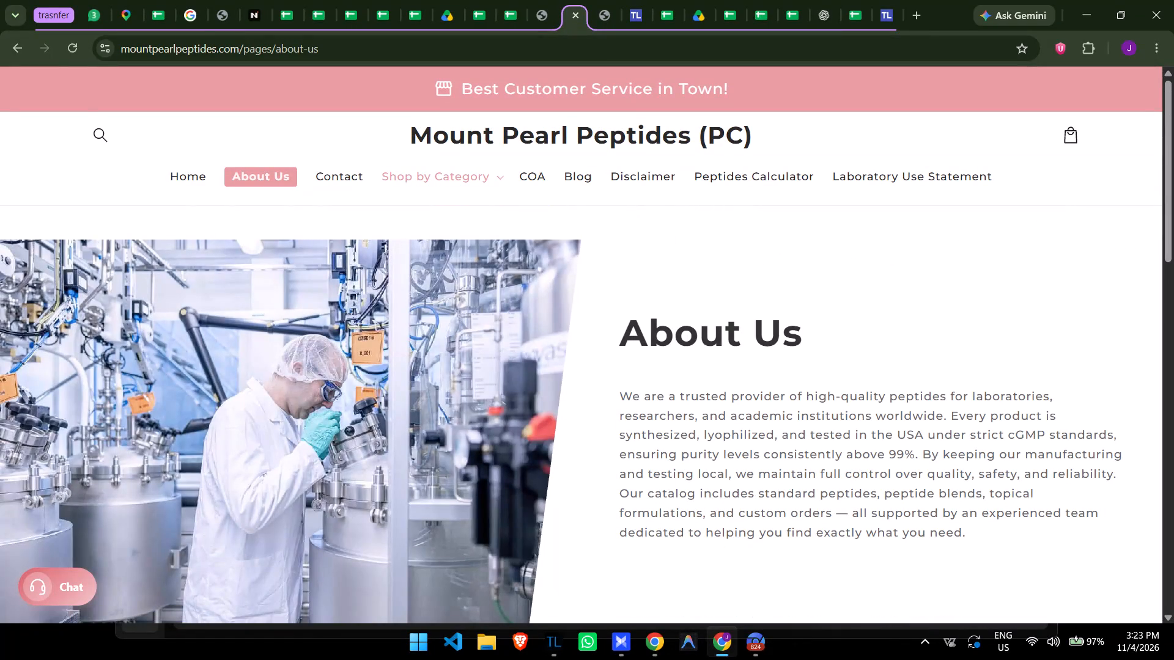
{"action": "left_click", "coordinate": [449, 171]}
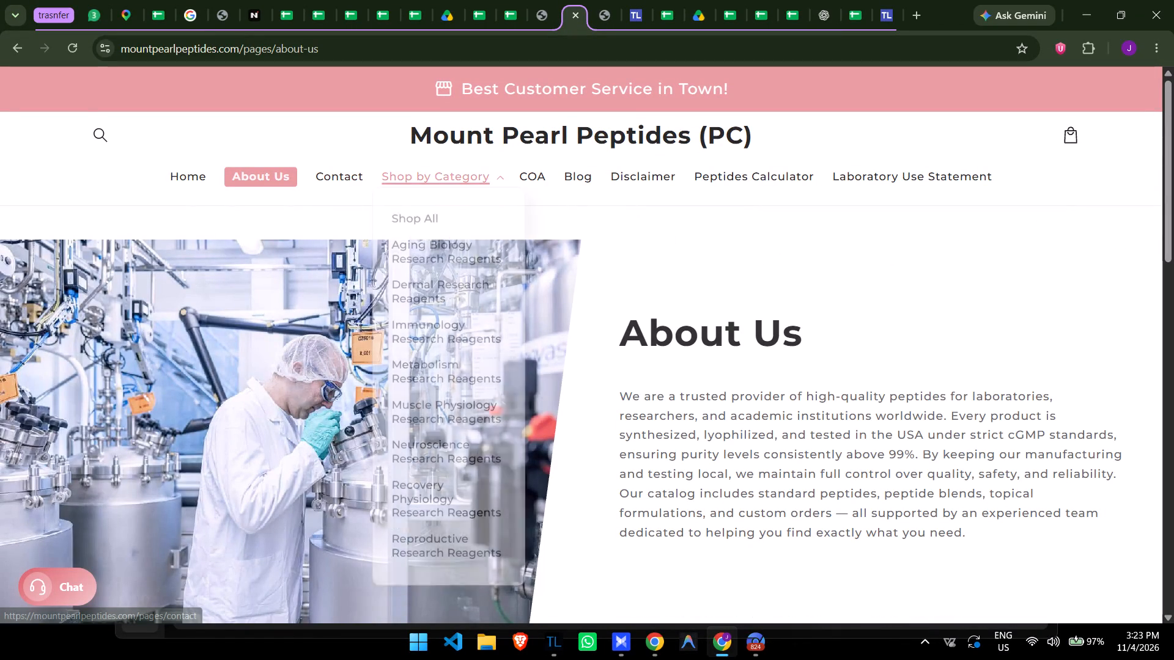
{"action": "left_click_drag", "start_coordinate": [432, 236], "coordinate": [427, 248]}
{"action": "left_click", "coordinate": [427, 248]}
{"action": "scroll", "coordinate": [617, 310], "scroll_direction": "down", "scroll_amount": 3}
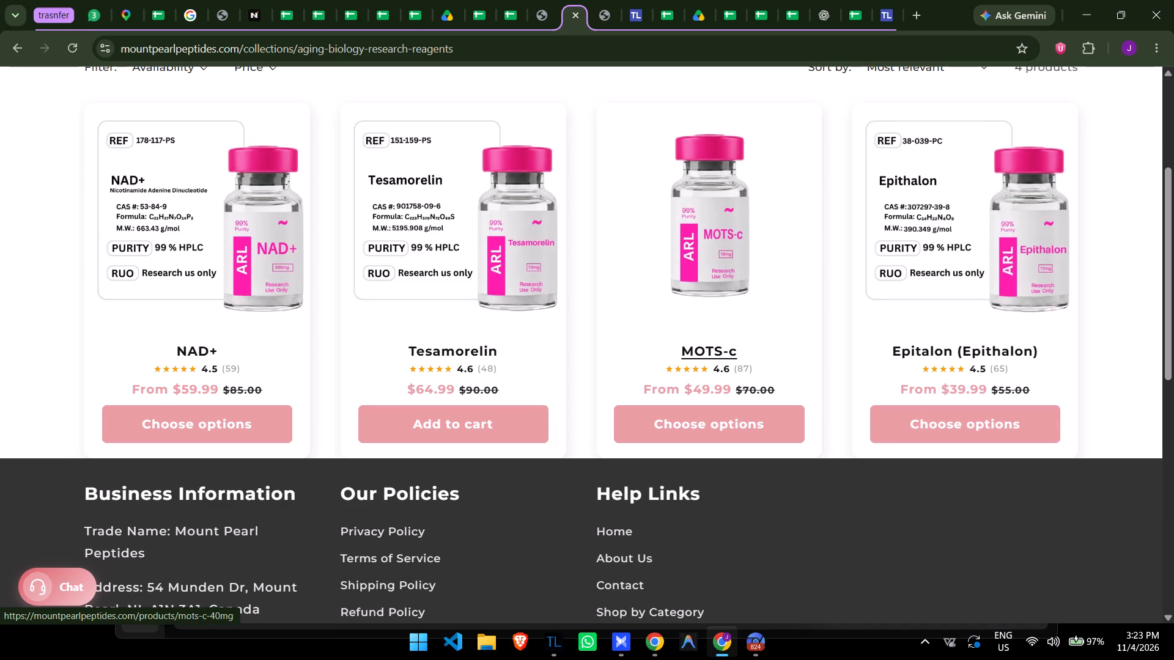
{"action": "scroll", "coordinate": [625, 296], "scroll_direction": "up", "scroll_amount": 4}
{"action": "left_click", "coordinate": [193, 175]}
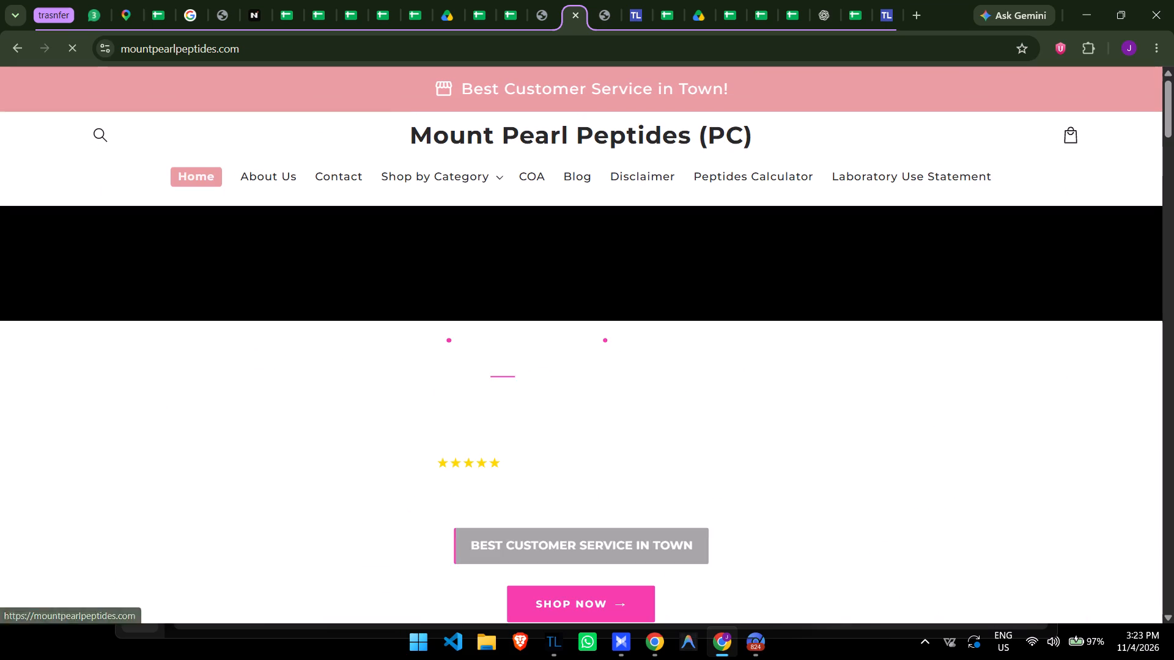
{"action": "scroll", "coordinate": [605, 269], "scroll_direction": "down", "scroll_amount": 15}
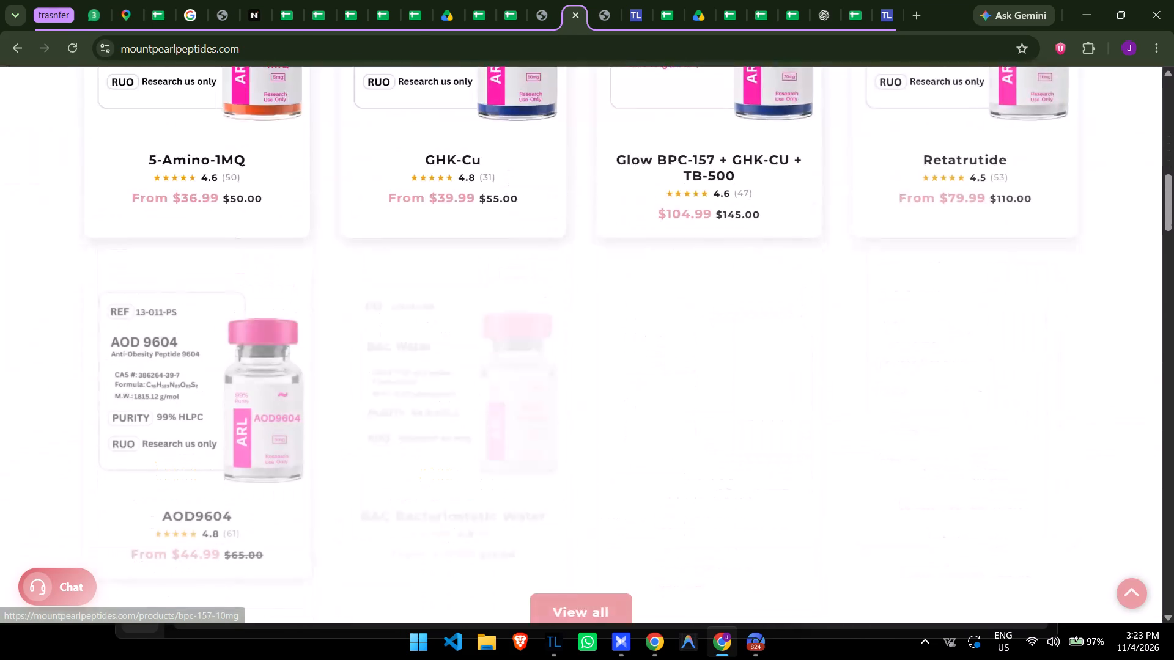
{"action": "scroll", "coordinate": [649, 290], "scroll_direction": "down", "scroll_amount": 2}
{"action": "key", "text": "ctrl+w"}
Reload the mountpearlpeptides.com setup page in Deep2K and review its theme code instructions.
{"action": "key", "text": "ctrl+r"}
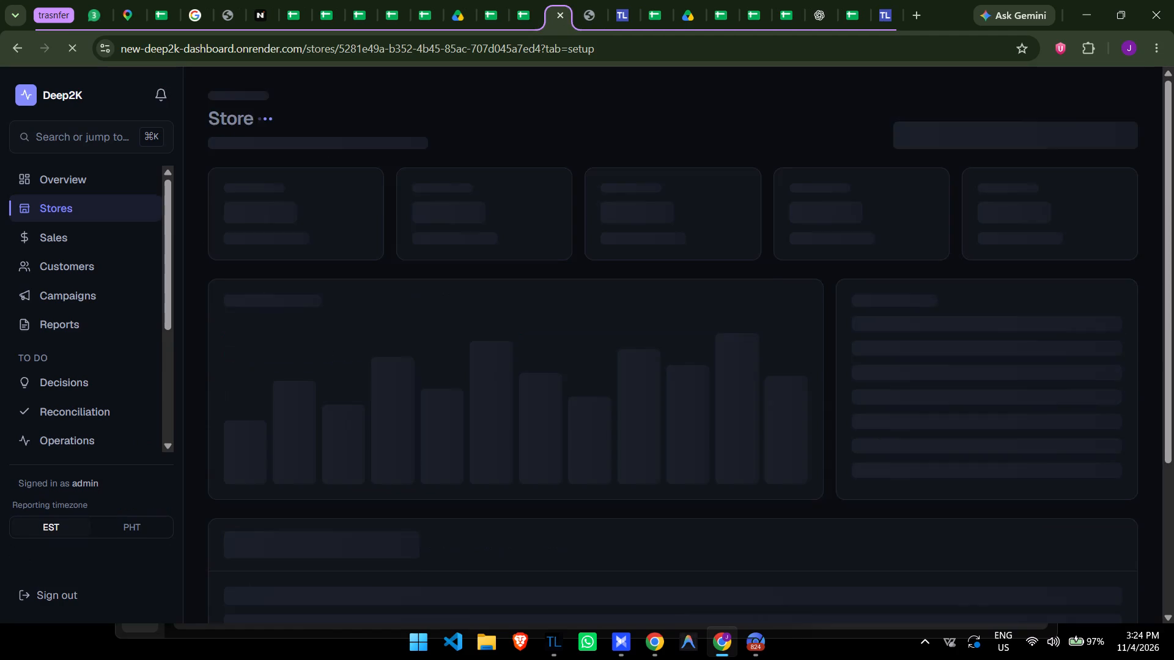
{"action": "scroll", "coordinate": [745, 347], "scroll_direction": "down", "scroll_amount": 5}
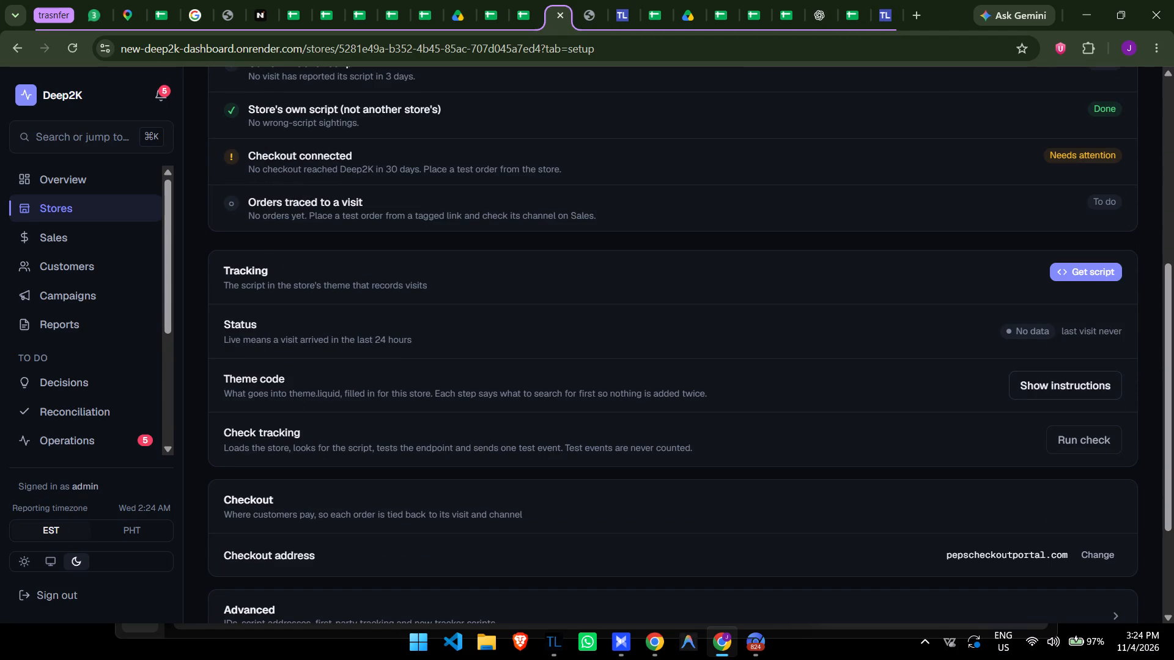
{"action": "left_click", "coordinate": [1084, 389]}
{"action": "scroll", "coordinate": [1085, 395], "scroll_direction": "down", "scroll_amount": 6}
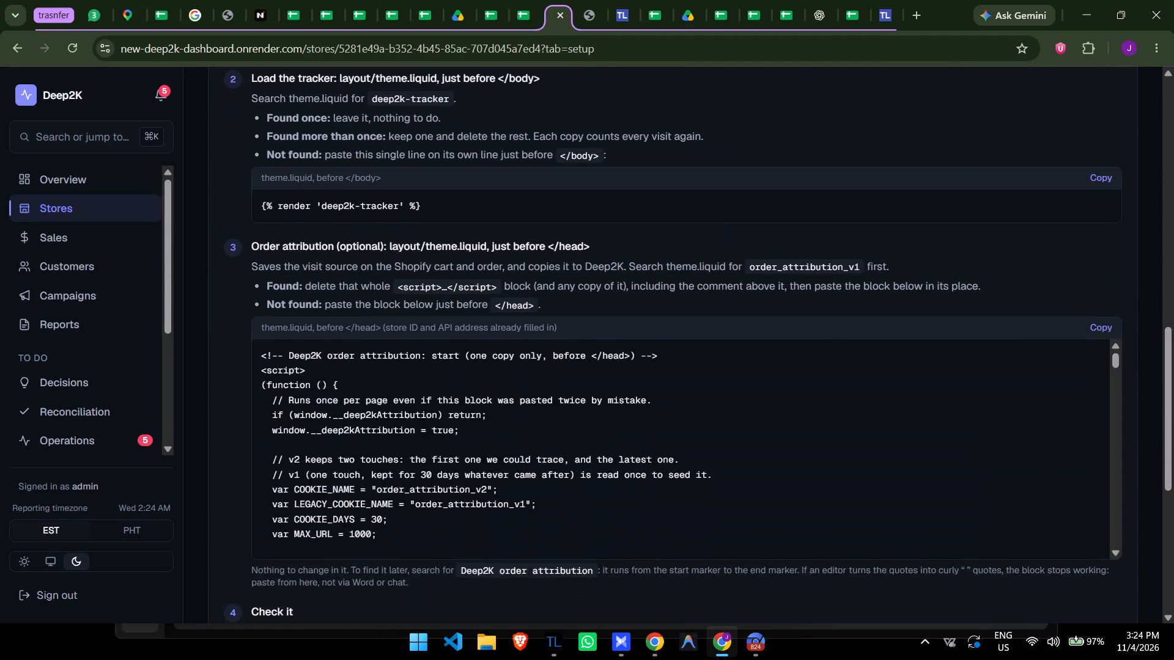
{"action": "scroll", "coordinate": [1085, 416], "scroll_direction": "up", "scroll_amount": 5}
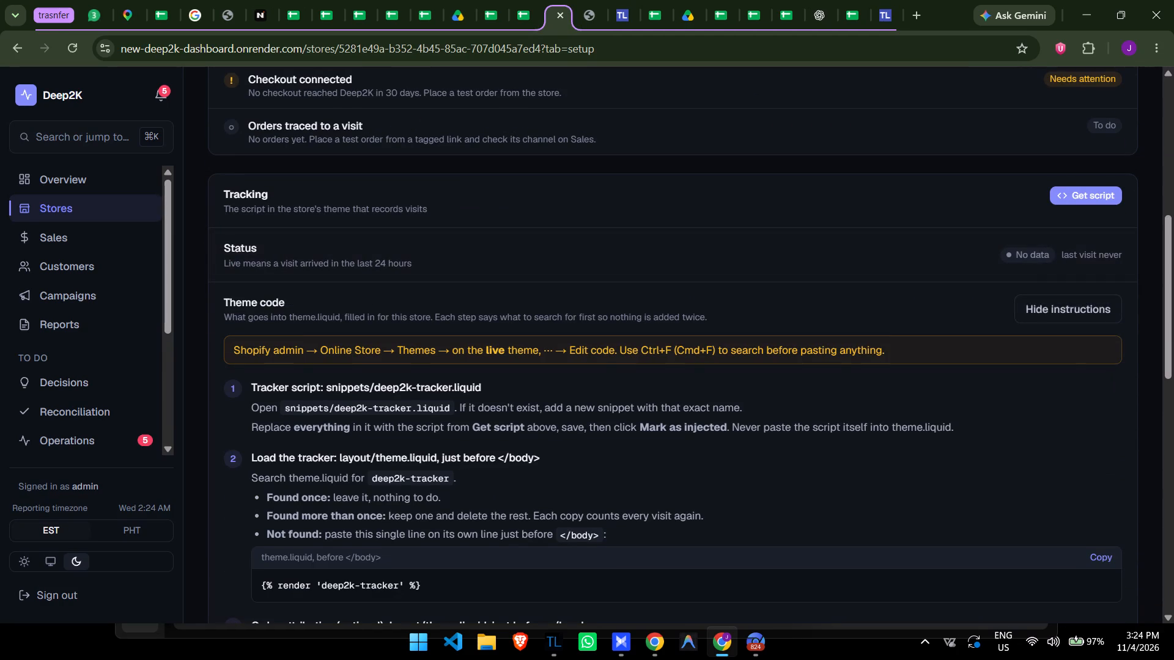
{"action": "left_click", "coordinate": [1088, 305]}
Run the tracking check for mountpearlpeptides.com and examine its results and the store's advanced settings.
{"action": "scroll", "coordinate": [1087, 343], "scroll_direction": "down", "scroll_amount": 2}
{"action": "left_click", "coordinate": [1090, 286]}
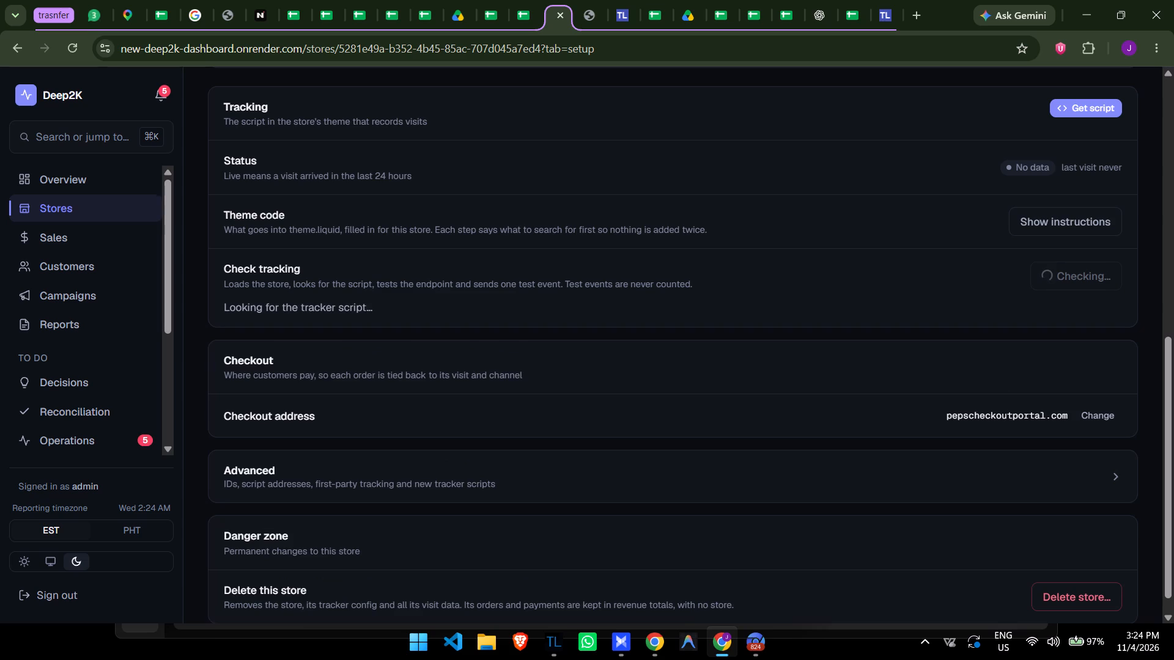
{"action": "scroll", "coordinate": [1043, 334], "scroll_direction": "down", "scroll_amount": 3}
{"action": "scroll", "coordinate": [535, 528], "scroll_direction": "down", "scroll_amount": 4}
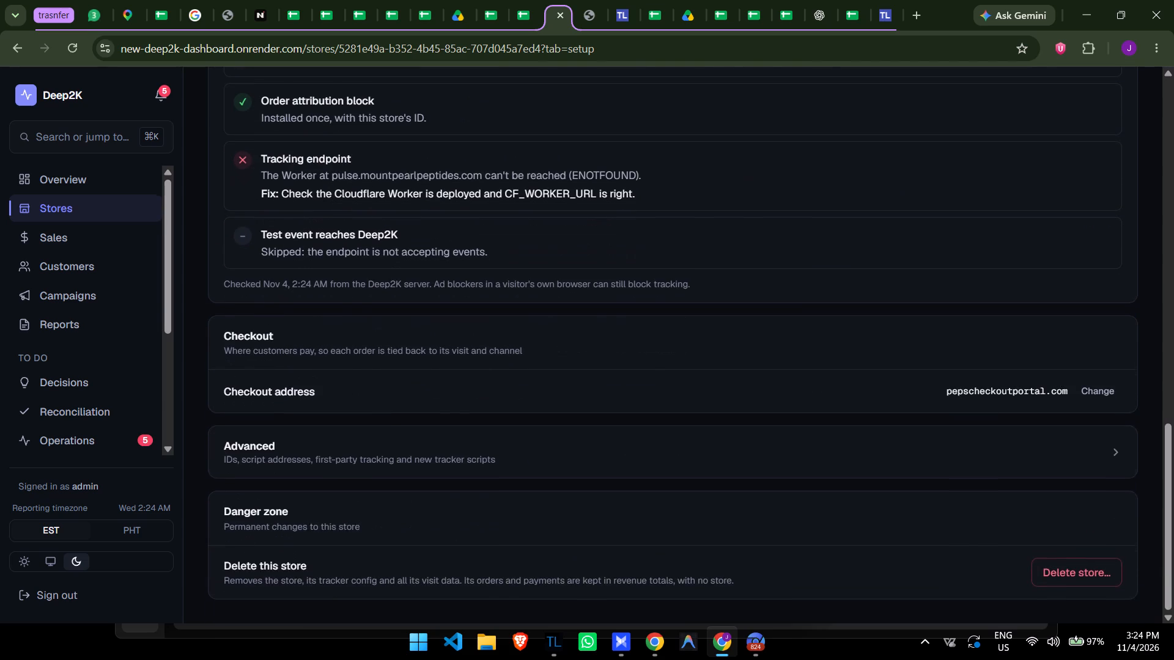
{"action": "left_click", "coordinate": [1017, 453]}
{"action": "scroll", "coordinate": [1014, 458], "scroll_direction": "down", "scroll_amount": 4}
{"action": "scroll", "coordinate": [1005, 455], "scroll_direction": "up", "scroll_amount": 3}
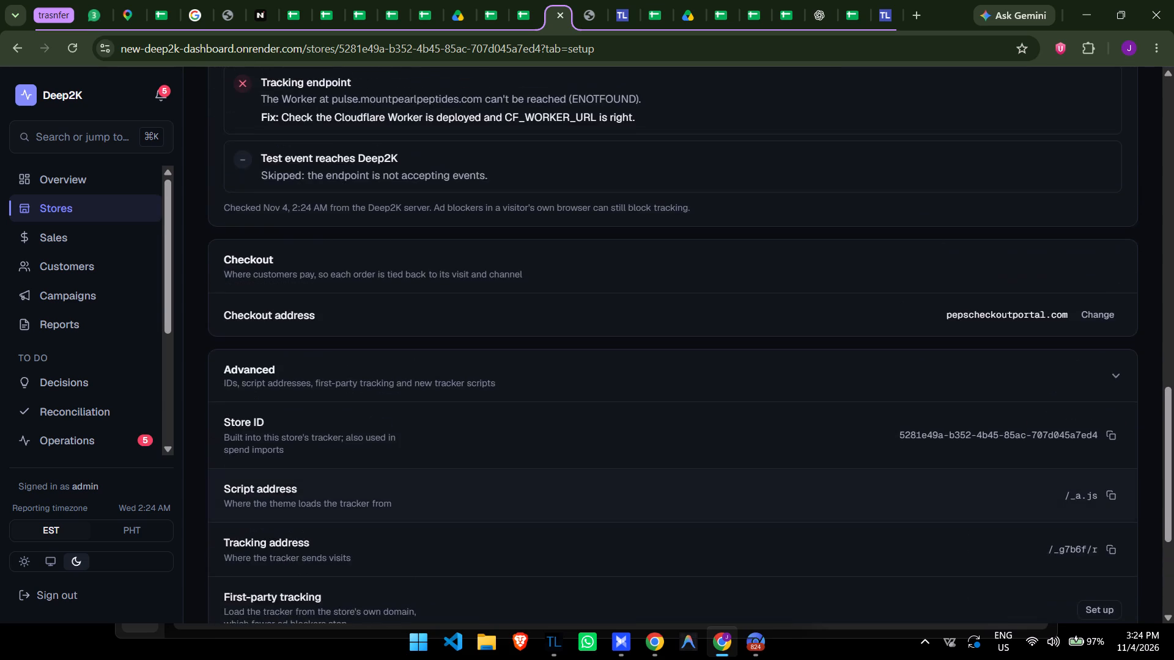
{"action": "scroll", "coordinate": [999, 455], "scroll_direction": "up", "scroll_amount": 3}
Hard-reload the store's setup page and copy the order attribution block from the theme code instructions.
{"action": "key", "text": "ctrl+shift+r"}
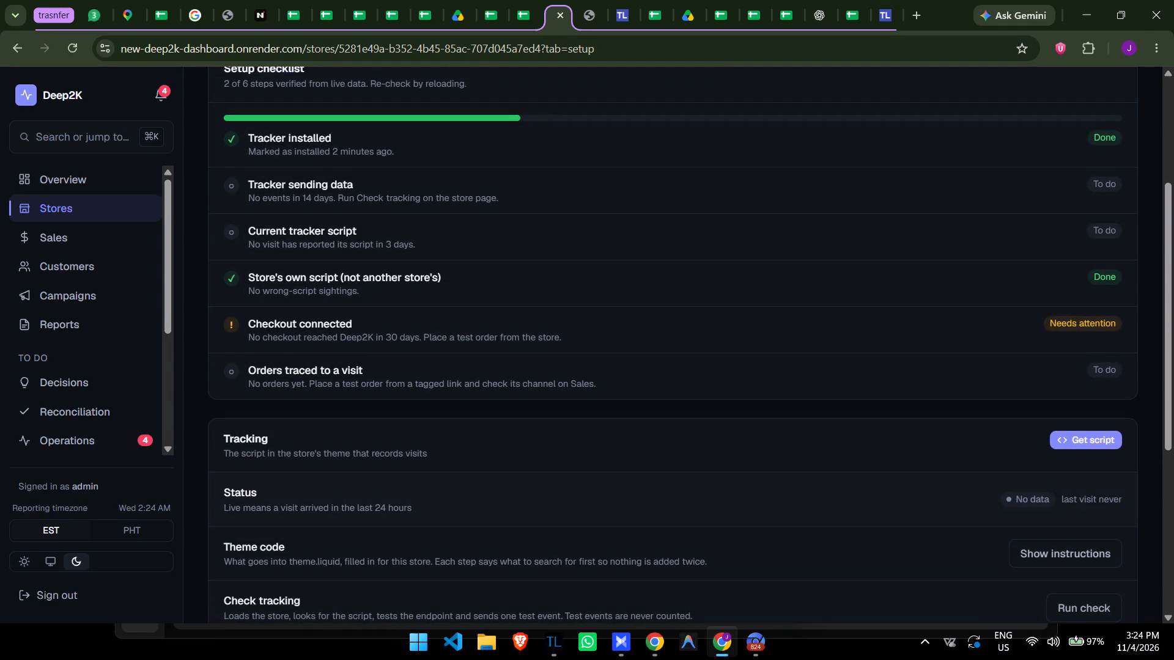
{"action": "scroll", "coordinate": [1071, 543], "scroll_direction": "down", "scroll_amount": 2}
{"action": "left_click", "coordinate": [1068, 405]}
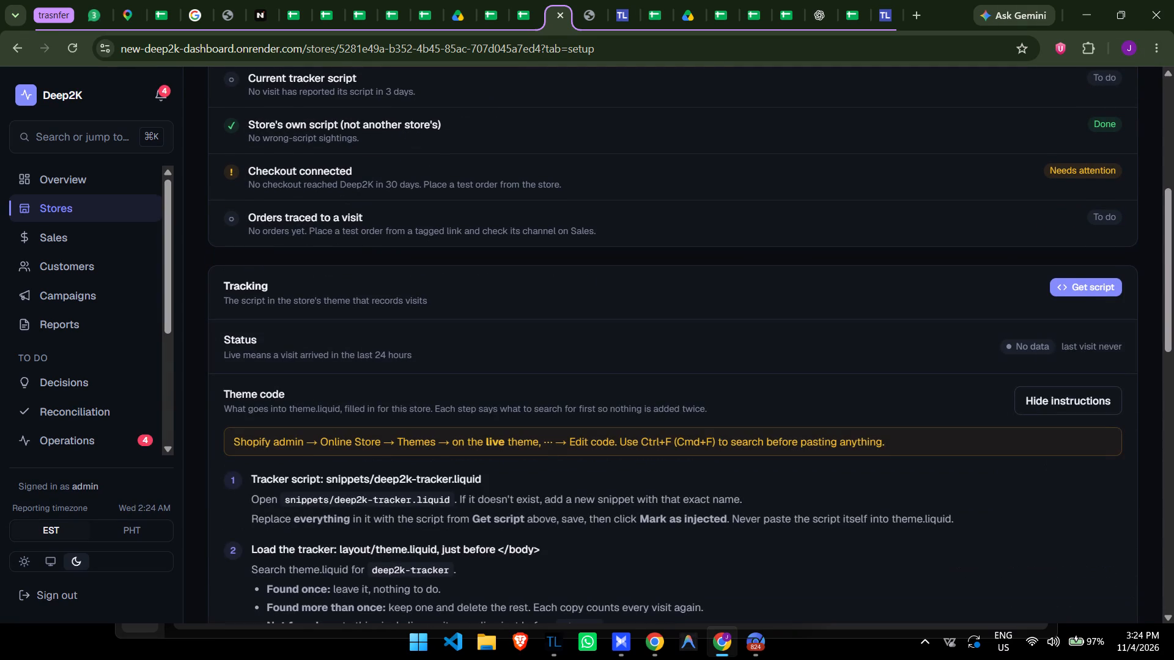
{"action": "scroll", "coordinate": [1066, 407], "scroll_direction": "down", "scroll_amount": 6}
{"action": "left_click", "coordinate": [1102, 341]}
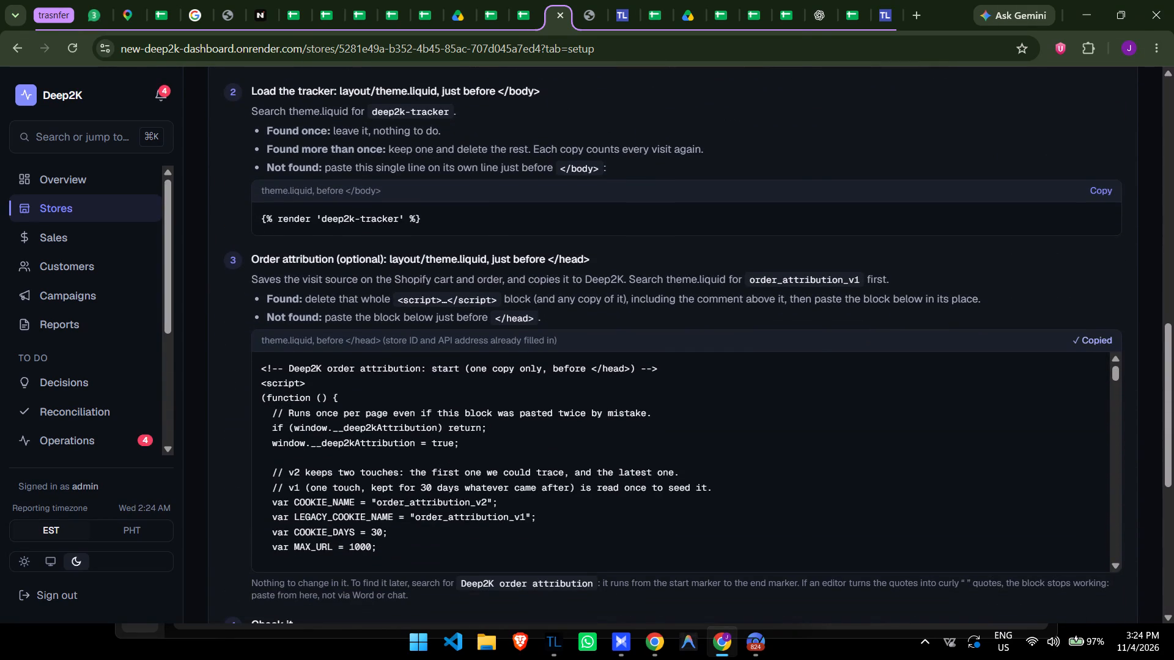
In the Shopify code editor, replace the whole Deep2K order attribution block in theme.liquid with the copied one and save.
{"action": "key", "text": "alt+Tab"}
{"action": "left_click", "coordinate": [251, 15]}
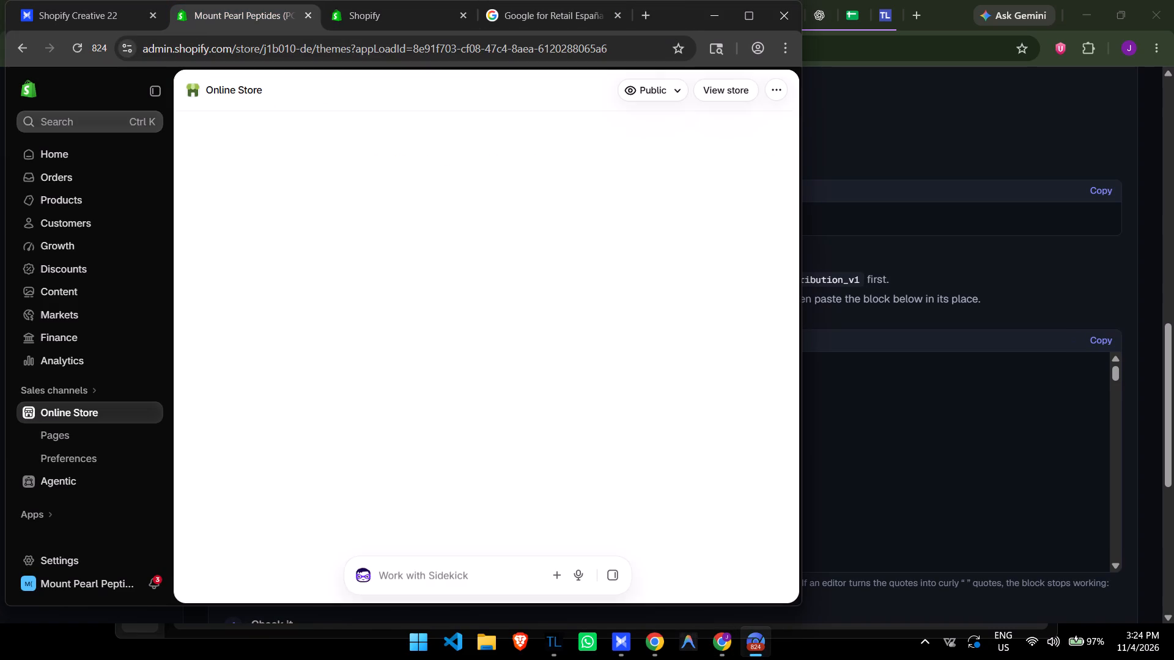
{"action": "left_click", "coordinate": [394, 12]}
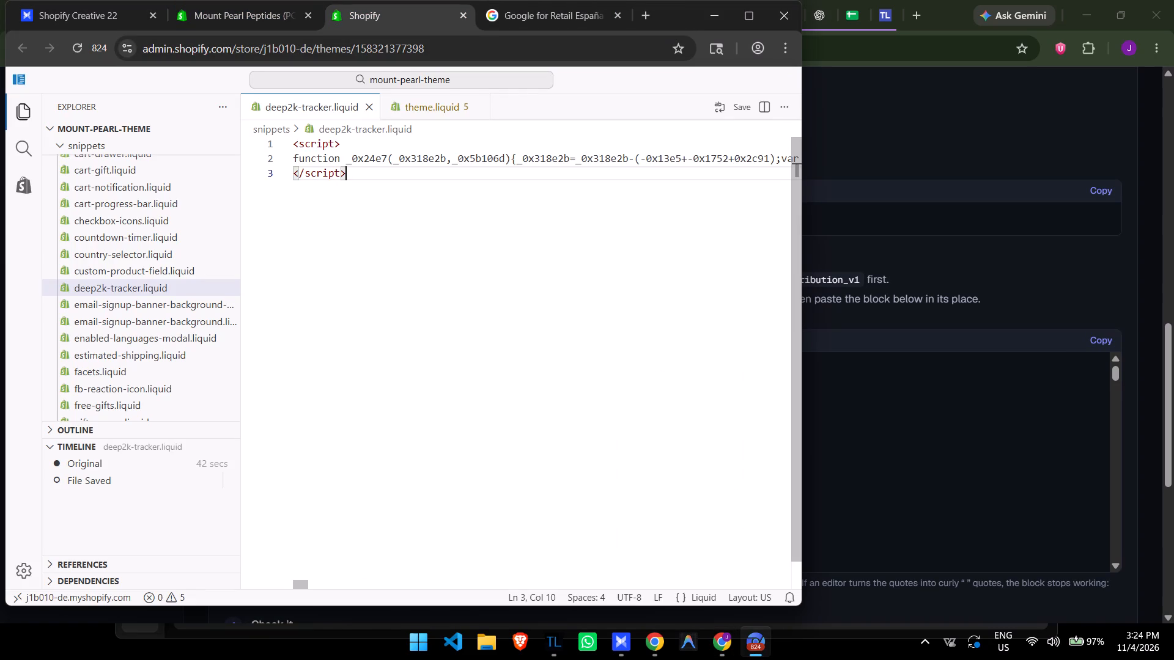
{"action": "left_click", "coordinate": [424, 183]}
{"action": "left_click", "coordinate": [434, 112]}
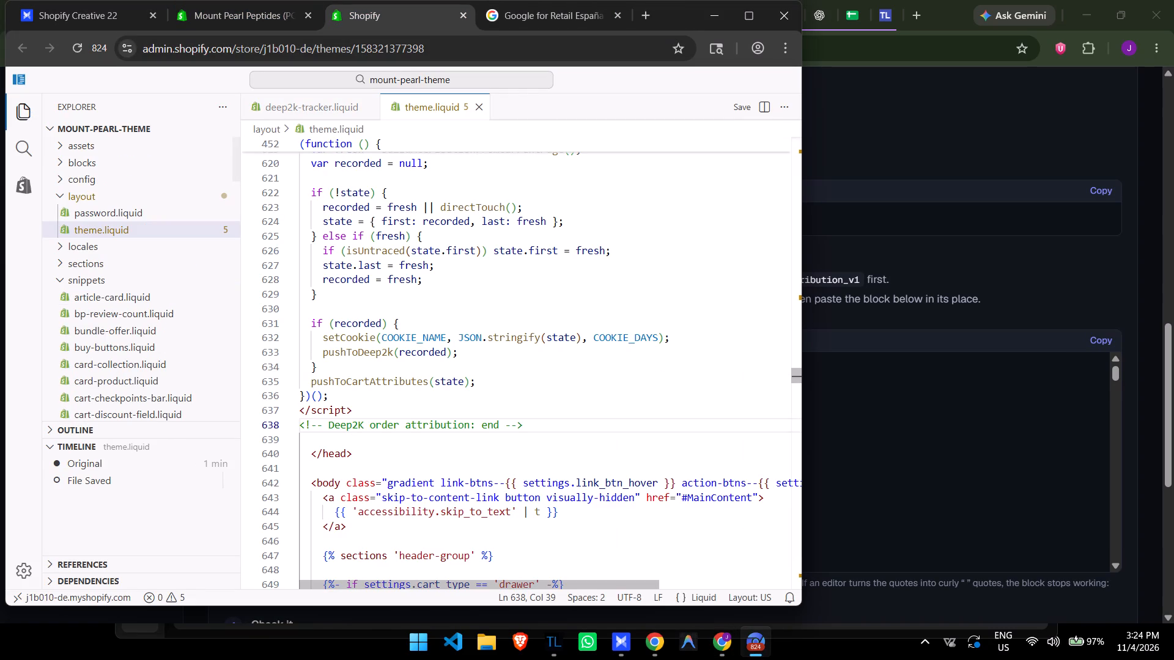
{"action": "left_click", "coordinate": [544, 429]}
{"action": "scroll", "coordinate": [416, 364], "scroll_direction": "up", "scroll_amount": 17}
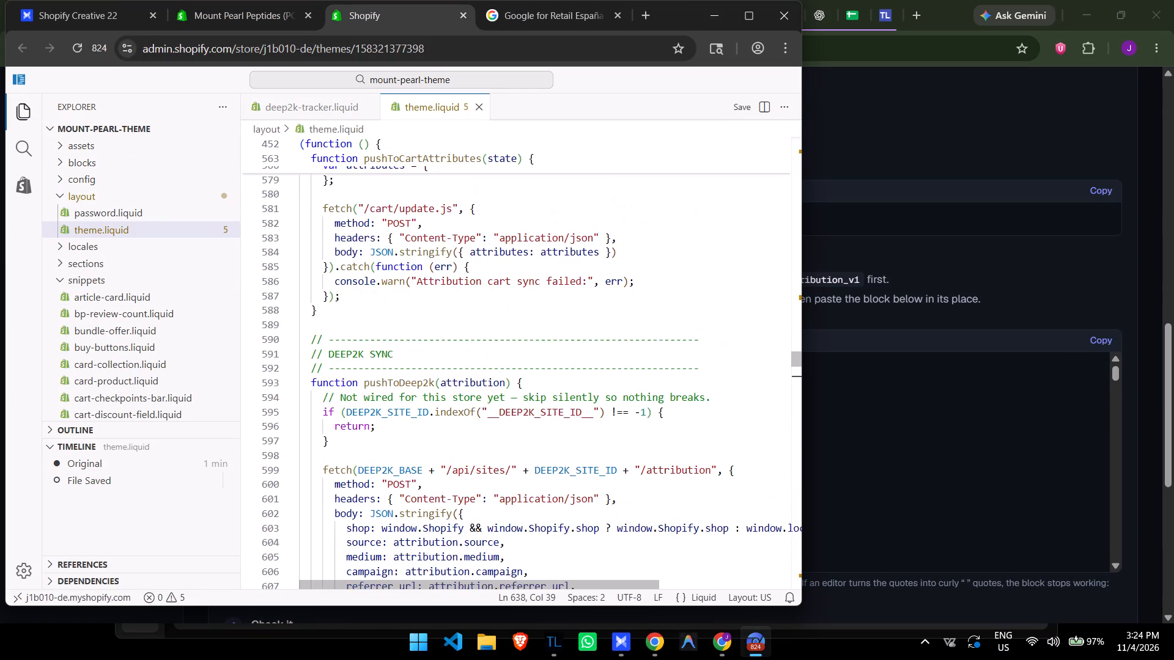
{"action": "scroll", "coordinate": [405, 364], "scroll_direction": "up", "scroll_amount": 20}
{"action": "scroll", "coordinate": [405, 364], "scroll_direction": "up", "scroll_amount": 14}
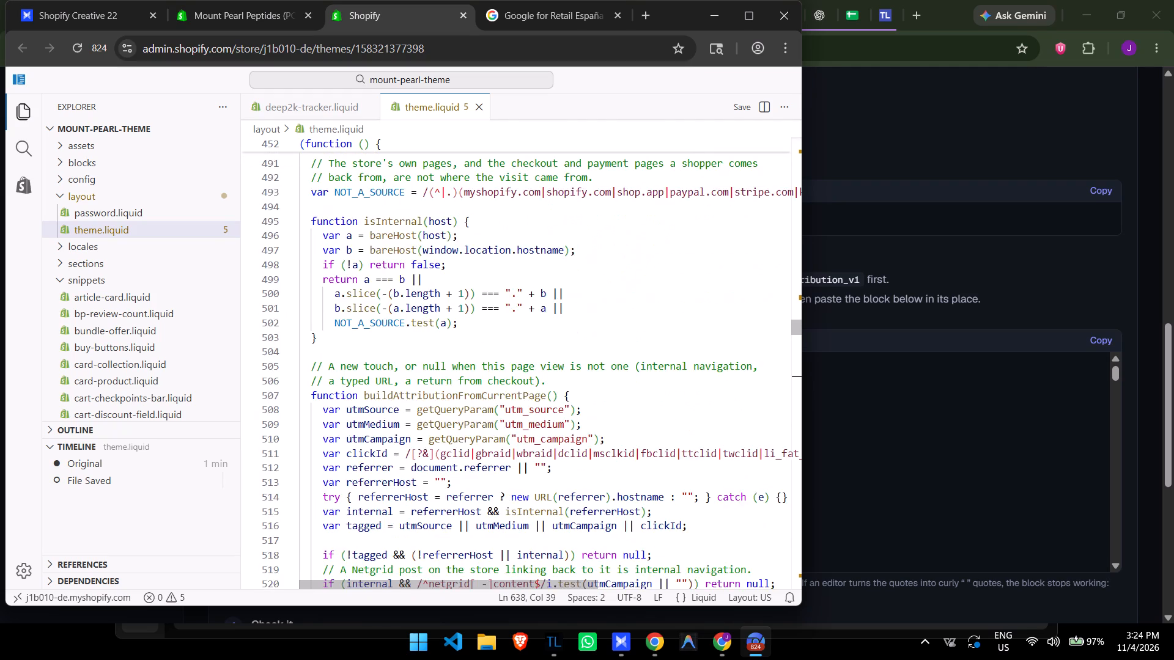
{"action": "scroll", "coordinate": [385, 374], "scroll_direction": "up", "scroll_amount": 11}
{"action": "scroll", "coordinate": [354, 282], "scroll_direction": "up", "scroll_amount": 3}
{"action": "scroll", "coordinate": [314, 254], "scroll_direction": "up", "scroll_amount": 2}
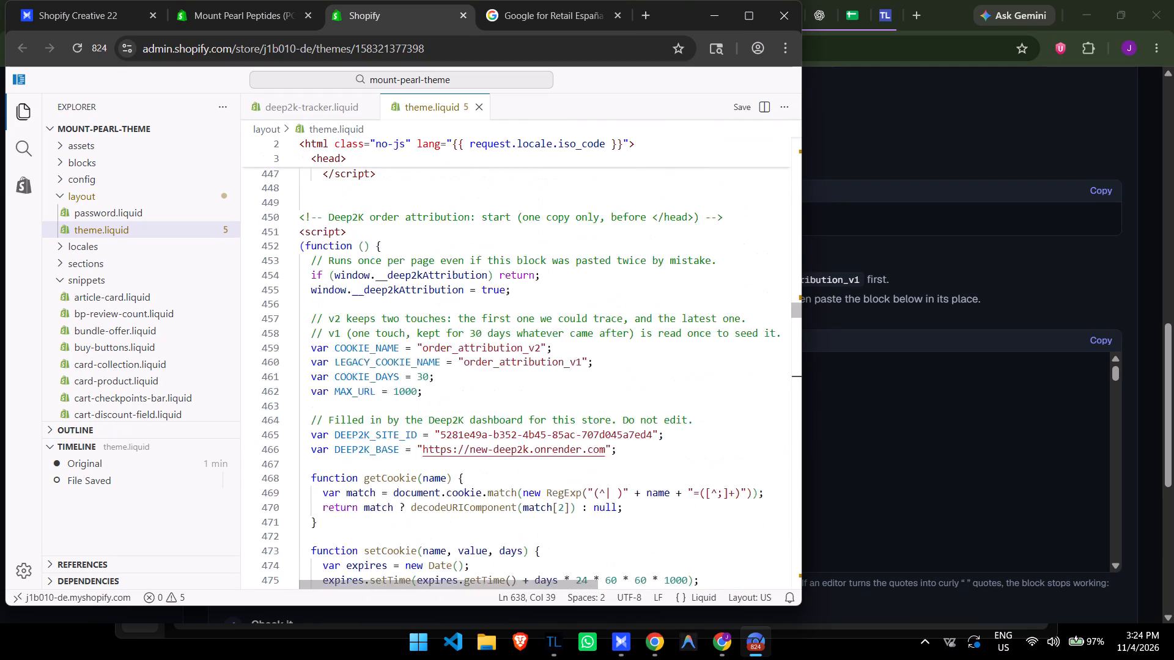
{"action": "scroll", "coordinate": [314, 254], "scroll_direction": "up", "scroll_amount": 5}
{"action": "scroll", "coordinate": [309, 292], "scroll_direction": "down", "scroll_amount": 3}
{"action": "left_click", "coordinate": [300, 332], "text": "shift"}
{"action": "scroll", "coordinate": [471, 376], "scroll_direction": "down", "scroll_amount": 2}
{"action": "key", "text": "ctrl+v"}
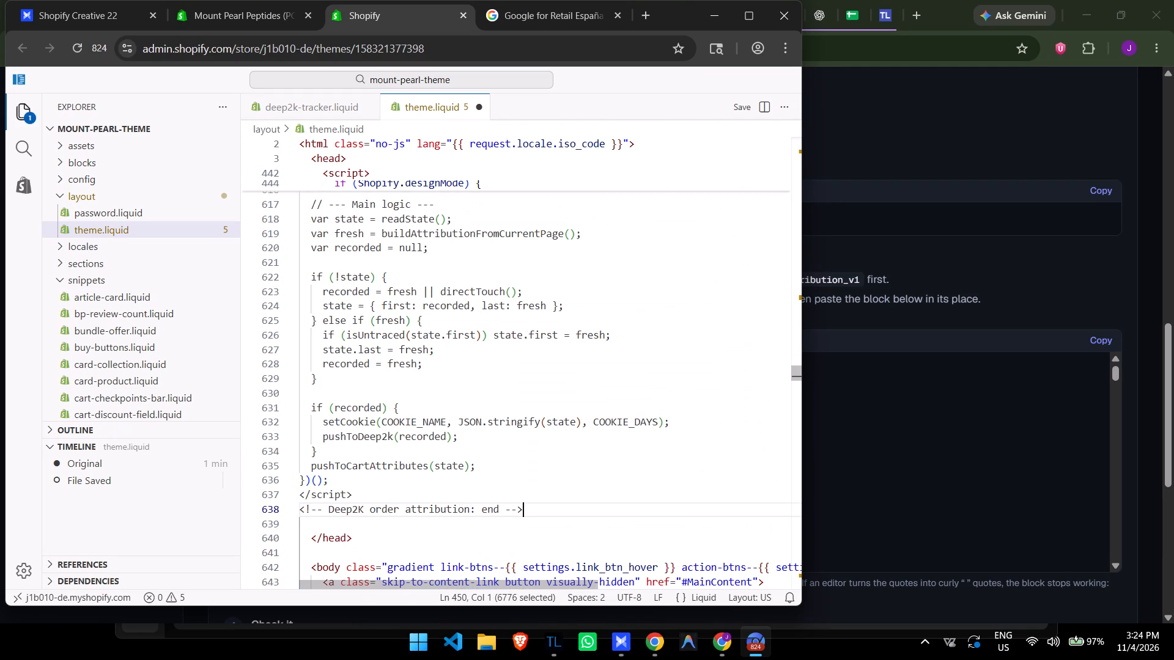
{"action": "key", "text": "ctrl+s"}
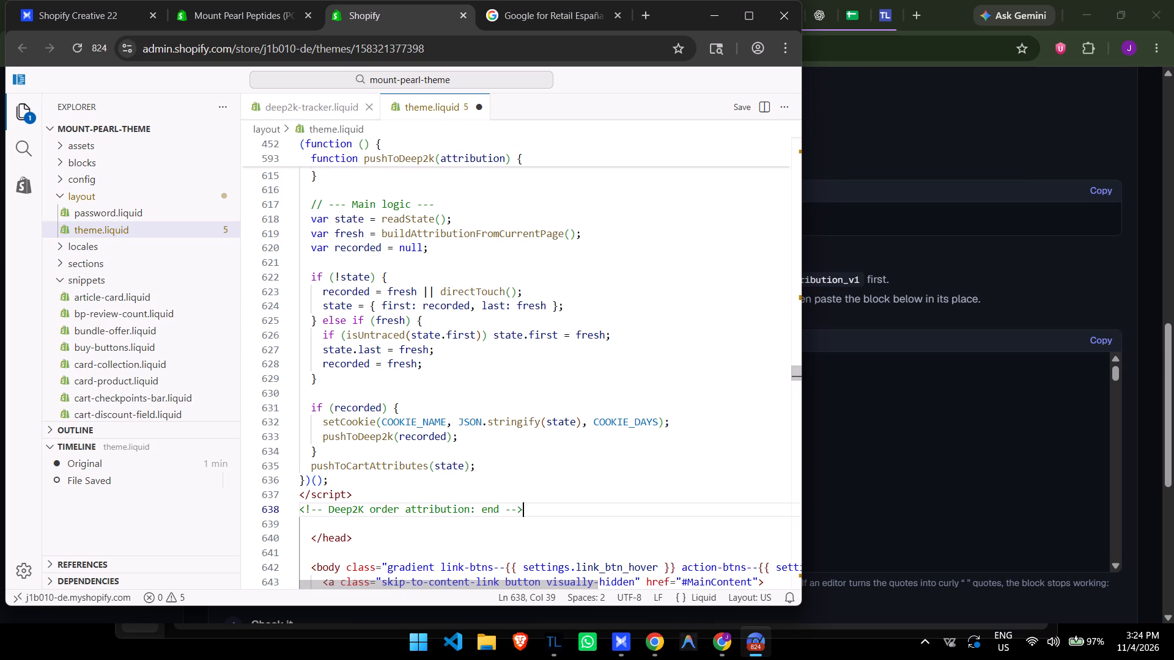
Copy the newly generated tracker script for mountpearlpeptides.com from Deep2K and mark it as installed.
{"action": "left_click", "coordinate": [337, 105]}
{"action": "left_click", "coordinate": [984, 313]}
{"action": "scroll", "coordinate": [986, 320], "scroll_direction": "up", "scroll_amount": 5}
{"action": "left_click", "coordinate": [1109, 197]}
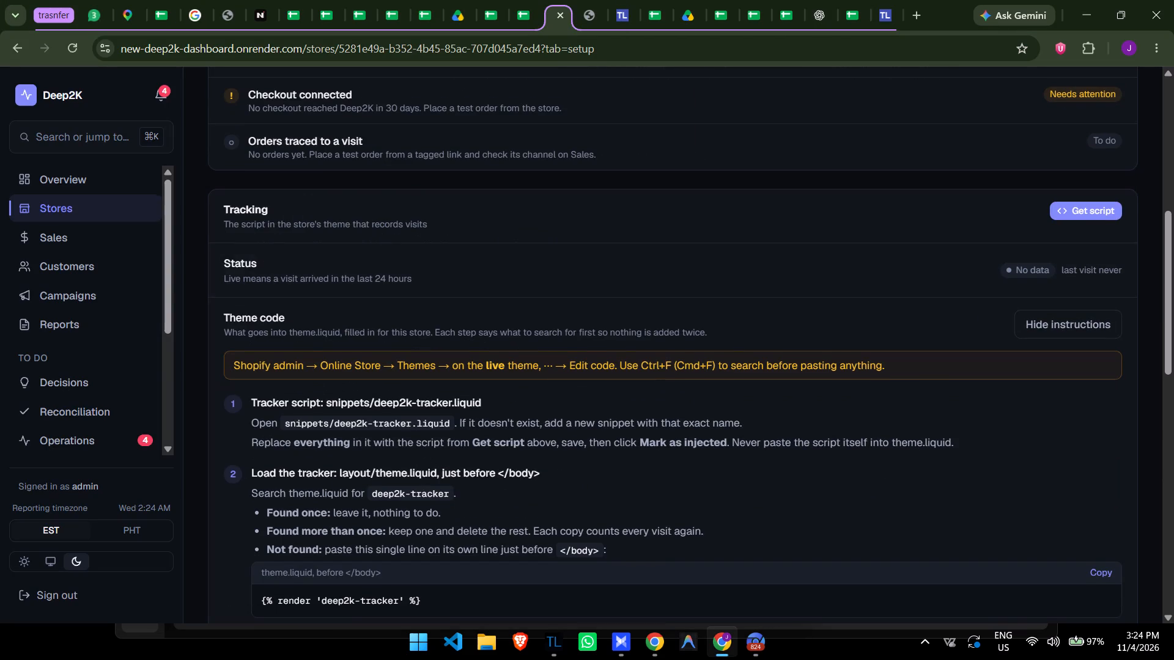
{"action": "left_click", "coordinate": [1104, 206]}
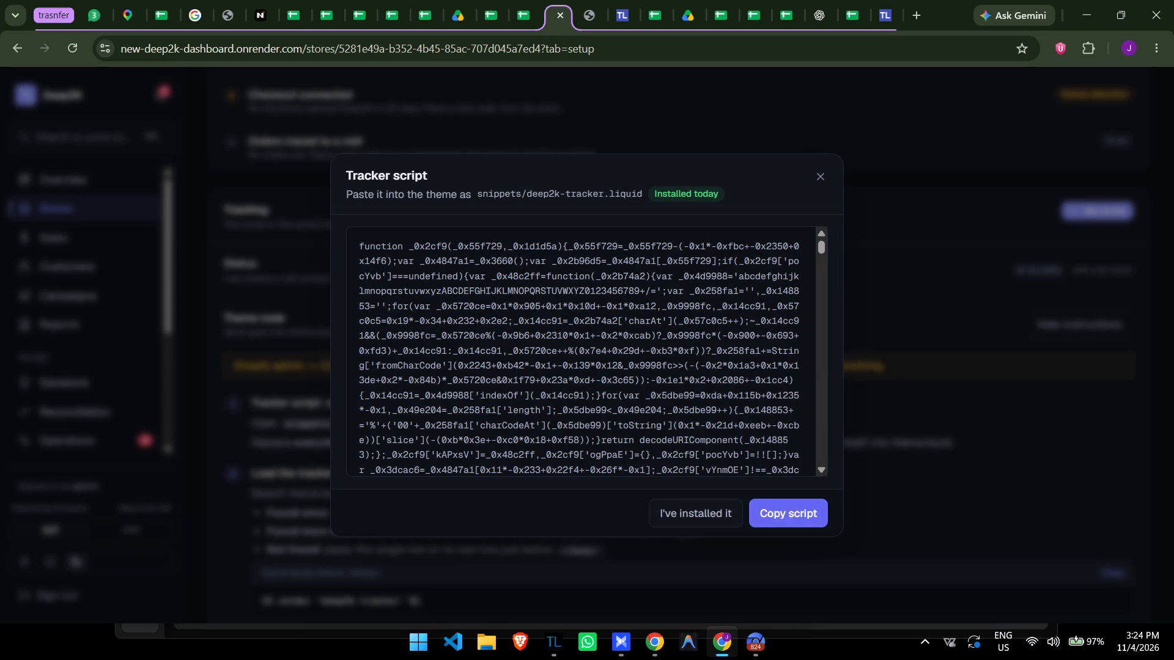
{"action": "left_click", "coordinate": [802, 519]}
{"action": "left_click", "coordinate": [729, 510]}
Replace everything in deep2k-tracker.liquid with the copied tracker script and save the file.
{"action": "key", "text": "alt+Tab"}
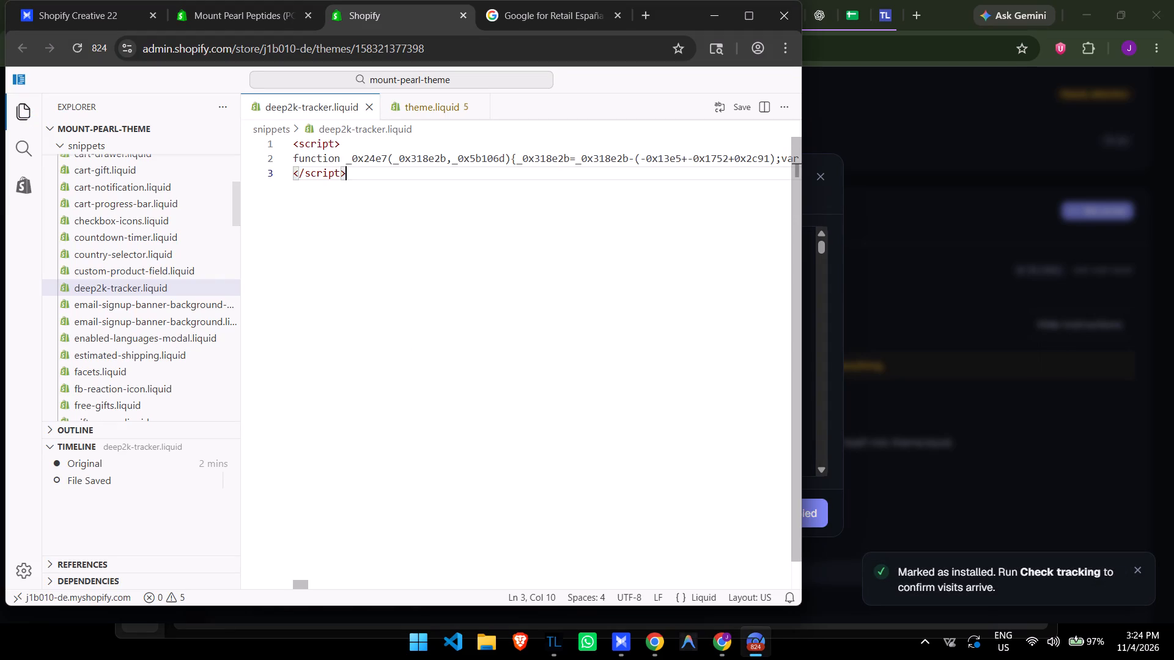
{"action": "key", "text": "ctrl+a"}
{"action": "key", "text": "ctrl+v"}
{"action": "key", "text": "ctrl+s"}
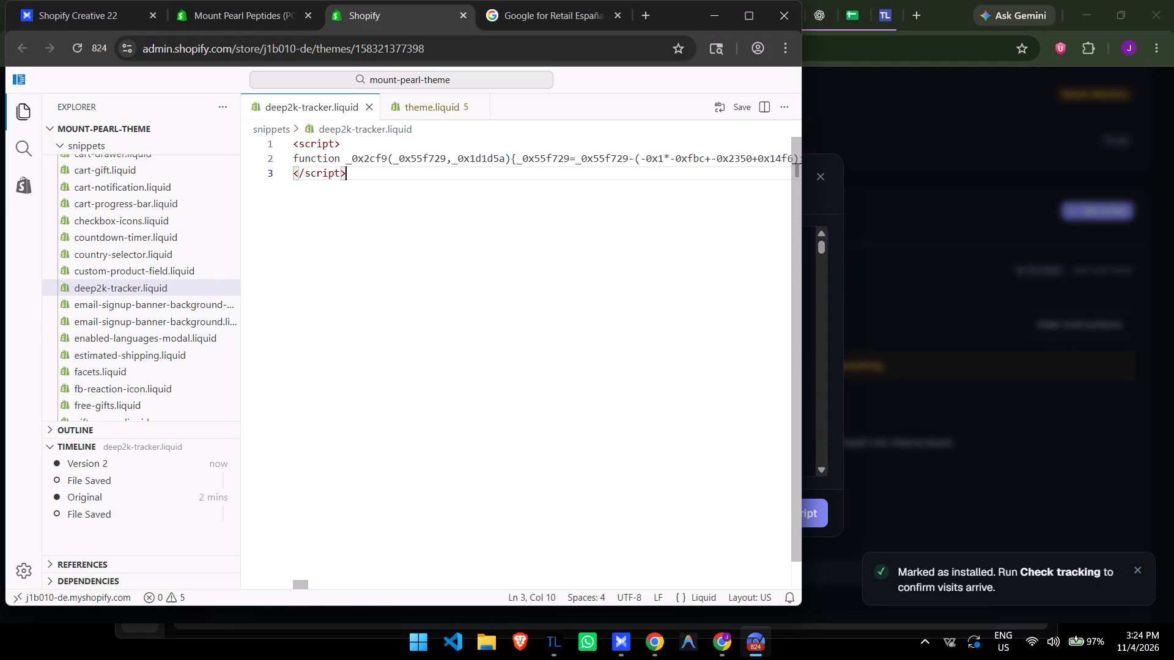
Open the mountpearlpeptides.com storefront from Deep2K, accept the 18-or-older age verification, and browse the About Us page.
{"action": "left_click", "coordinate": [886, 331]}
{"action": "scroll", "coordinate": [881, 337], "scroll_direction": "up", "scroll_amount": 10}
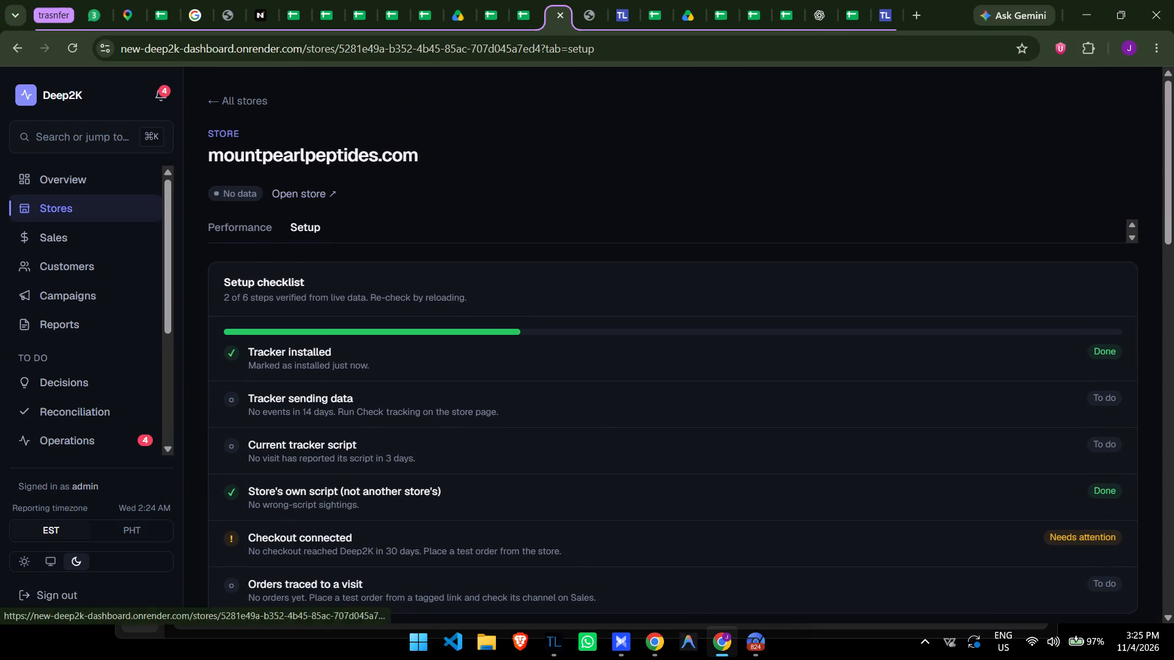
{"action": "left_click", "coordinate": [307, 199]}
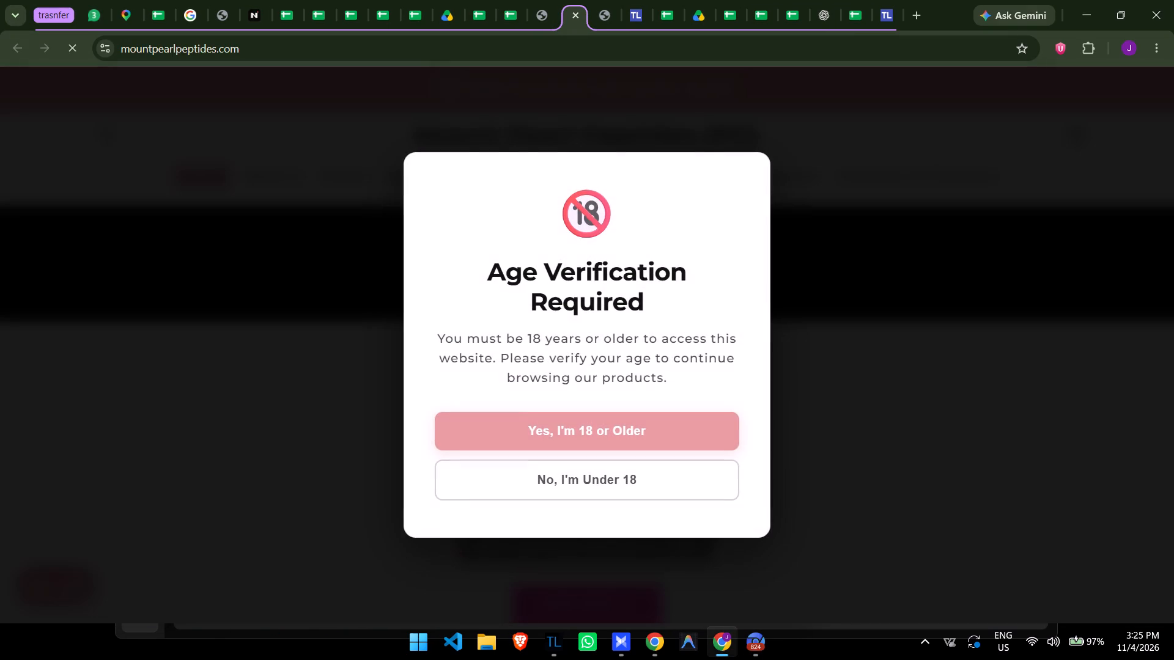
{"action": "left_click", "coordinate": [674, 425]}
{"action": "left_click", "coordinate": [279, 177]}
{"action": "scroll", "coordinate": [445, 265], "scroll_direction": "down", "scroll_amount": 4}
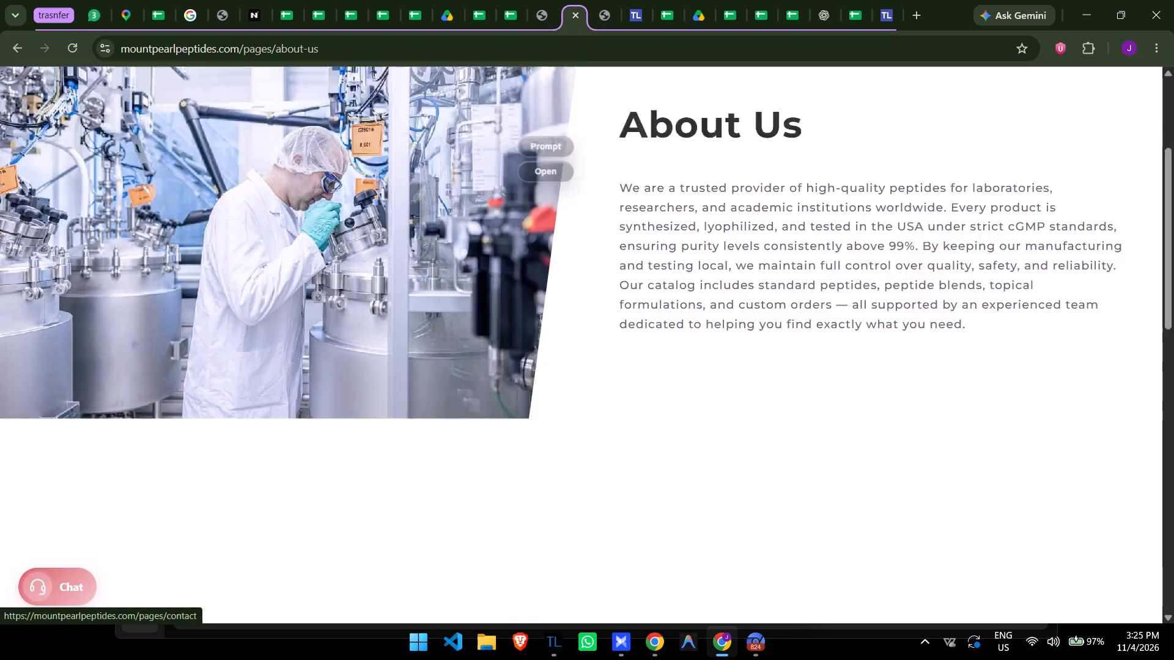
{"action": "scroll", "coordinate": [464, 271], "scroll_direction": "down", "scroll_amount": 15}
{"action": "scroll", "coordinate": [467, 271], "scroll_direction": "up", "scroll_amount": 10}
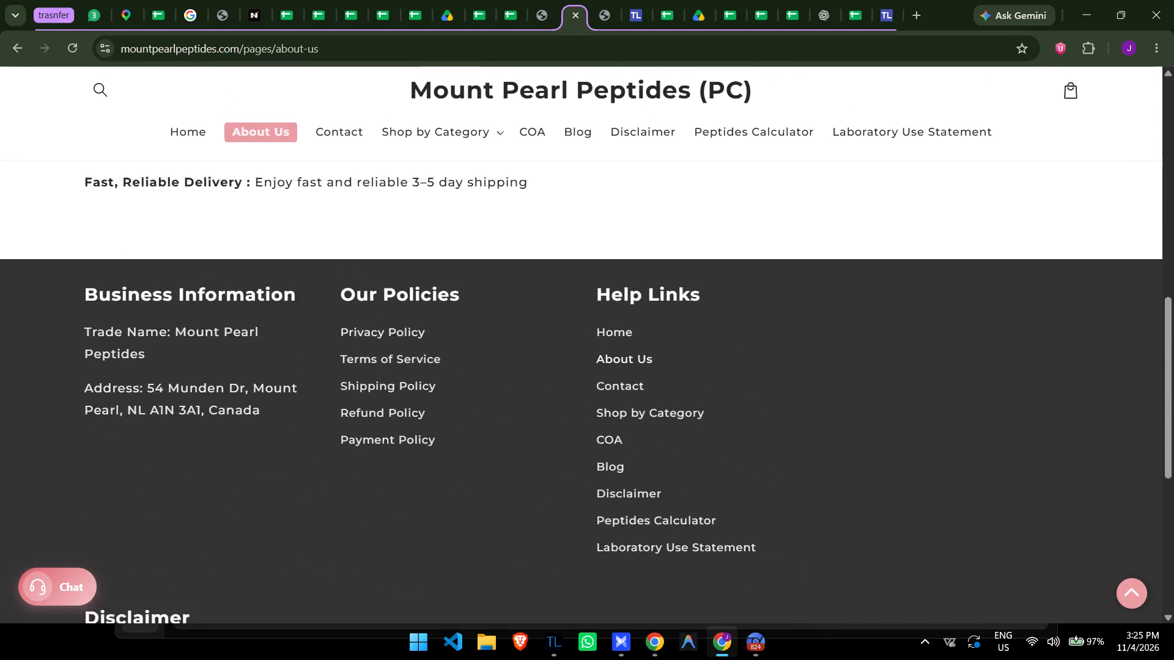
{"action": "scroll", "coordinate": [467, 270], "scroll_direction": "up", "scroll_amount": 1}
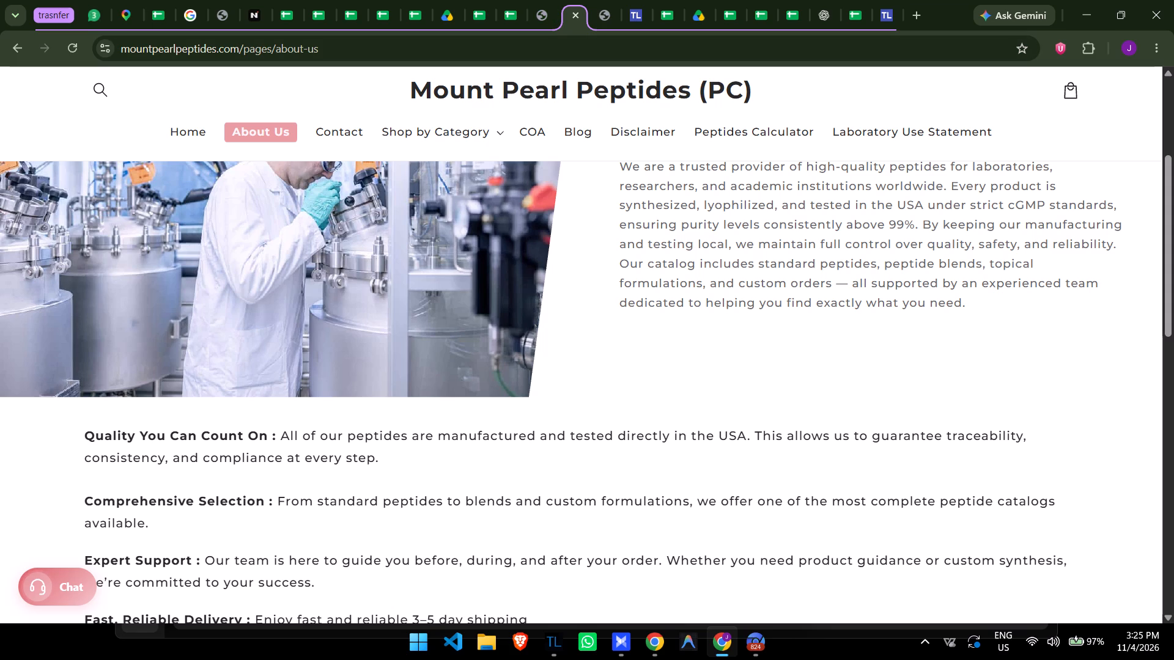
Look through the Laboratory Use Statement page on the Mount Pearl Peptides storefront, then close the storefront.
{"action": "left_click", "coordinate": [888, 137]}
{"action": "scroll", "coordinate": [713, 199], "scroll_direction": "down", "scroll_amount": 6}
{"action": "scroll", "coordinate": [711, 204], "scroll_direction": "up", "scroll_amount": 3}
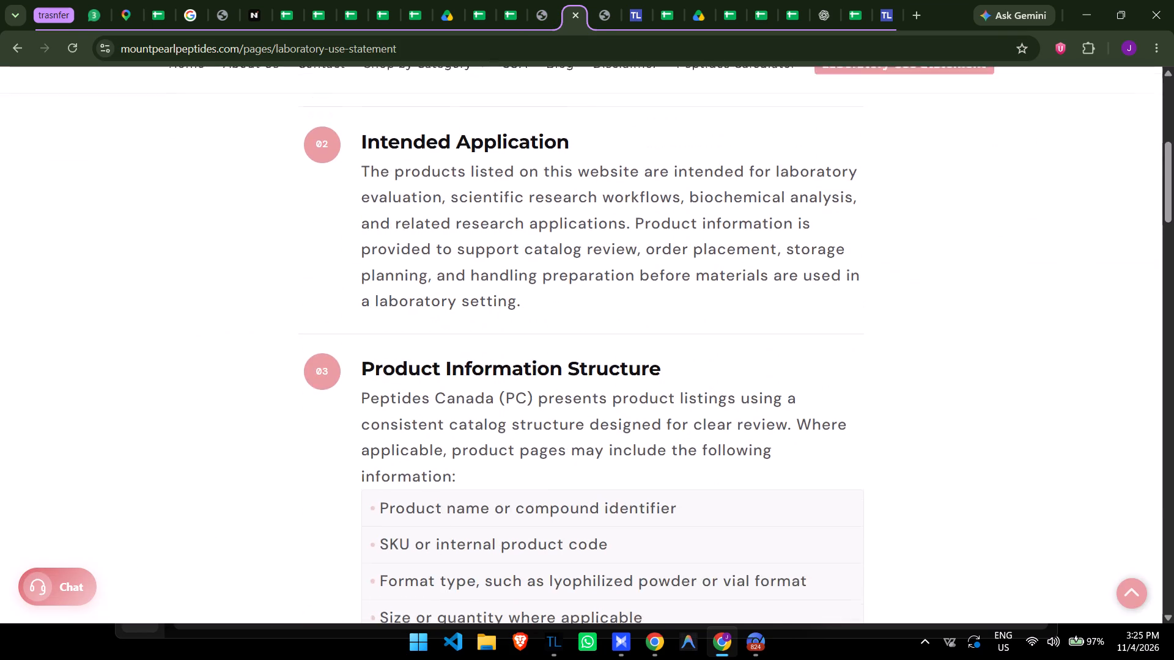
{"action": "scroll", "coordinate": [711, 205], "scroll_direction": "up", "scroll_amount": 2}
{"action": "scroll", "coordinate": [710, 212], "scroll_direction": "down", "scroll_amount": 9}
{"action": "scroll", "coordinate": [708, 213], "scroll_direction": "up", "scroll_amount": 11}
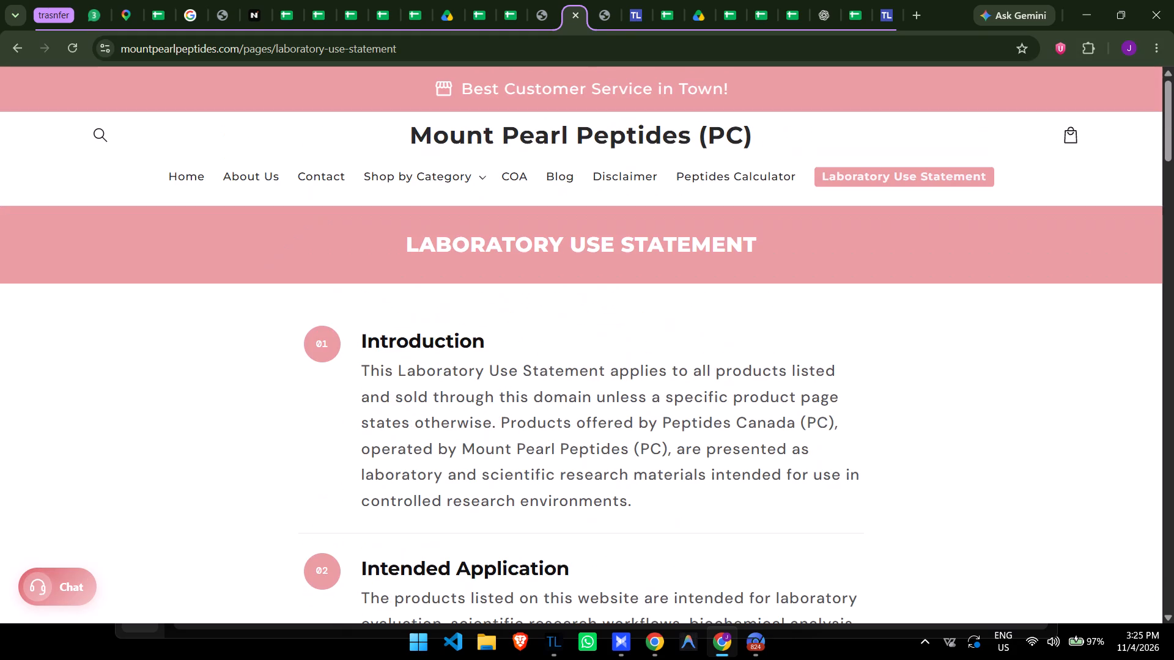
{"action": "scroll", "coordinate": [688, 210], "scroll_direction": "up", "scroll_amount": 5}
{"action": "key", "text": "ctrl+w"}
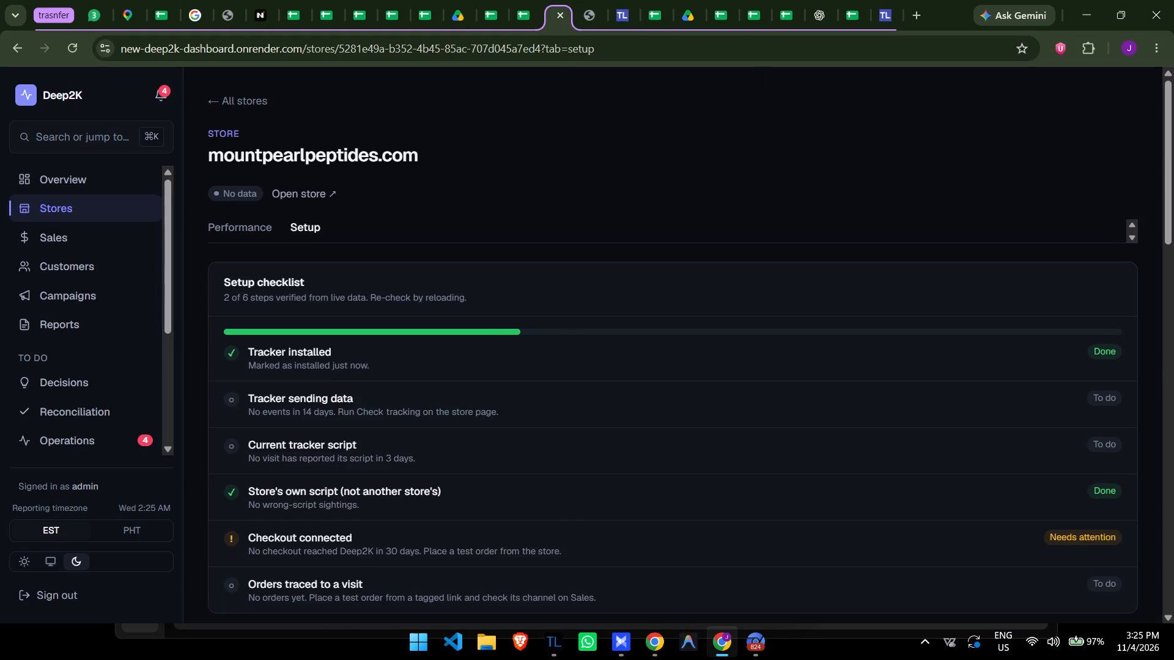
Reload the mountpearlpeptides.com setup checklist in Deep2K to re-check it, and return to the list of all stores.
{"action": "key", "text": "ctrl+r"}
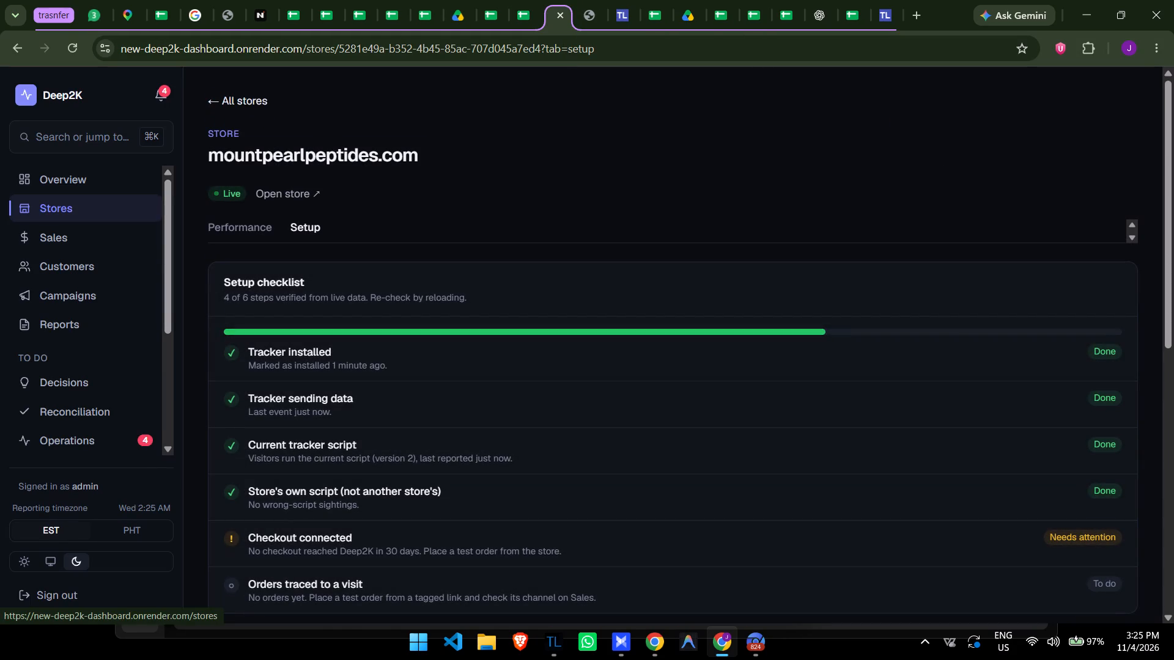
{"action": "left_click", "coordinate": [243, 103]}
In the New Store Transfer Monitoring spreadsheet, tick the DEEP2K checkbox for Mount Pearl Peptides (PC).
{"action": "left_click", "coordinate": [526, 0]}
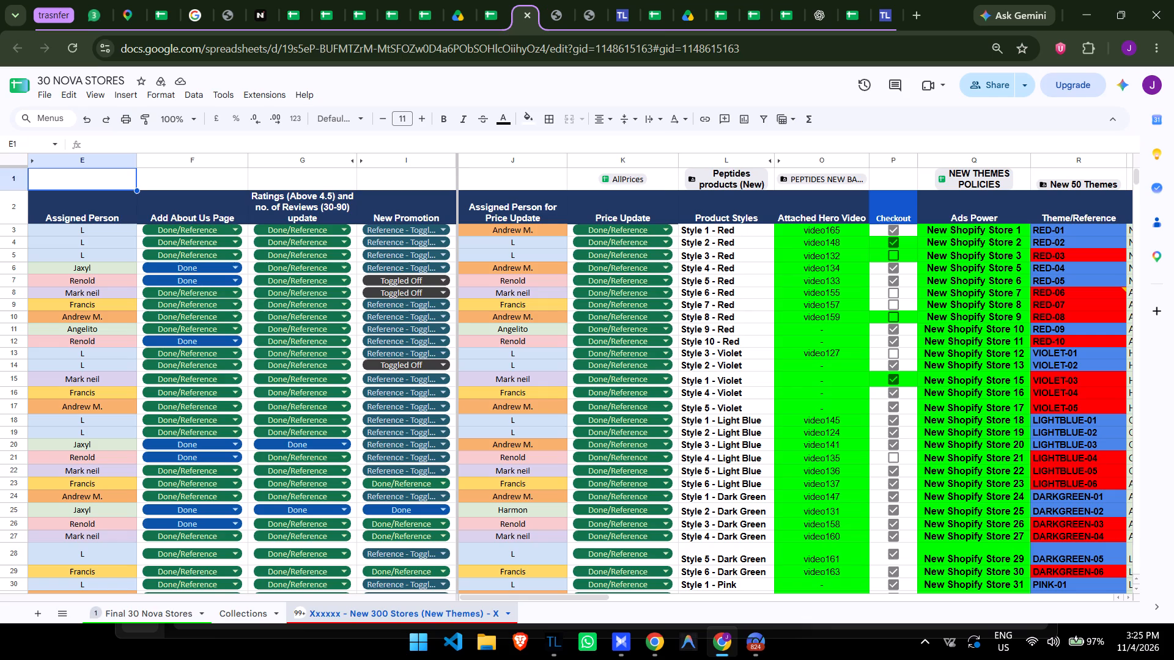
{"action": "left_click", "coordinate": [493, 0]}
{"action": "left_click", "coordinate": [412, 0]}
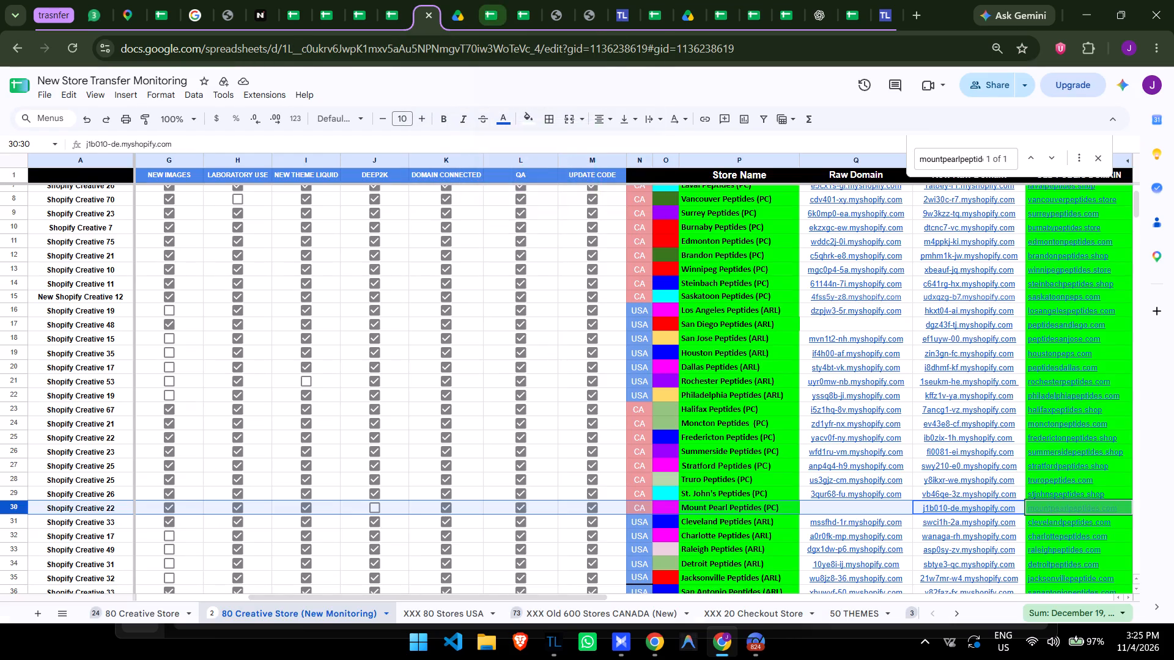
{"action": "left_click", "coordinate": [496, 2]}
{"action": "left_click", "coordinate": [432, 2]}
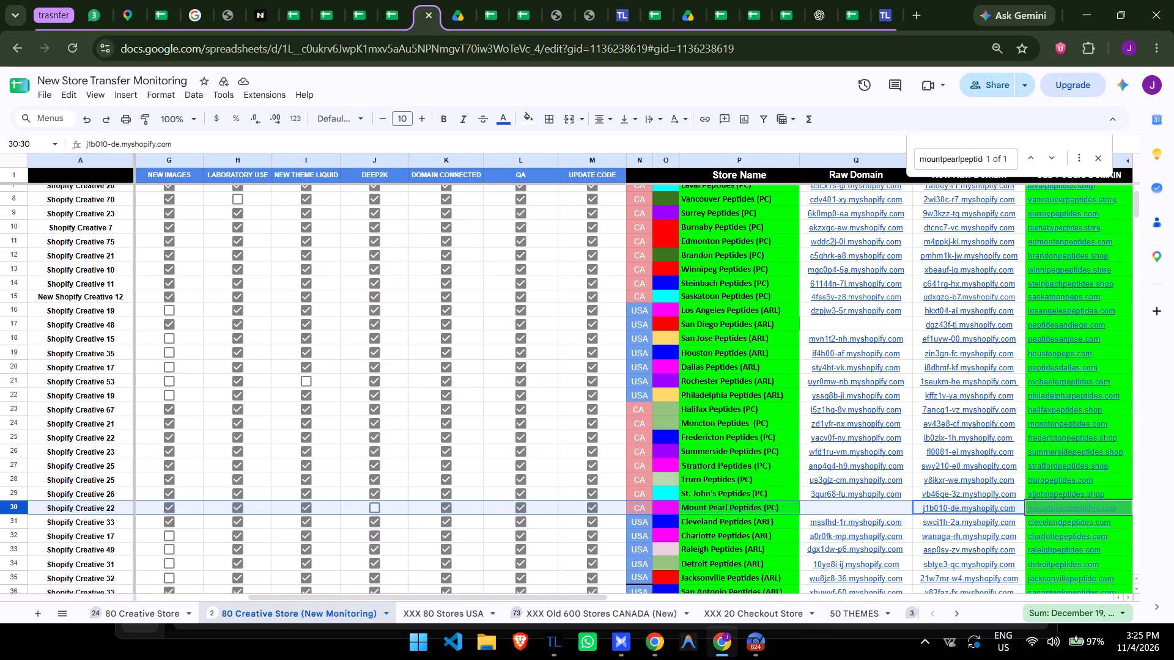
{"action": "left_click", "coordinate": [379, 507]}
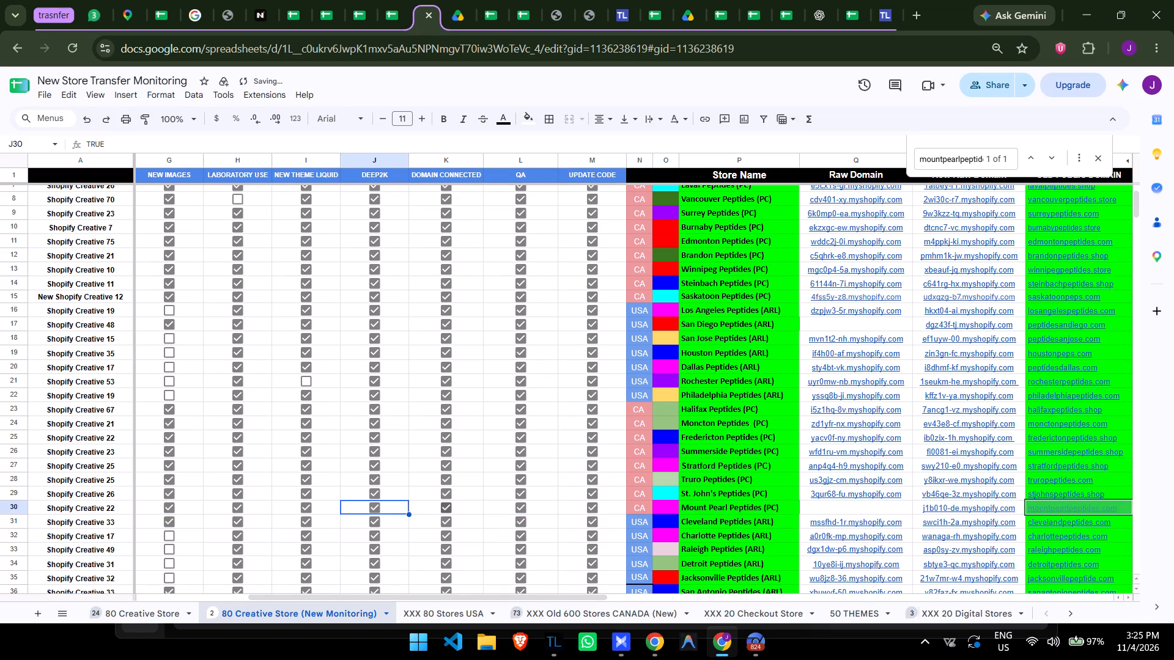
Examine the checklist columns for the stores further down the 80 Creative Store (New Monitoring) sheet.
{"action": "scroll", "coordinate": [503, 497], "scroll_direction": "down", "scroll_amount": 10}
{"action": "scroll", "coordinate": [525, 495], "scroll_direction": "up", "scroll_amount": 4}
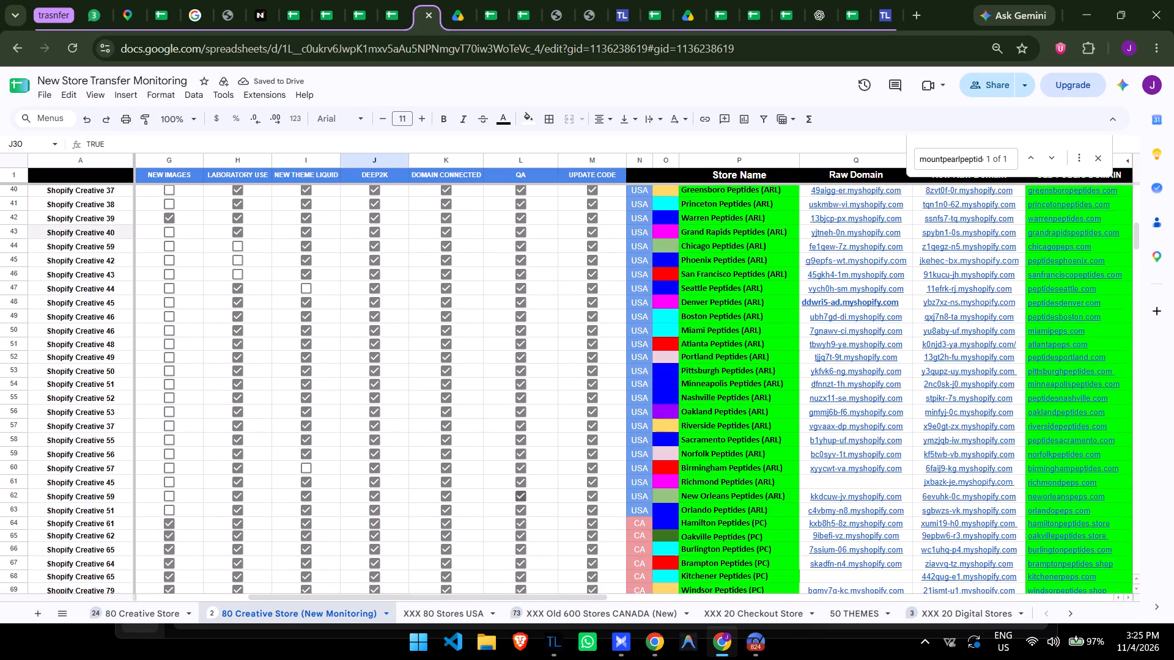
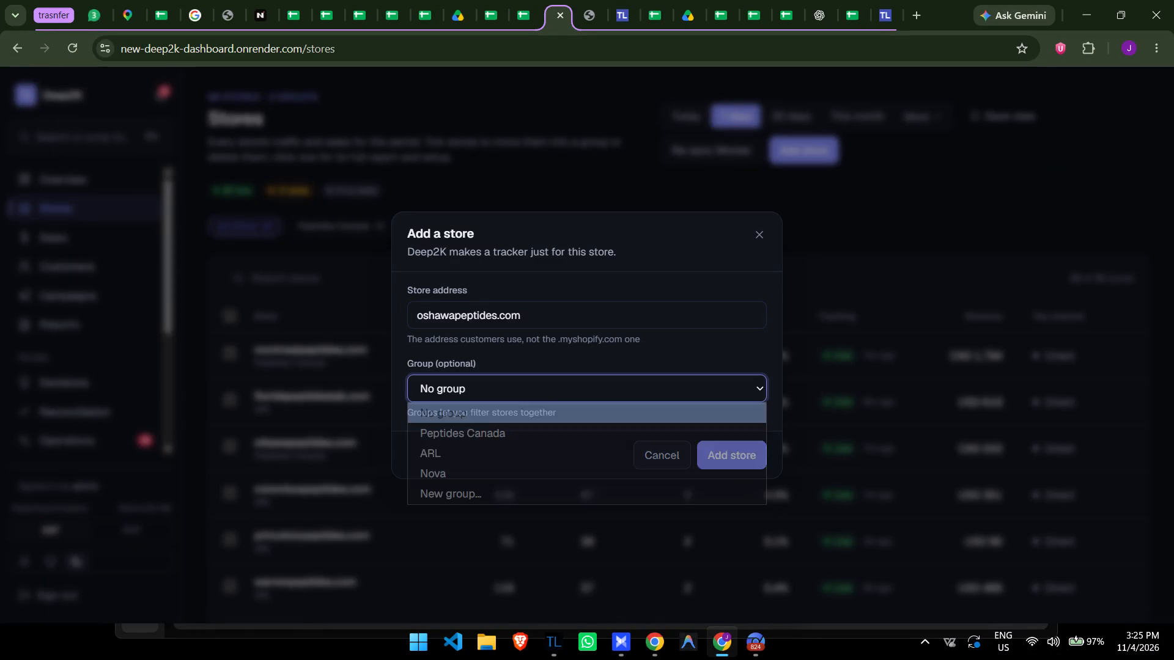
Add oshawapeptides.com to Deep2K in the Peptides Canada group, after looking up that domain in the New Store Transfer Monitoring spreadsheet.
{"action": "left_click", "coordinate": [531, 431]}
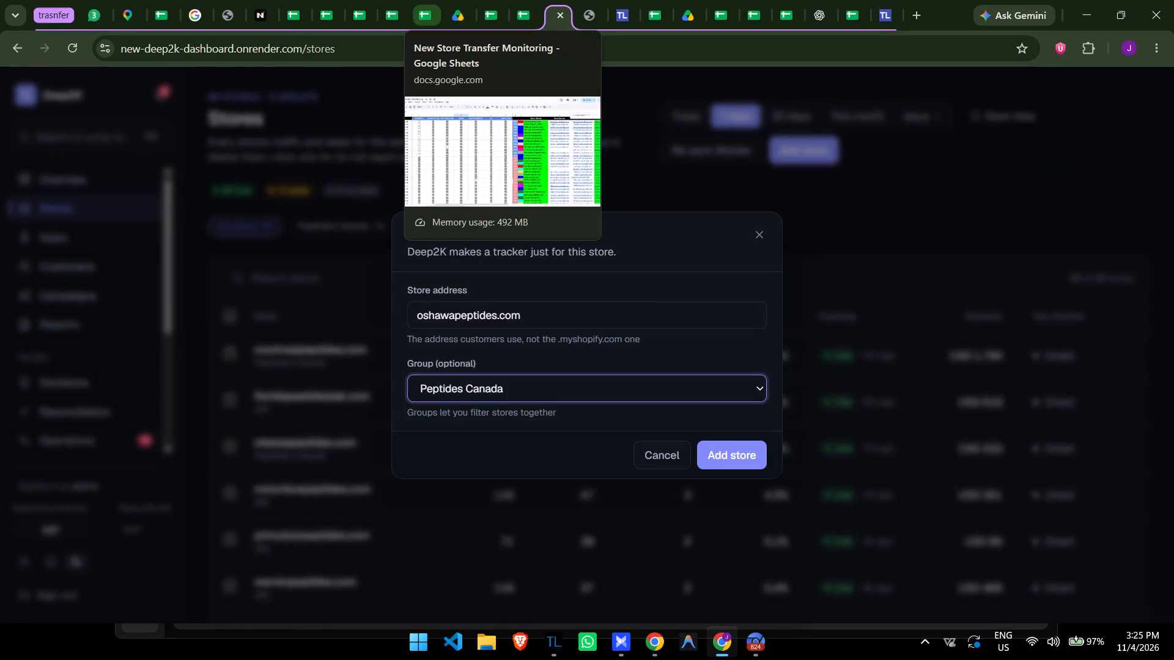
{"action": "left_click", "coordinate": [426, 0]}
{"action": "key", "text": "ctrl+f"}
{"action": "key", "text": "ctrl+v"}
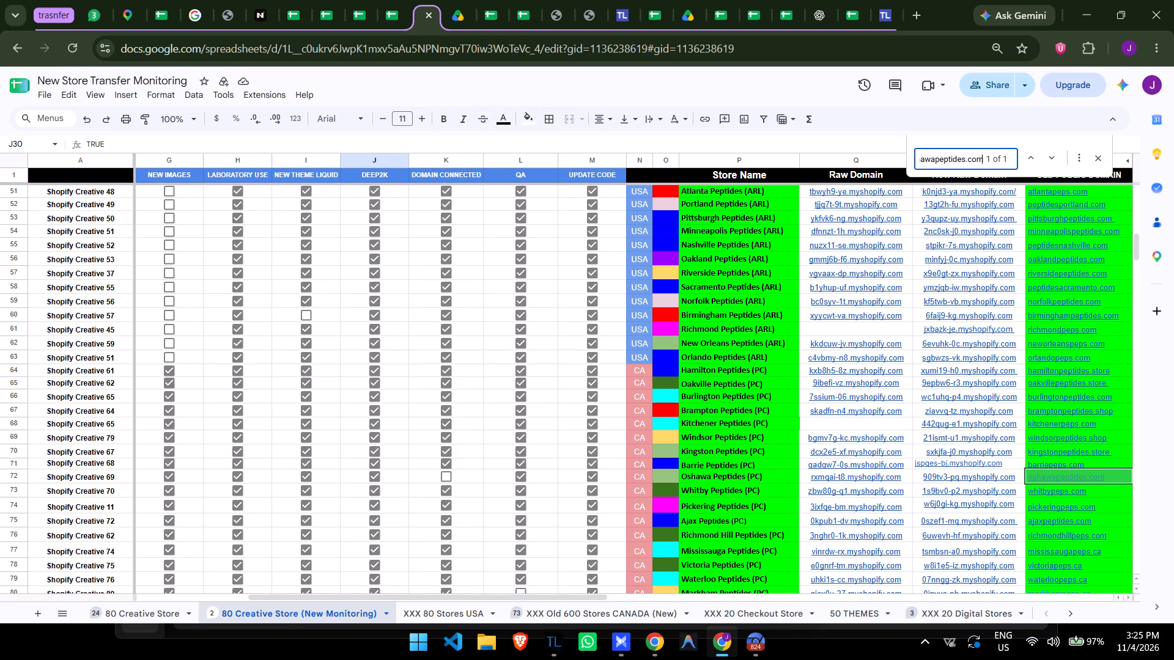
{"action": "left_click", "coordinate": [559, 0]}
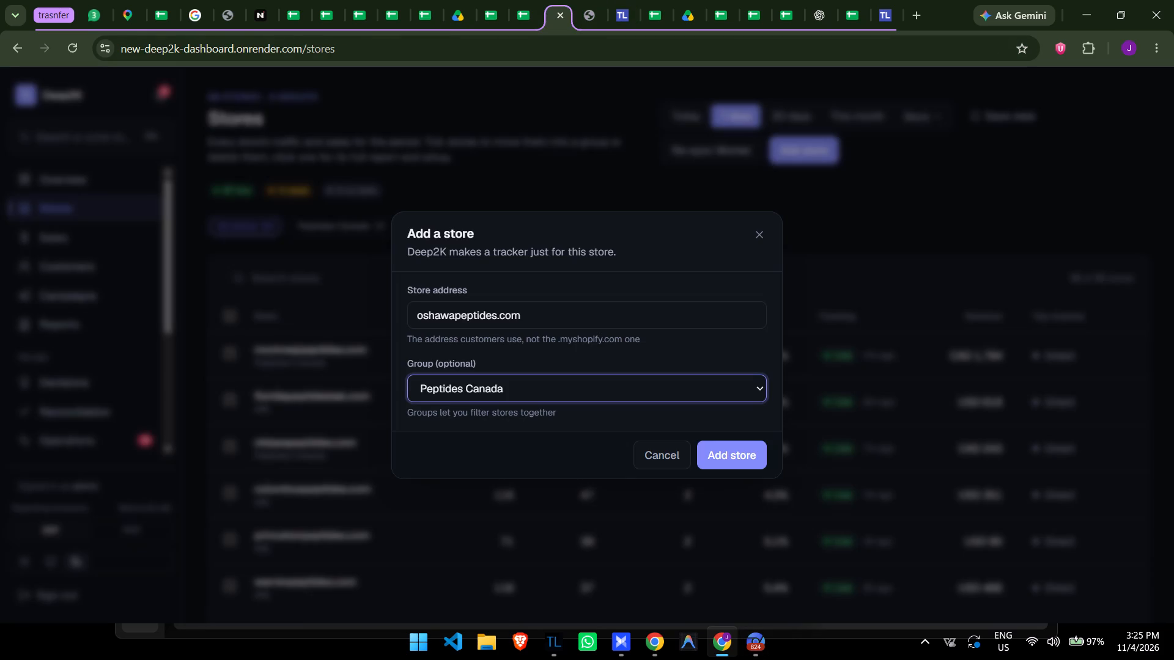
{"action": "left_click", "coordinate": [730, 454]}
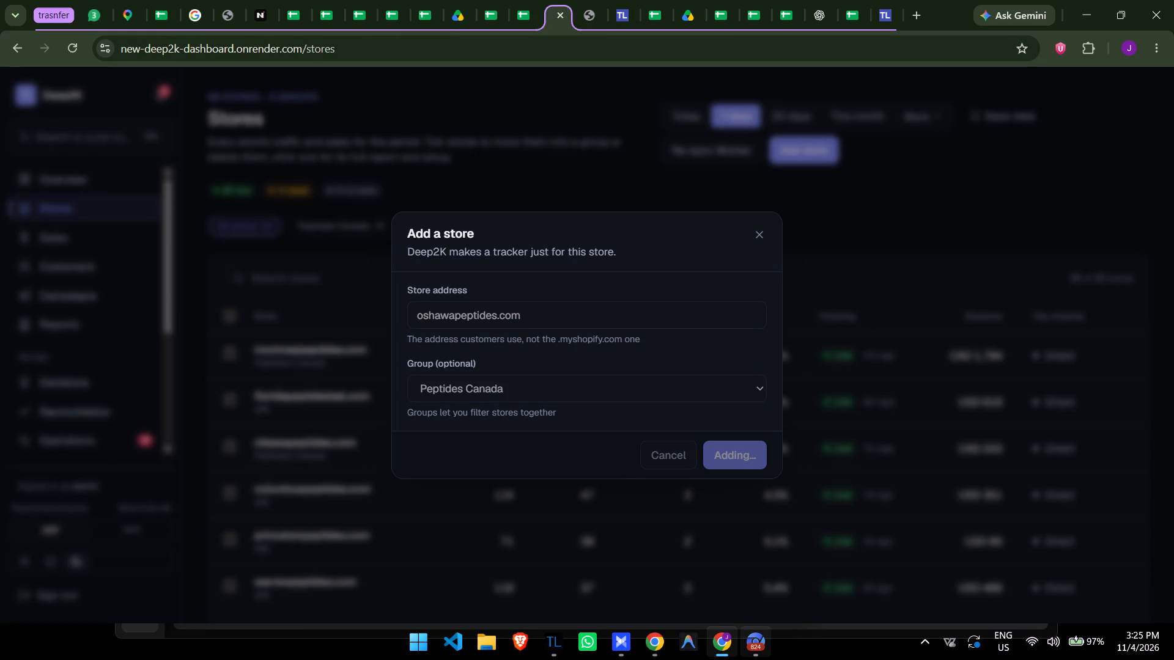
Highlight the whole Oshawa Peptides (PC) row in the New Store Transfer Monitoring spreadsheet to identify its store profile, and leave the browser for another app.
{"action": "left_click", "coordinate": [417, 0]}
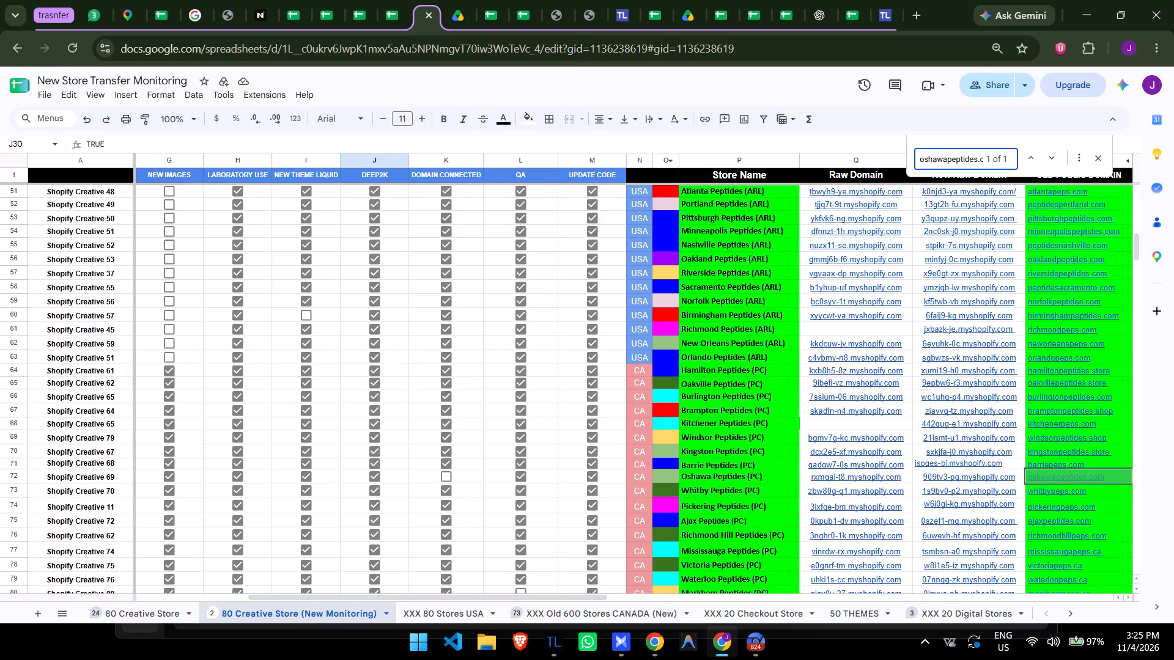
{"action": "left_click", "coordinate": [1016, 474]}
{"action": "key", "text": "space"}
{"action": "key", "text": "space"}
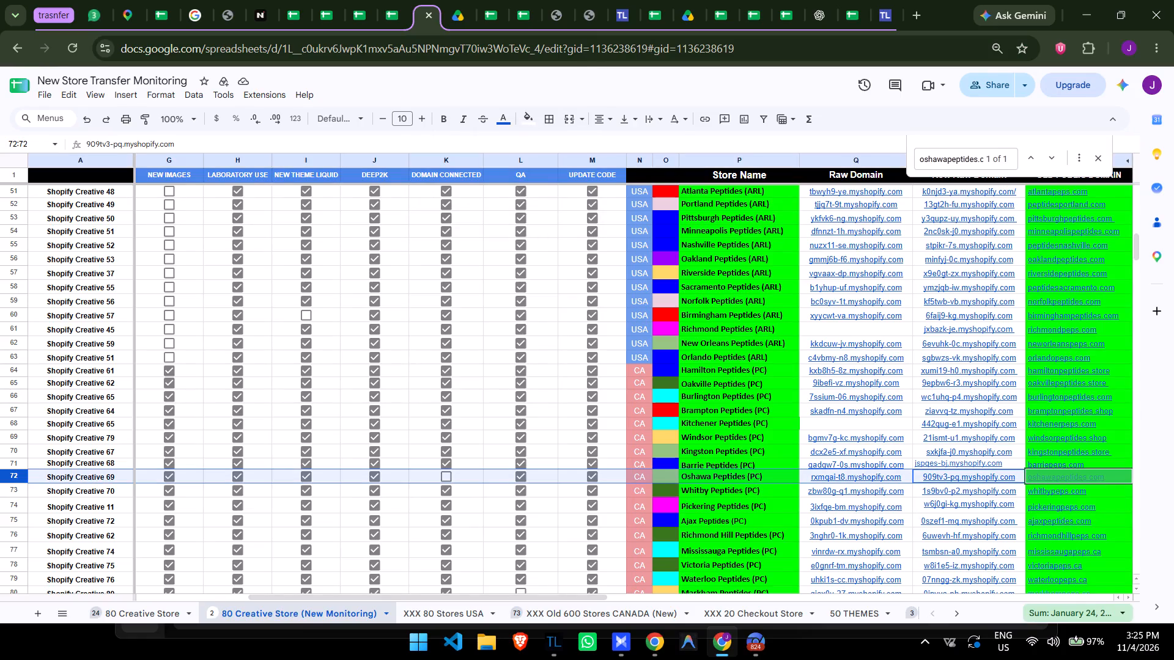
{"action": "left_click", "coordinate": [621, 650]}
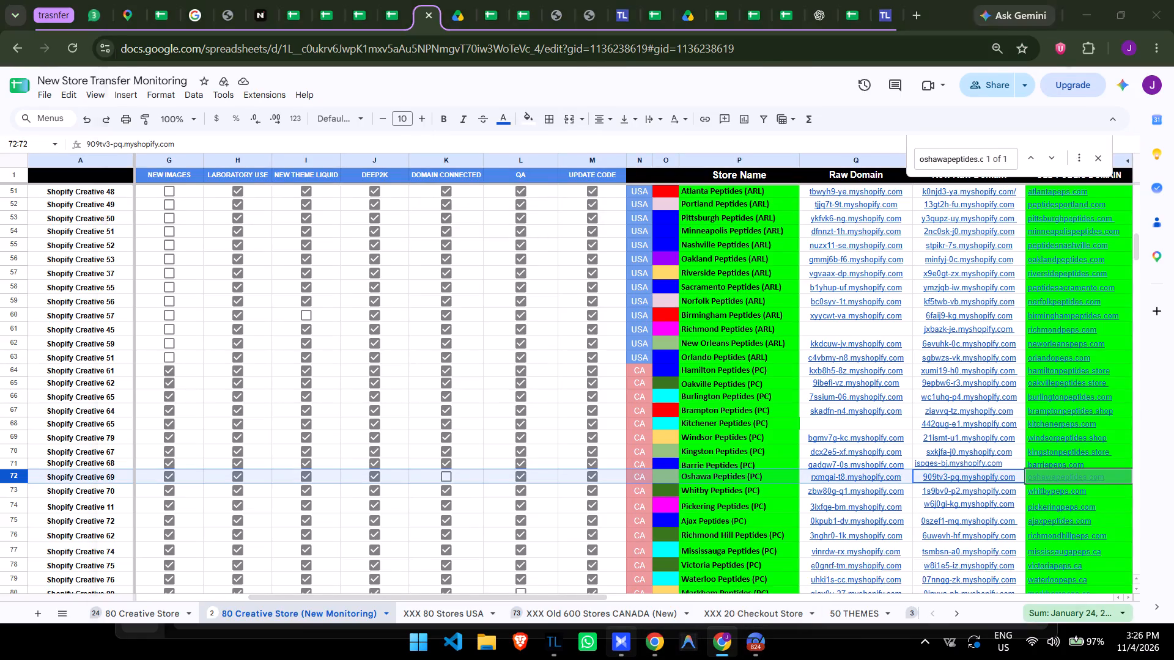
In AdsPower, change the profile name filter to "ve 69" and open the Shopify Creative 69 profile.
{"action": "left_click", "coordinate": [396, 151]}
{"action": "key", "text": "plus"}
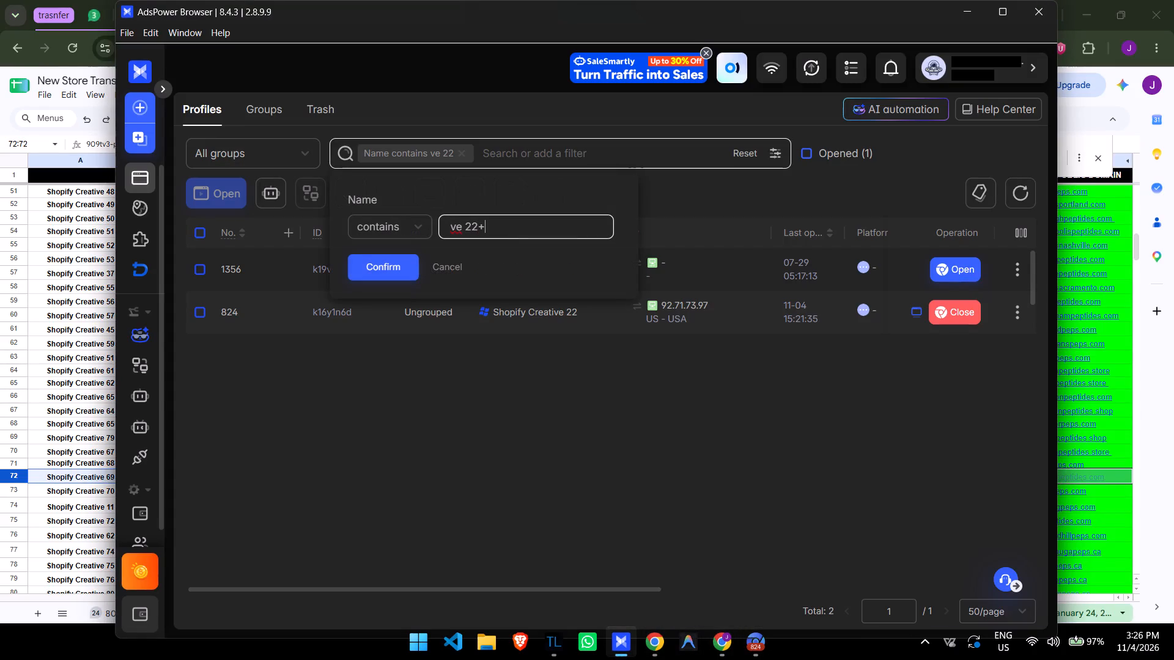
{"action": "key", "text": "BackSpace"}
{"action": "key", "text": "BackSpace"}
{"action": "key", "text": "BackSpace"}
{"action": "type", "text": "69"}
{"action": "key", "text": "Return"}
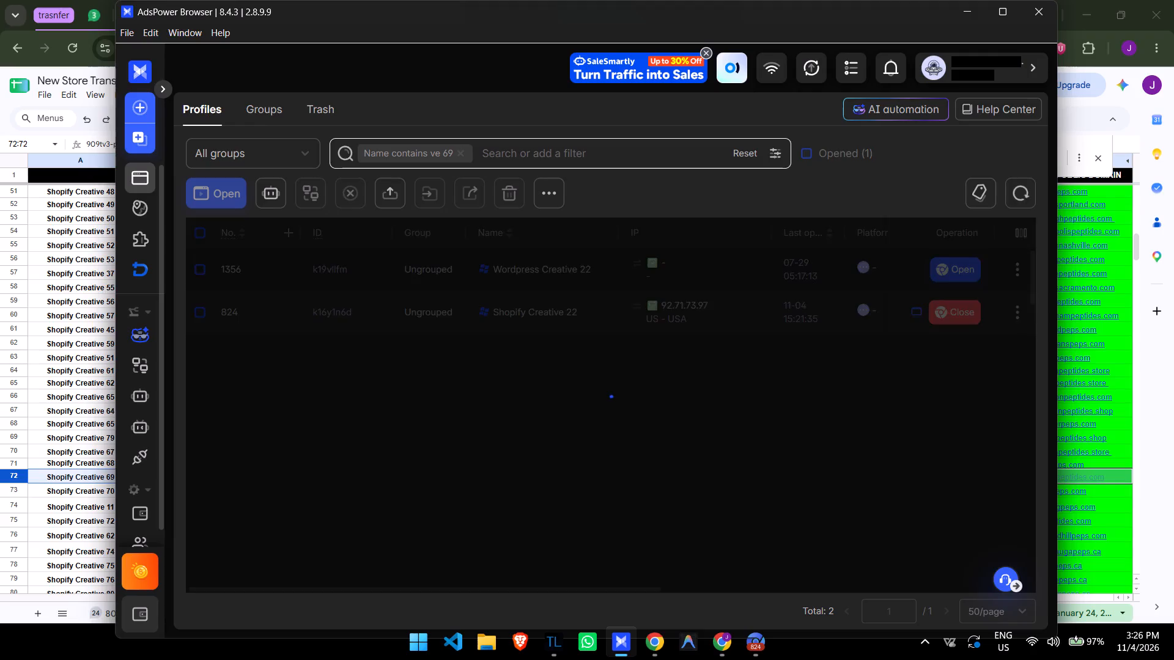
{"action": "left_click", "coordinate": [930, 304]}
{"action": "left_click", "coordinate": [959, 312]}
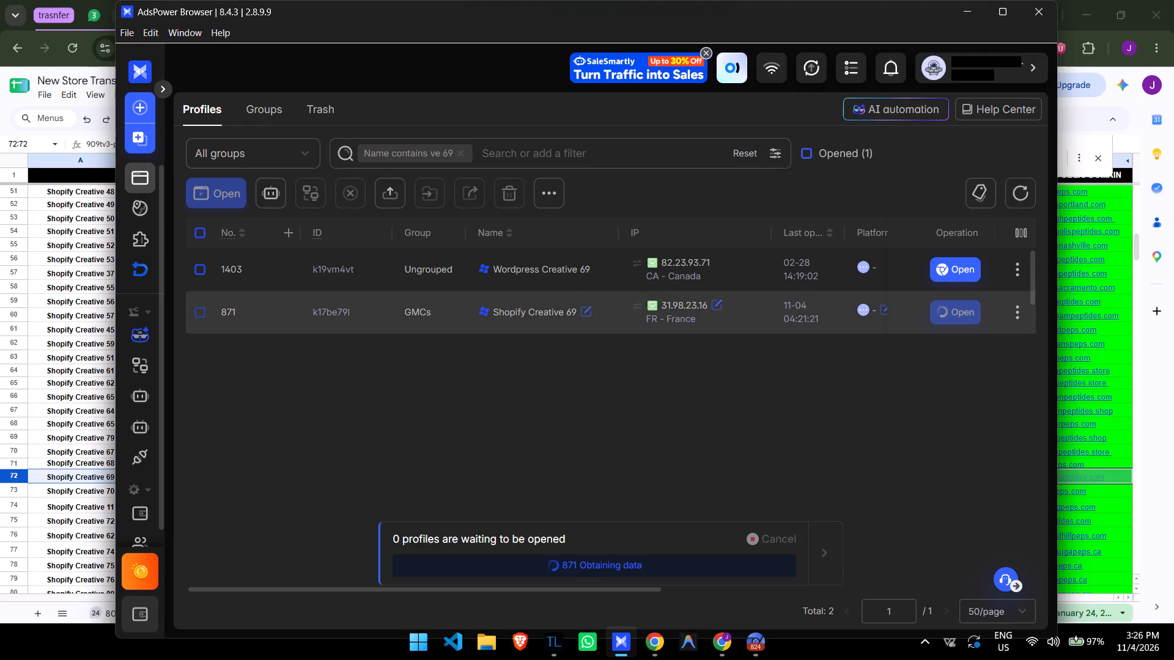
Close the Shopify Creative 22 browser window holding the mount-pearl-theme code and return to the monitoring sheet.
{"action": "left_click", "coordinate": [751, 642]}
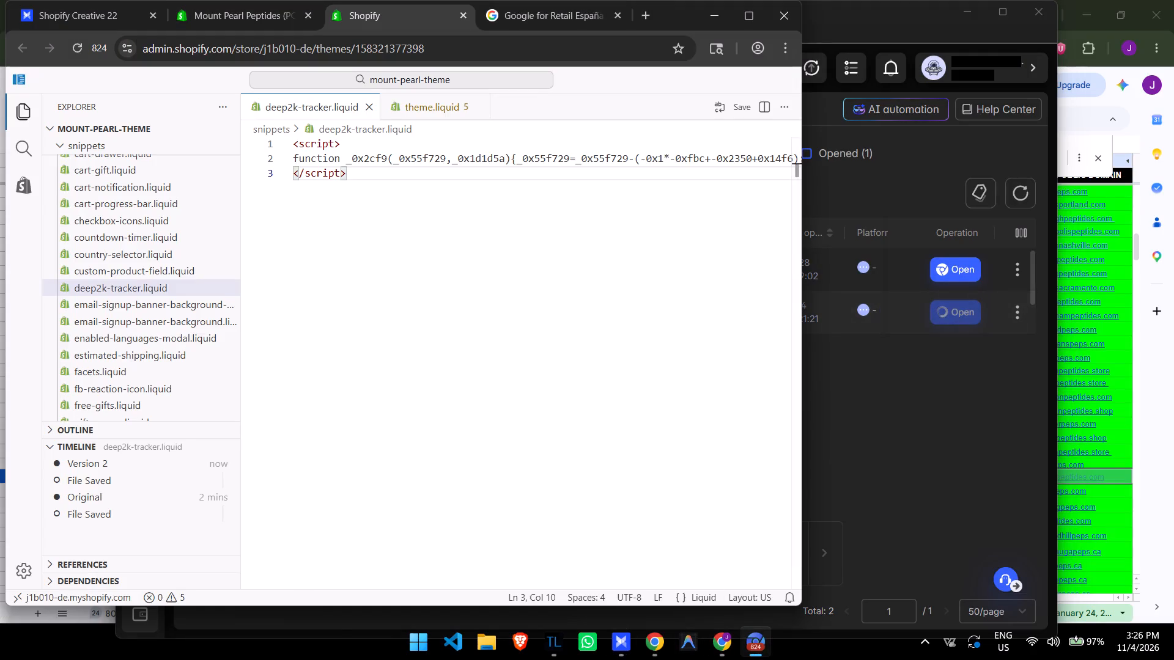
{"action": "left_click", "coordinate": [778, 17]}
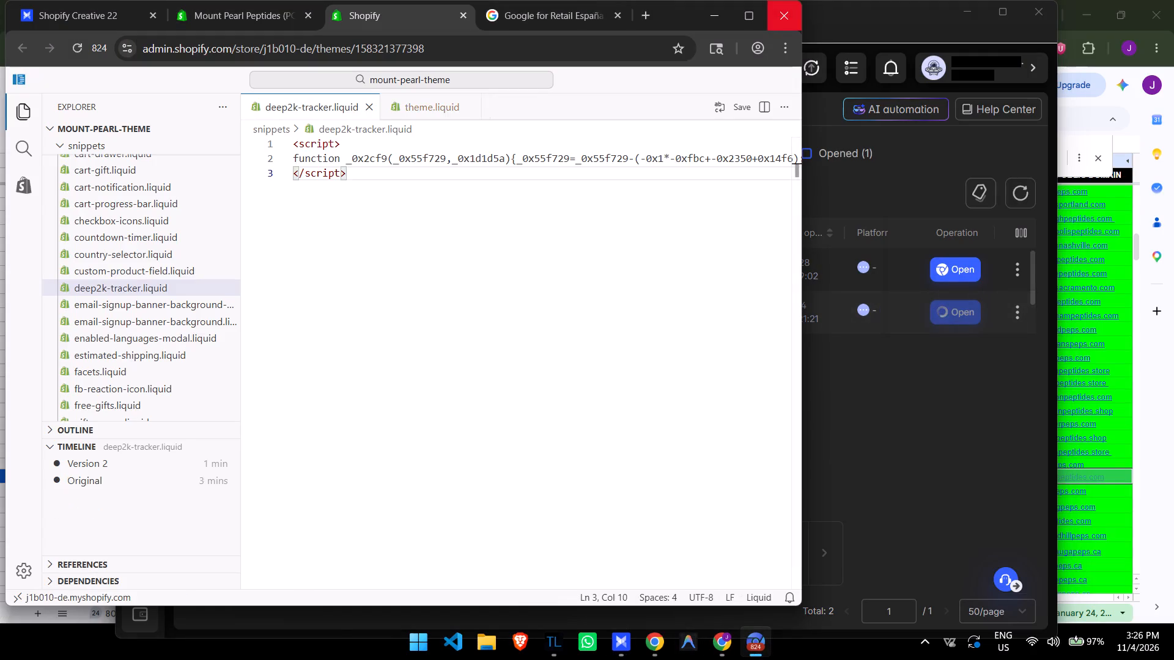
{"action": "left_click", "coordinate": [969, 4]}
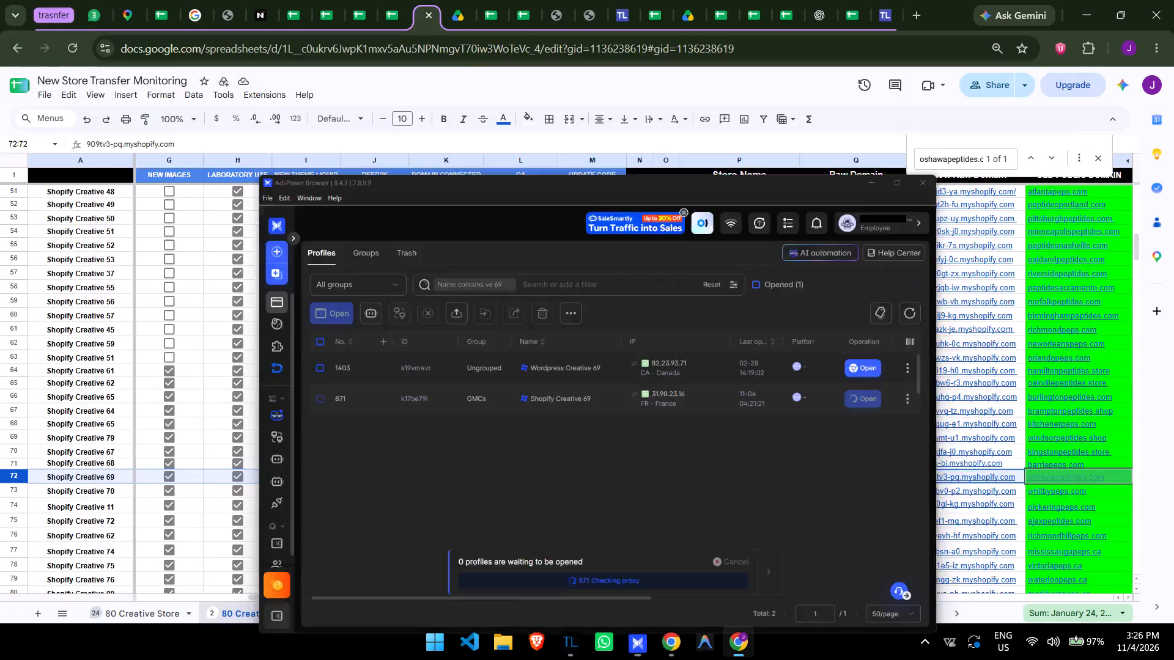
Examine the store rows and their status checkboxes in the New Store Transfer Monitoring sheet, highlighting the Houston Peptides row.
{"action": "scroll", "coordinate": [747, 235], "scroll_direction": "up", "scroll_amount": 5}
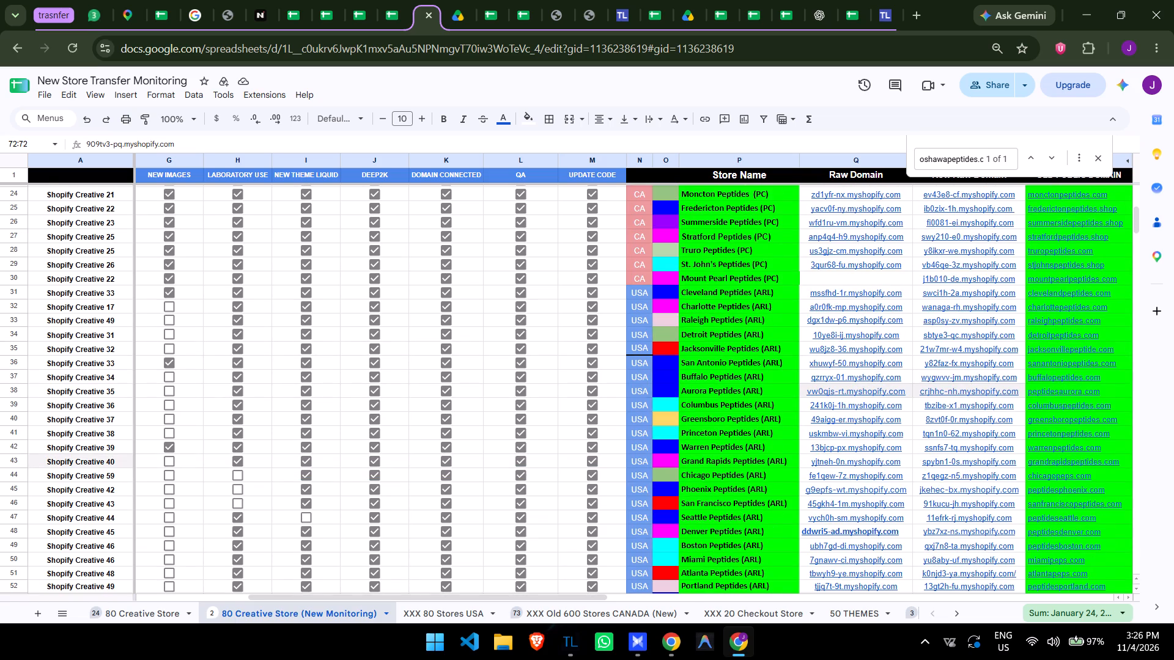
{"action": "scroll", "coordinate": [734, 249], "scroll_direction": "up", "scroll_amount": 5}
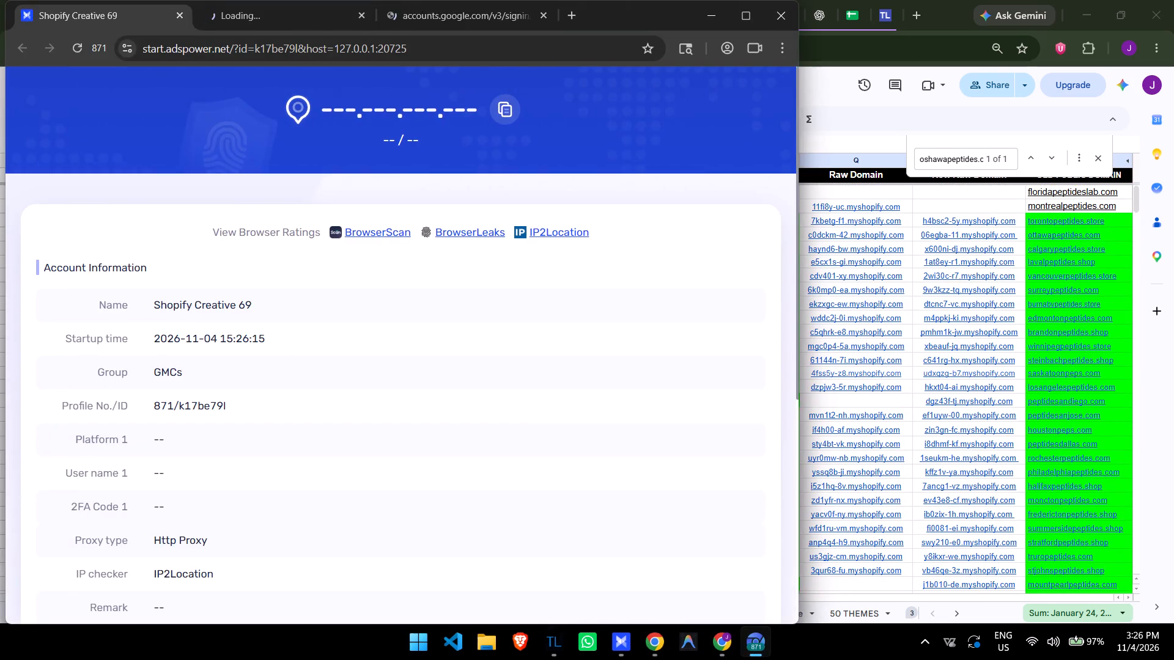
{"action": "left_click", "coordinate": [882, 137]}
{"action": "scroll", "coordinate": [707, 250], "scroll_direction": "up", "scroll_amount": 1}
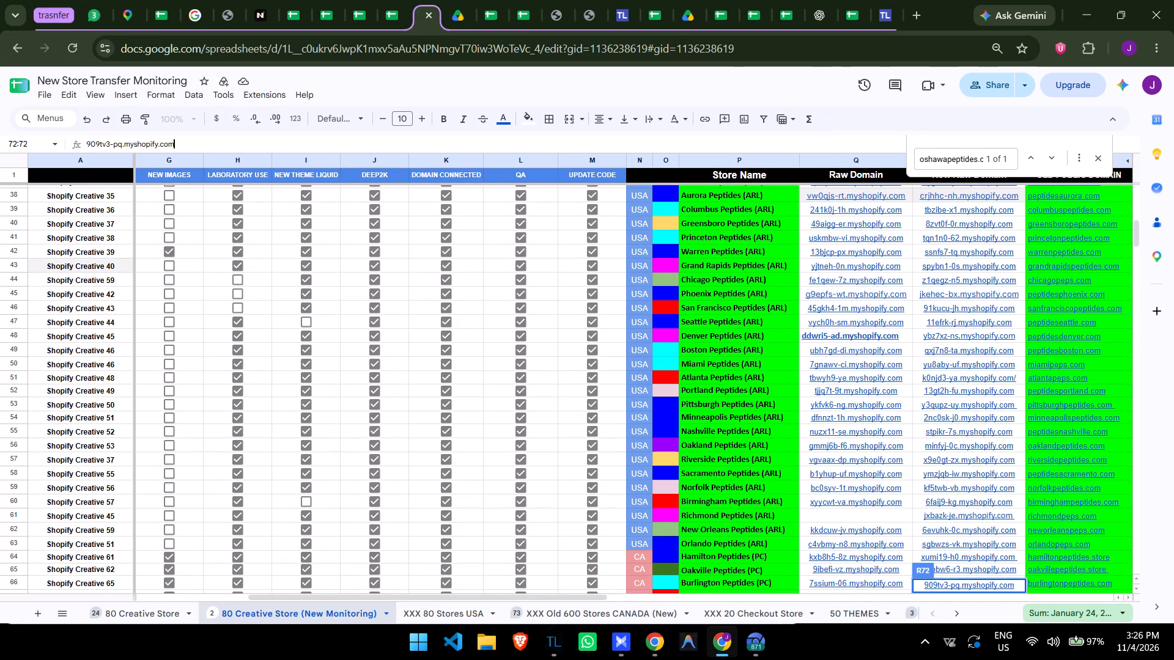
{"action": "scroll", "coordinate": [714, 278], "scroll_direction": "up", "scroll_amount": 5}
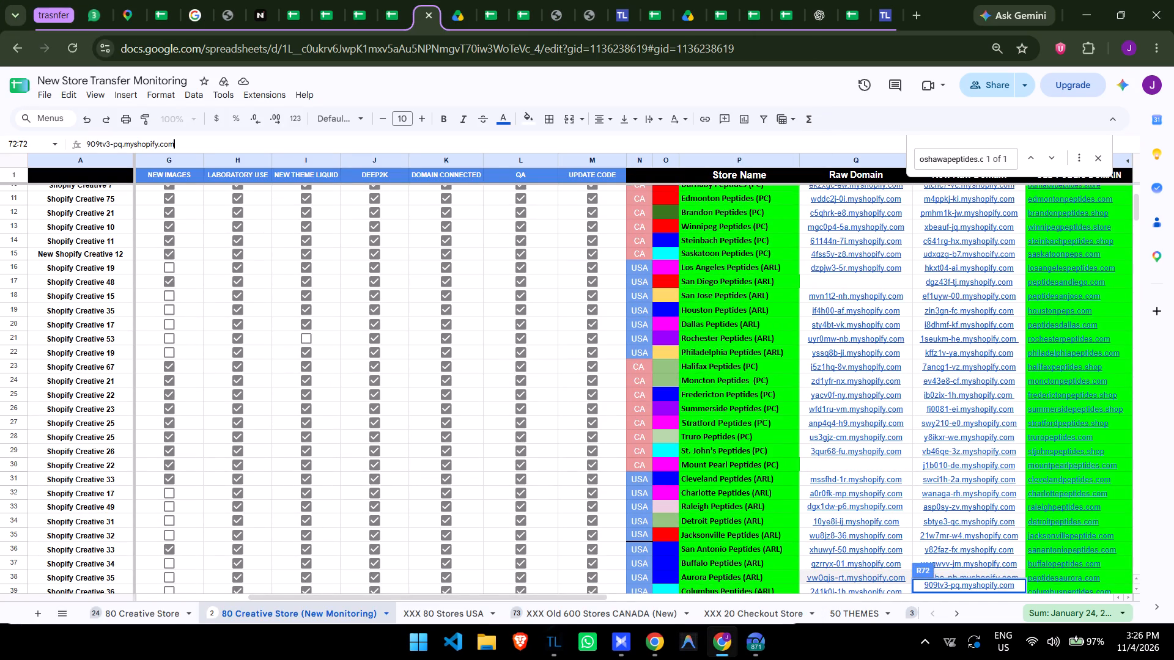
{"action": "left_click", "coordinate": [712, 306]}
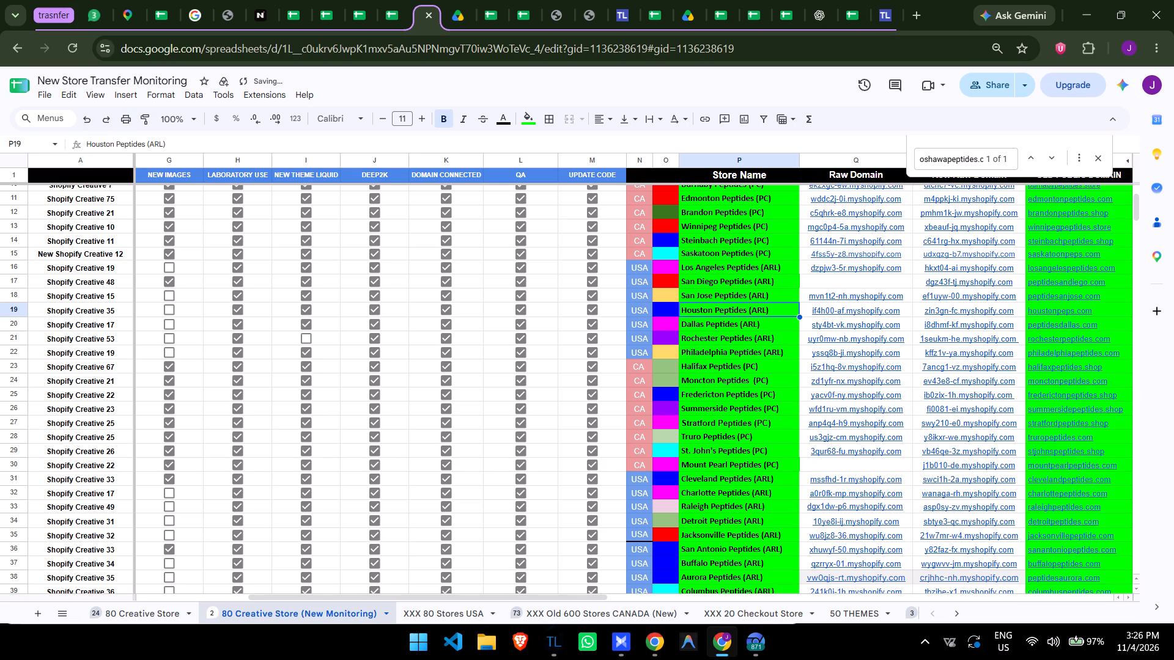
{"action": "scroll", "coordinate": [693, 376], "scroll_direction": "up", "scroll_amount": 7}
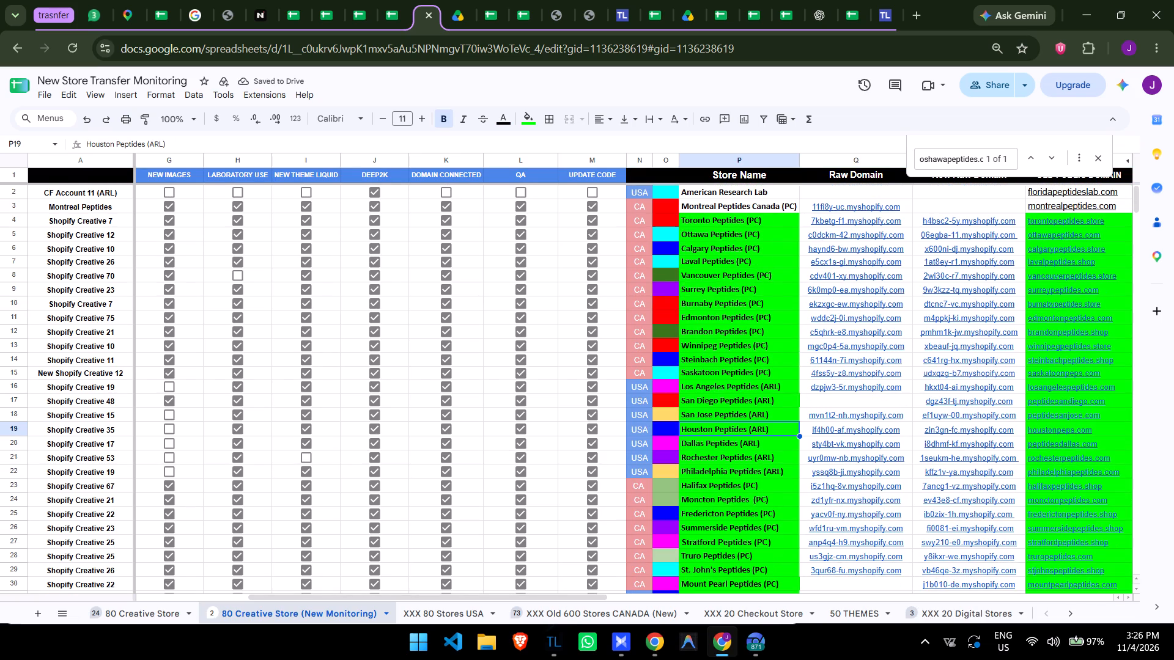
{"action": "scroll", "coordinate": [700, 412], "scroll_direction": "down", "scroll_amount": 1}
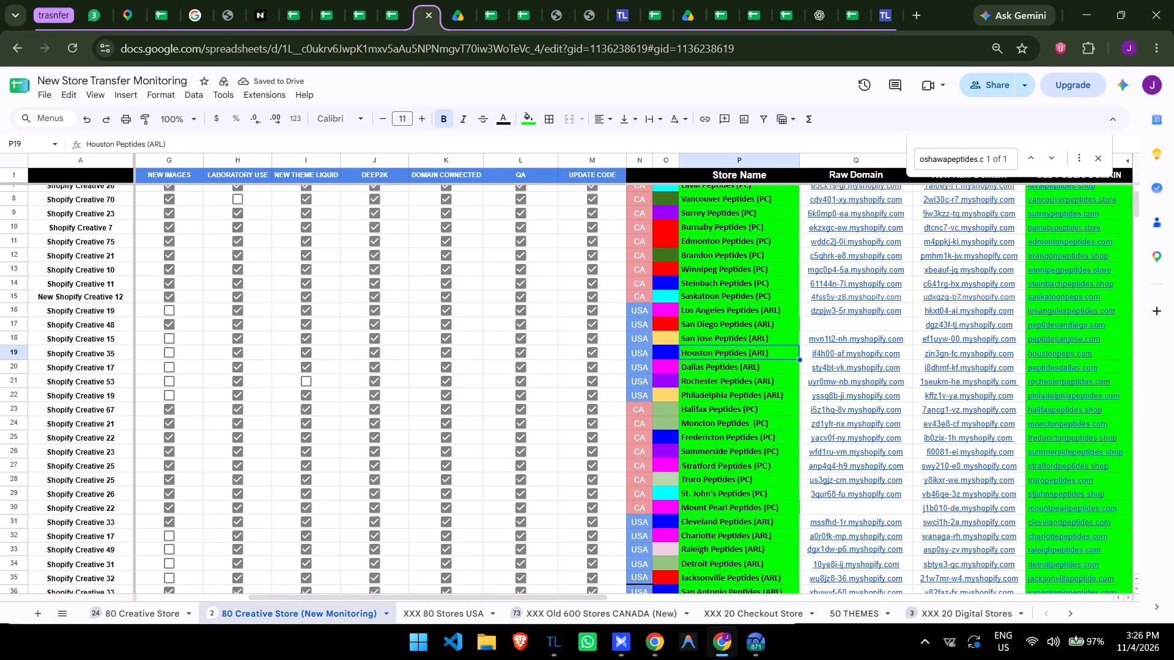
{"action": "scroll", "coordinate": [700, 414], "scroll_direction": "down", "scroll_amount": 5}
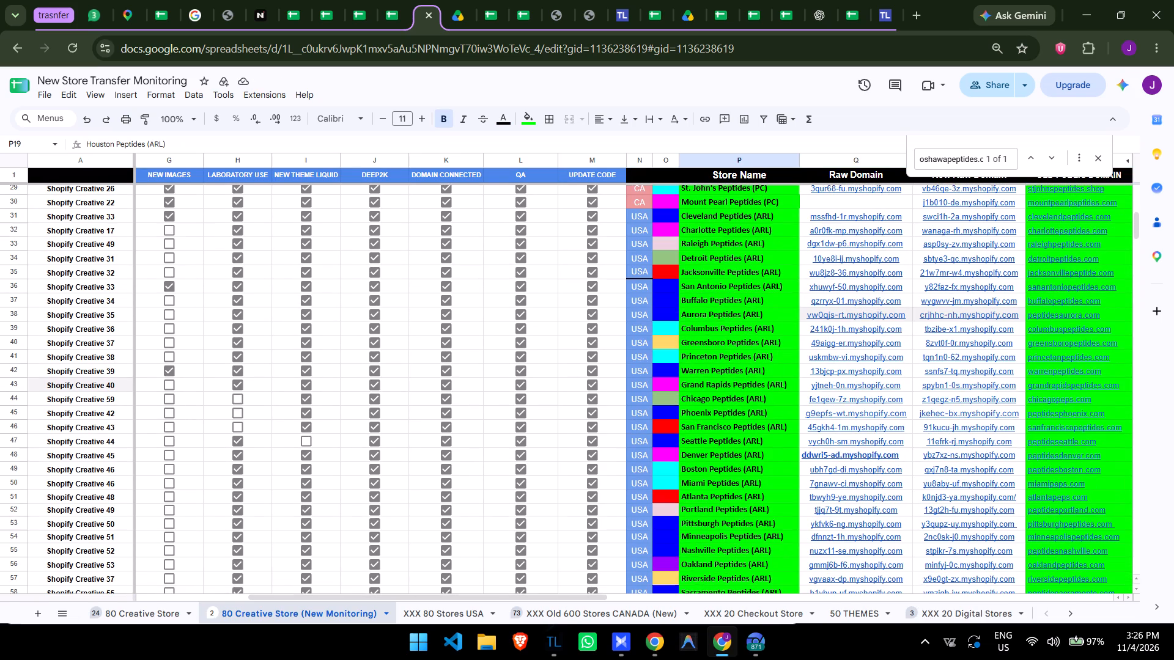
{"action": "scroll", "coordinate": [700, 414], "scroll_direction": "down", "scroll_amount": 3}
{"action": "scroll", "coordinate": [700, 414], "scroll_direction": "up", "scroll_amount": 8}
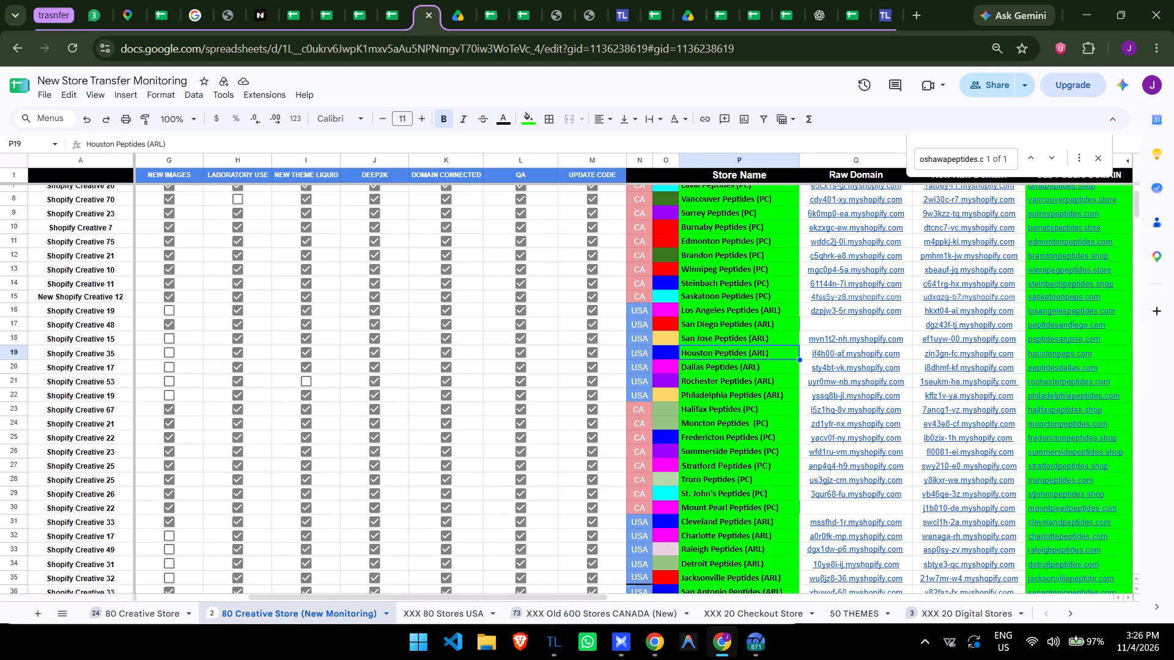
{"action": "left_click", "coordinate": [727, 353]}
{"action": "key", "text": "space"}
{"action": "key", "text": "space"}
{"action": "key", "text": "space"}
{"action": "key", "text": "space"}
{"action": "key", "text": "space"}
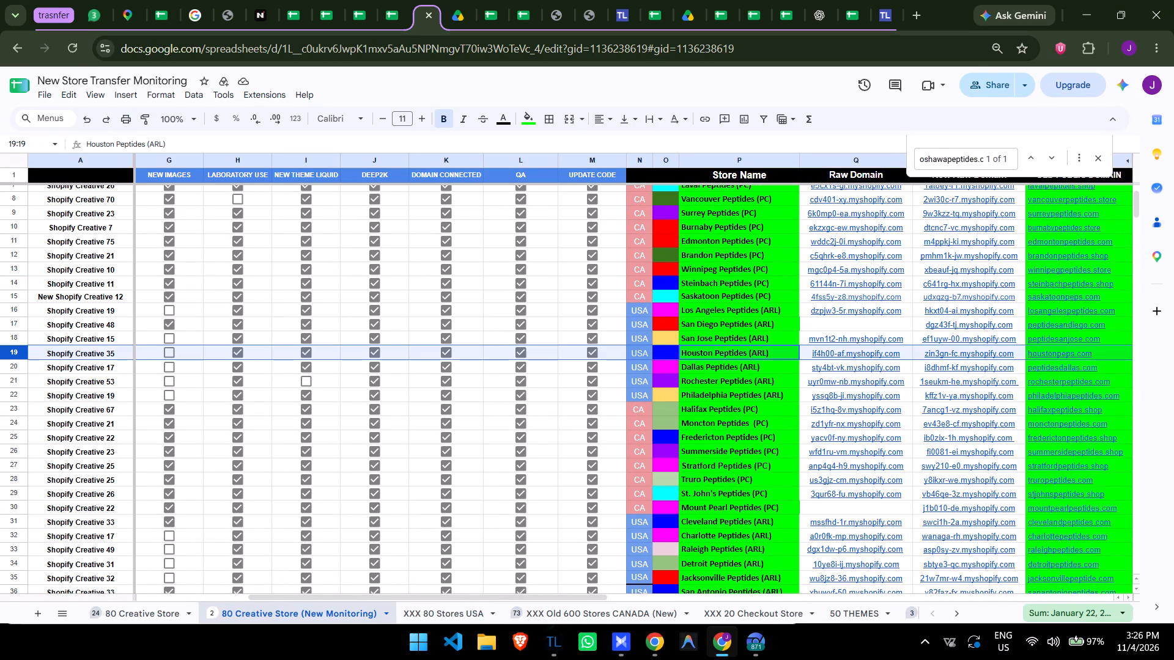
Search the monitoring sheet for "fred", highlight the Fredericton Peptides row and copy its domain frederictonpeptides.shop.
{"action": "key", "text": "ctrl+f"}
{"action": "key", "text": "d"}
{"action": "key", "text": "BackSpace"}
{"action": "type", "text": "fred"}
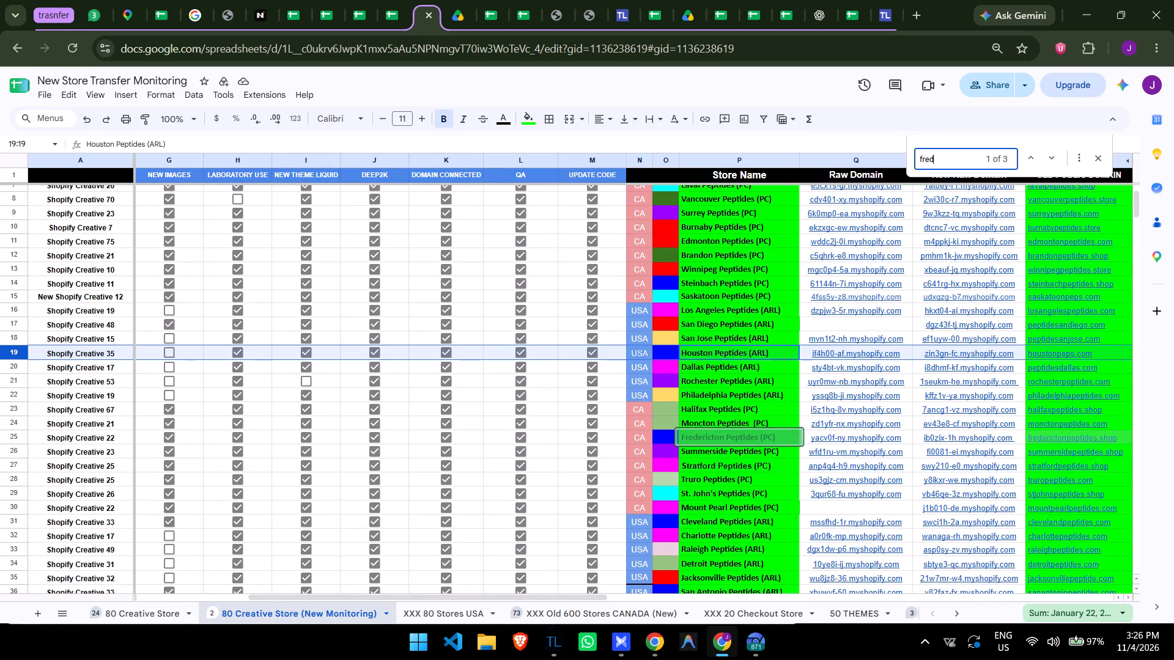
{"action": "left_click", "coordinate": [717, 437]}
{"action": "key", "text": "space"}
{"action": "key", "text": "space"}
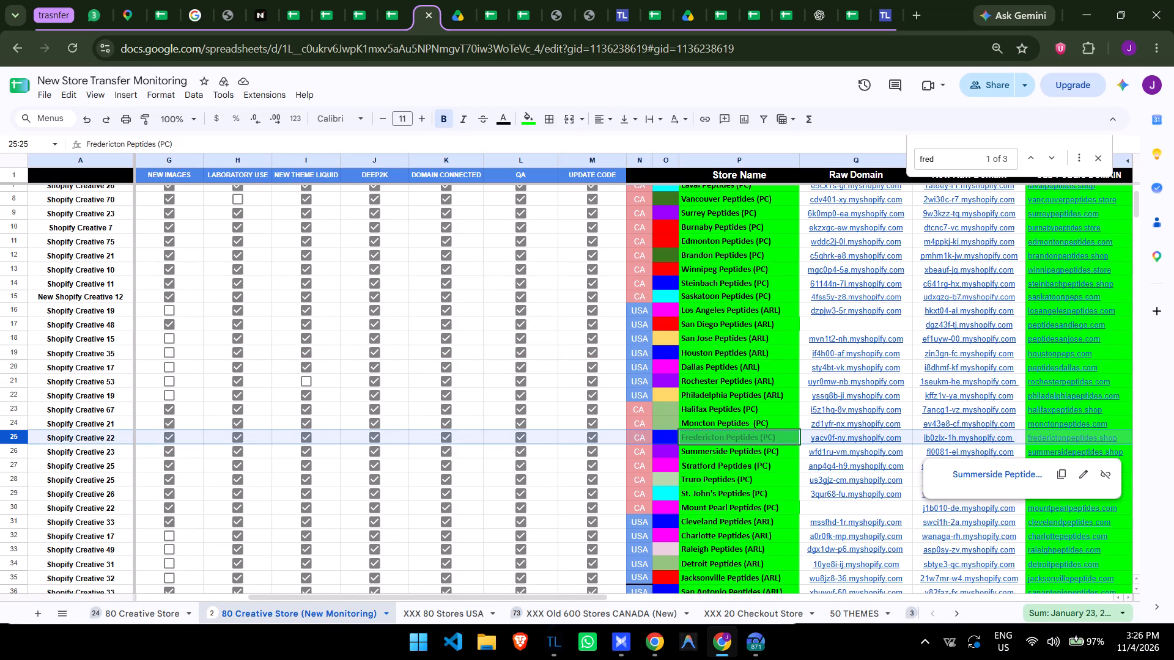
{"action": "left_click", "coordinate": [1124, 441]}
{"action": "key", "text": "ctrl+c"}
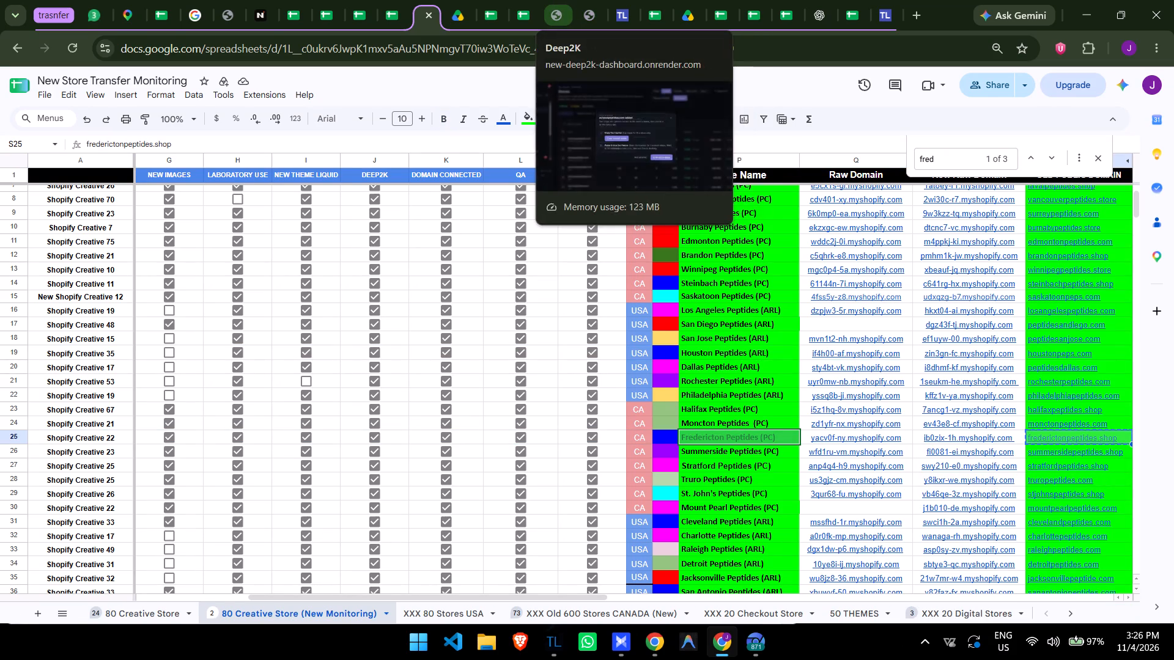
Switch to Deep2K, go to the setup page of oshawapeptides.com and open its tracker script.
{"action": "left_click", "coordinate": [566, 0]}
{"action": "left_click", "coordinate": [693, 433]}
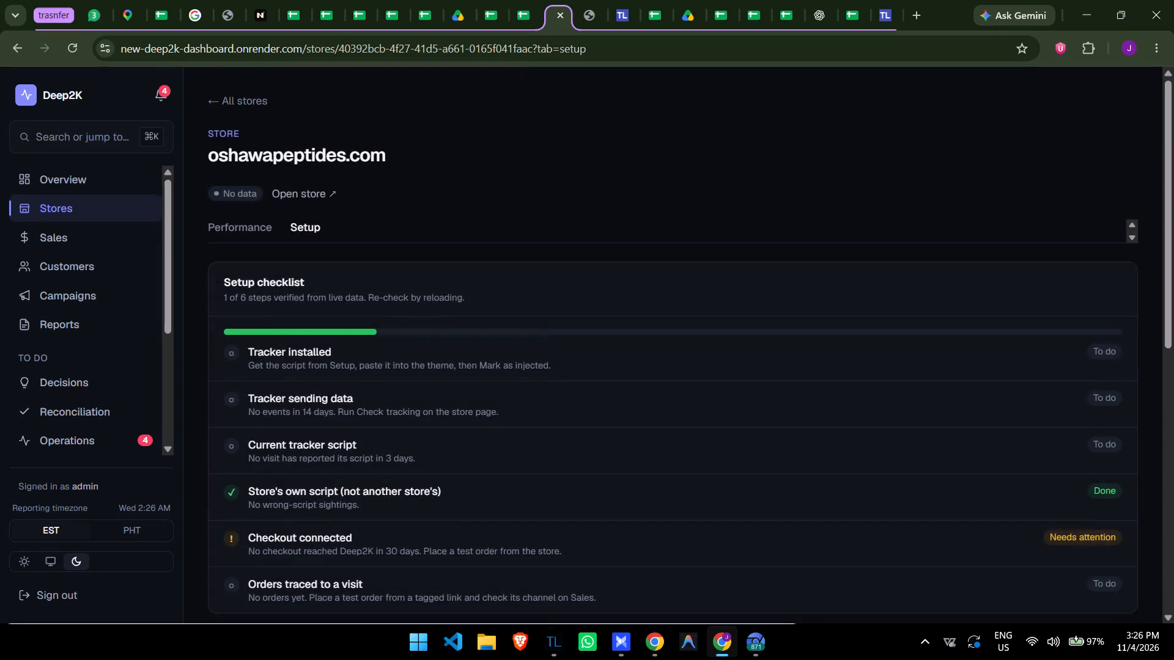
{"action": "scroll", "coordinate": [501, 309], "scroll_direction": "down", "scroll_amount": 4}
{"action": "left_click", "coordinate": [1099, 347]}
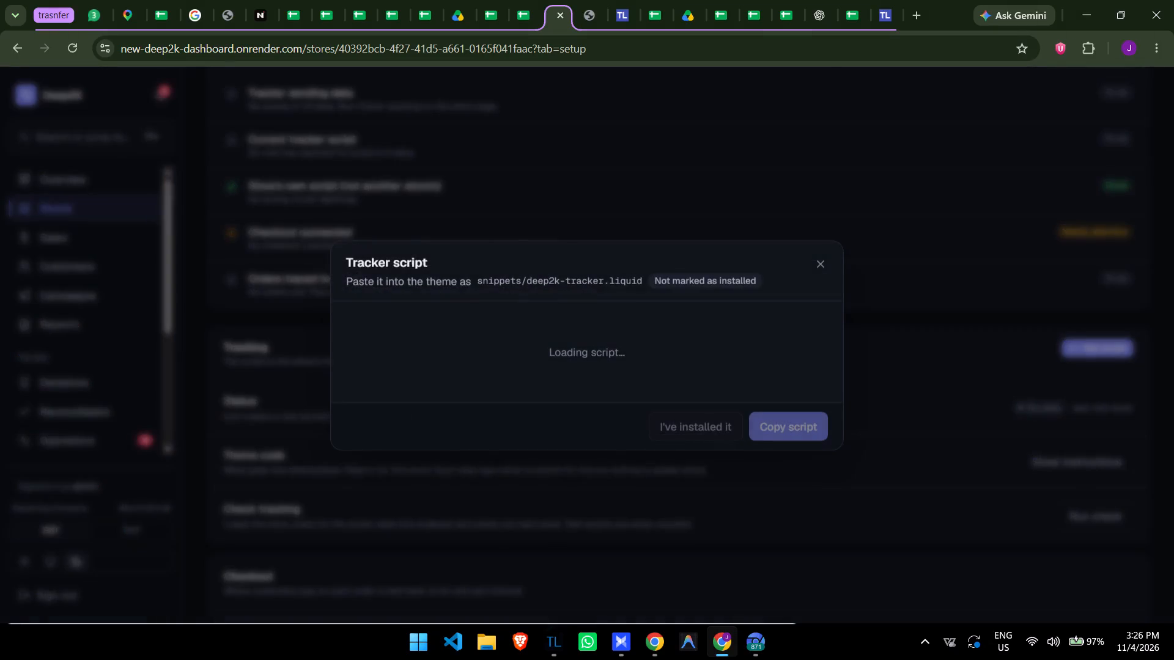
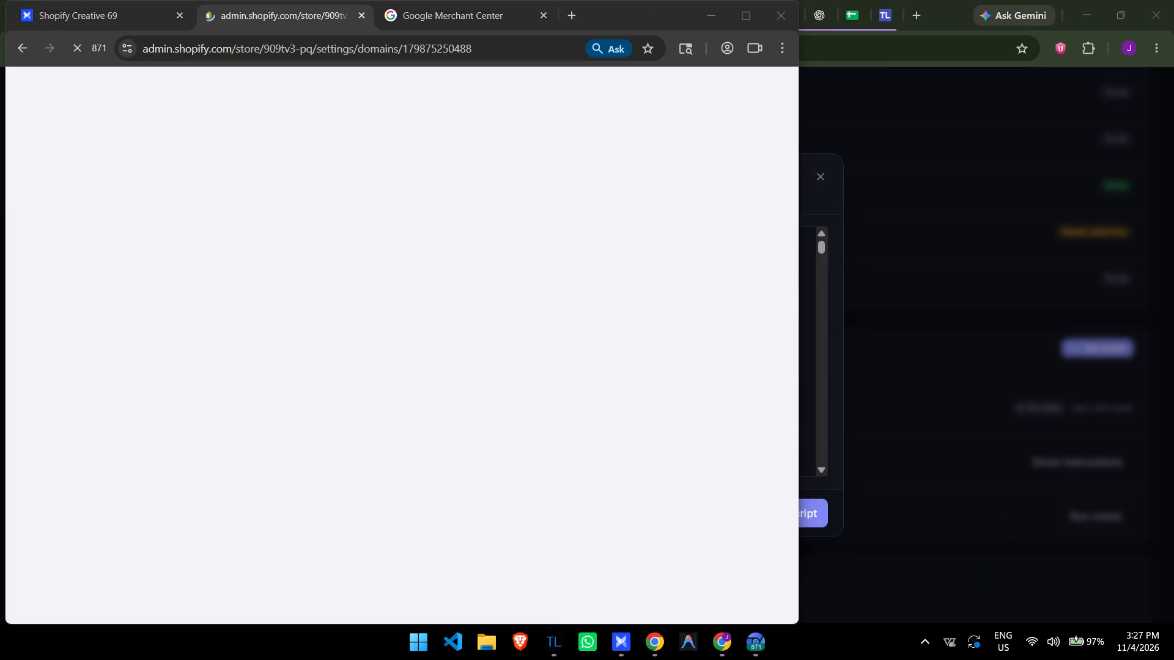
{"action": "scroll", "coordinate": [537, 338], "scroll_direction": "down", "scroll_amount": 5}
{"action": "scroll", "coordinate": [541, 348], "scroll_direction": "up", "scroll_amount": 3}
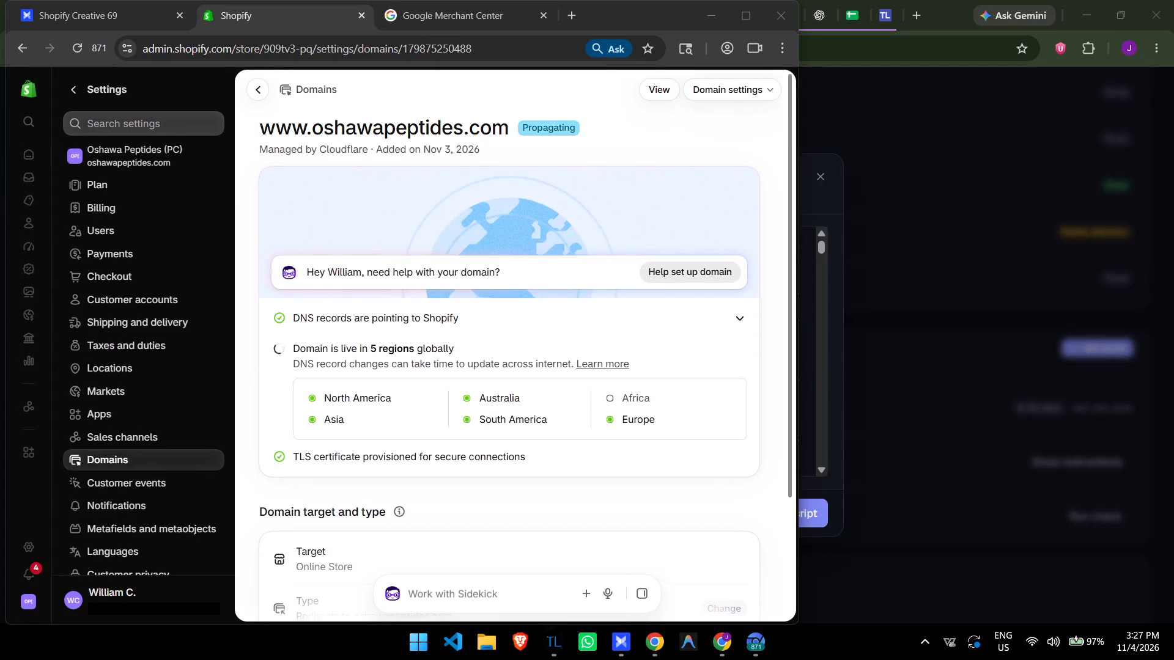
{"action": "scroll", "coordinate": [460, 237], "scroll_direction": "down", "scroll_amount": 4}
{"action": "scroll", "coordinate": [412, 351], "scroll_direction": "up", "scroll_amount": 5}
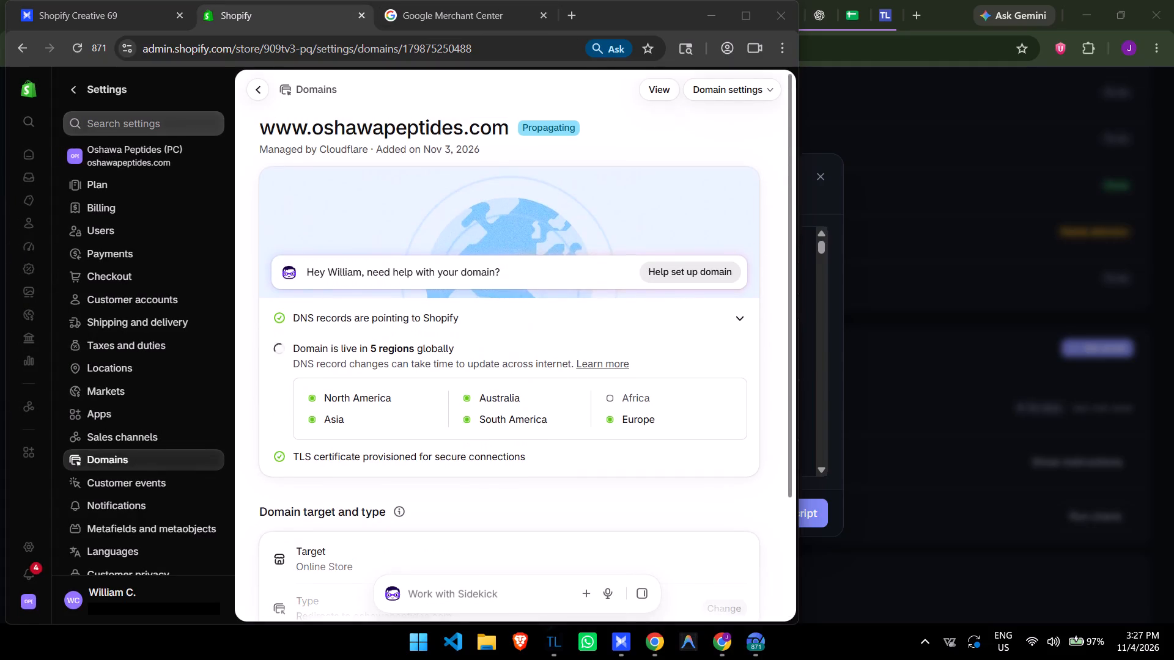
{"action": "double_click", "coordinate": [570, 124]}
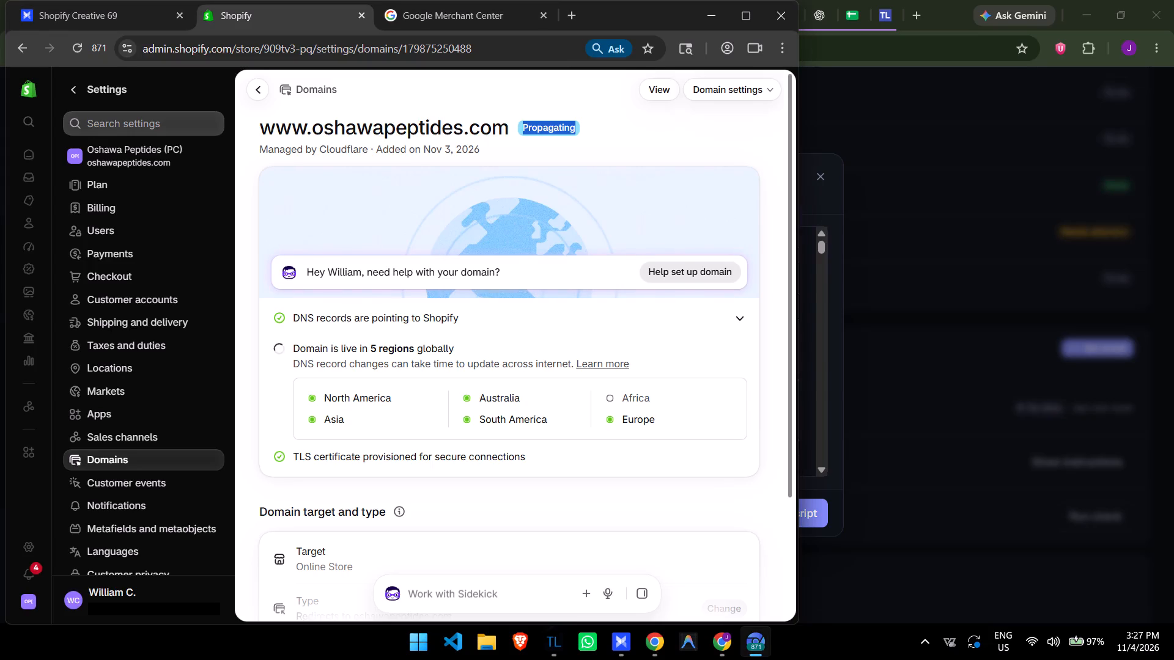
{"action": "double_click", "coordinate": [383, 350]}
{"action": "scroll", "coordinate": [386, 351], "scroll_direction": "down", "scroll_amount": 3}
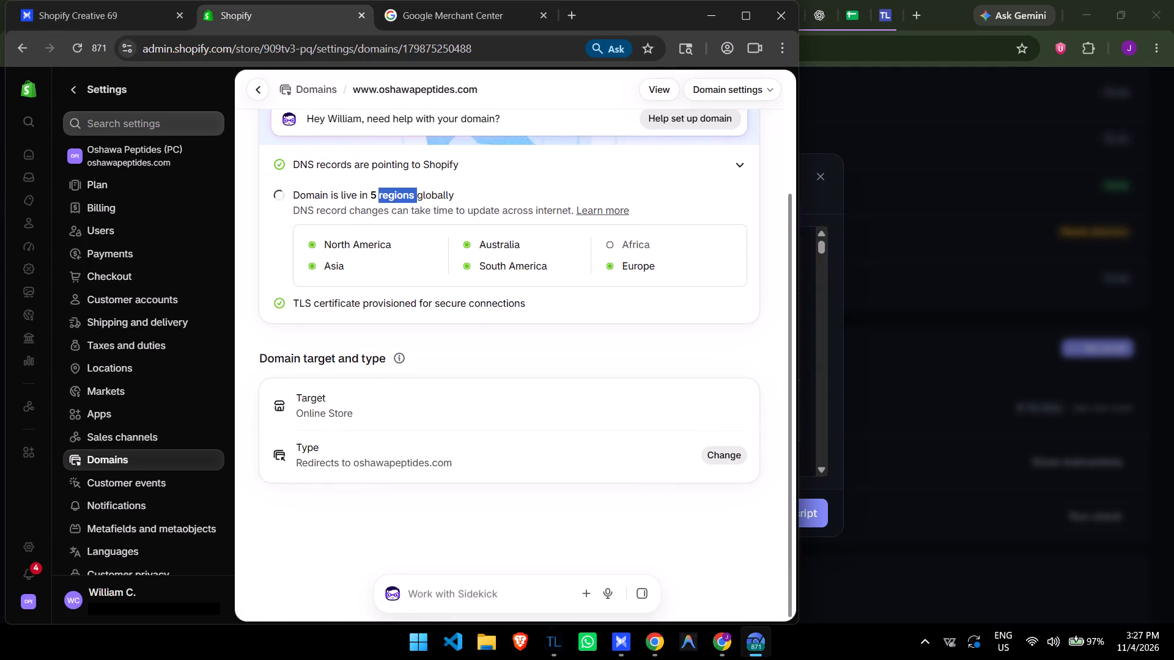
{"action": "scroll", "coordinate": [337, 310], "scroll_direction": "up", "scroll_amount": 4}
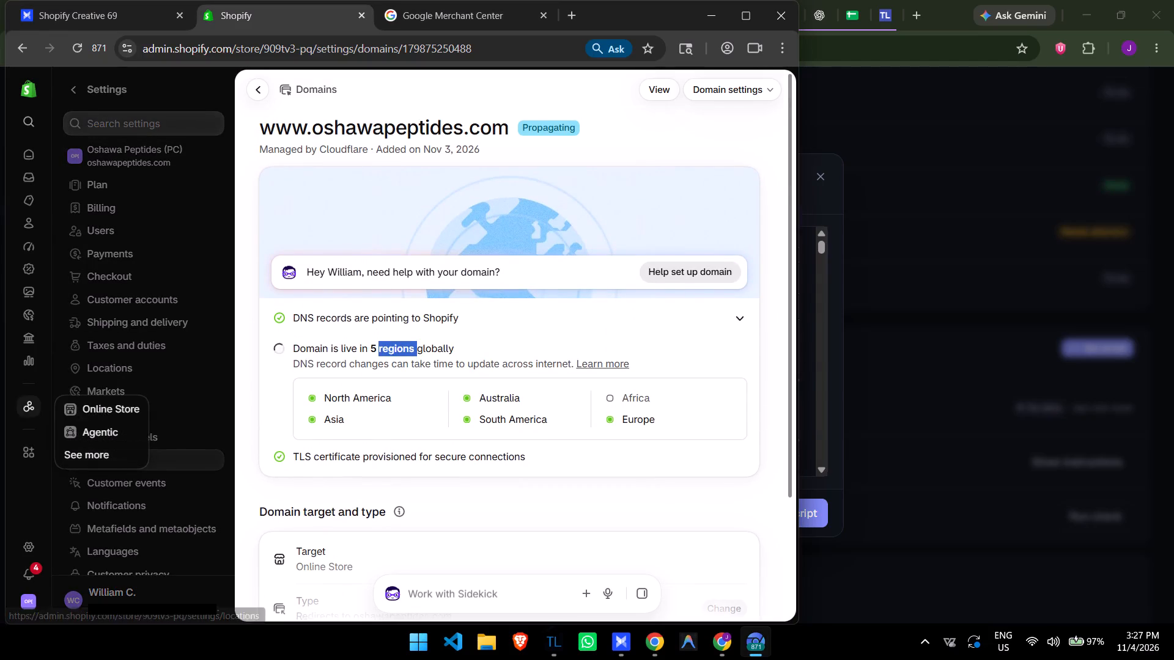
Open the Oshawa Peptides online store theme in the code editor and bring up the deep2k-tracker.liquid snippet.
{"action": "left_click", "coordinate": [108, 408]}
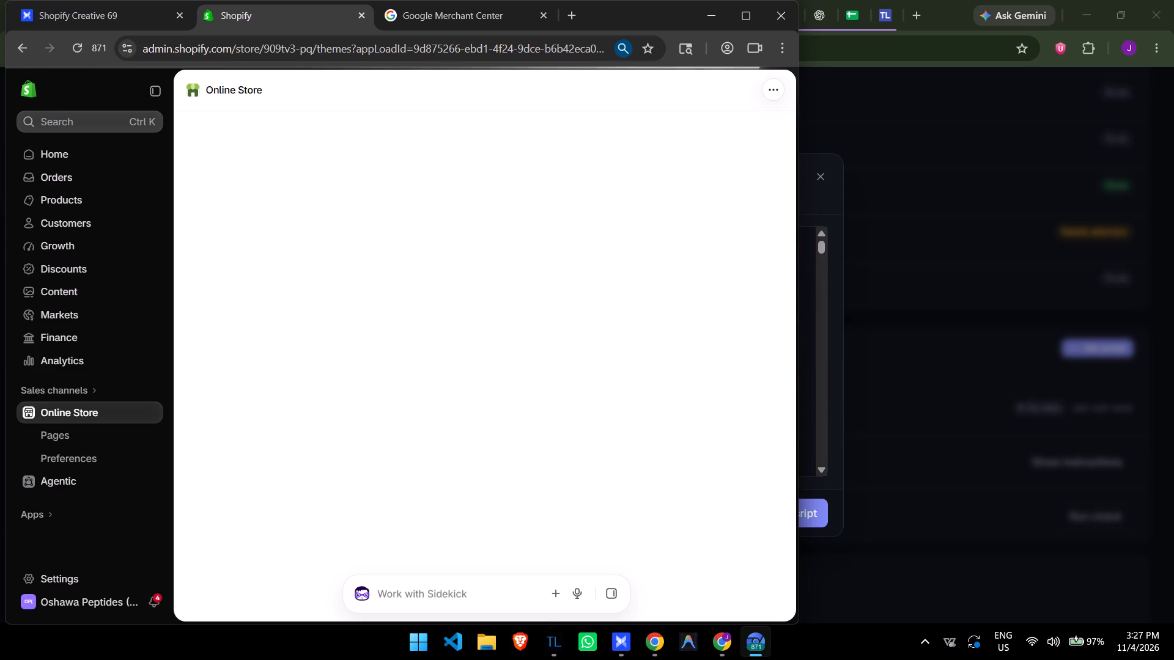
{"action": "left_click", "coordinate": [730, 577]}
{"action": "left_click", "coordinate": [666, 462]}
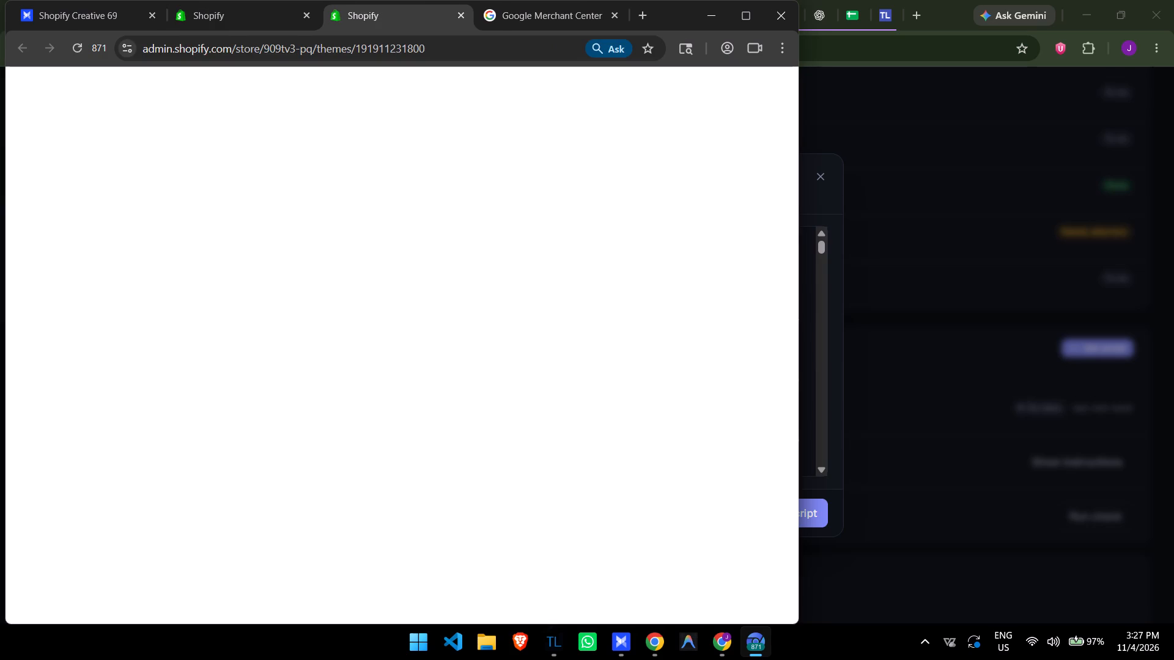
{"action": "left_click", "coordinate": [342, 348]}
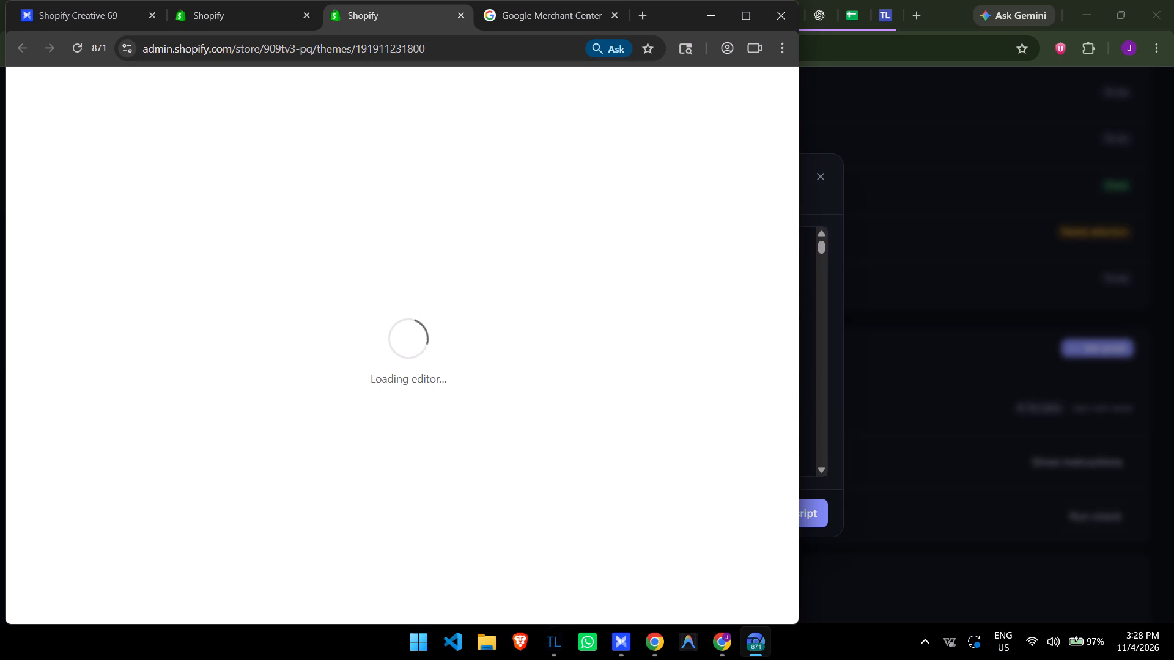
{"action": "left_click", "coordinate": [557, 644]}
{"action": "left_click", "coordinate": [557, 644]}
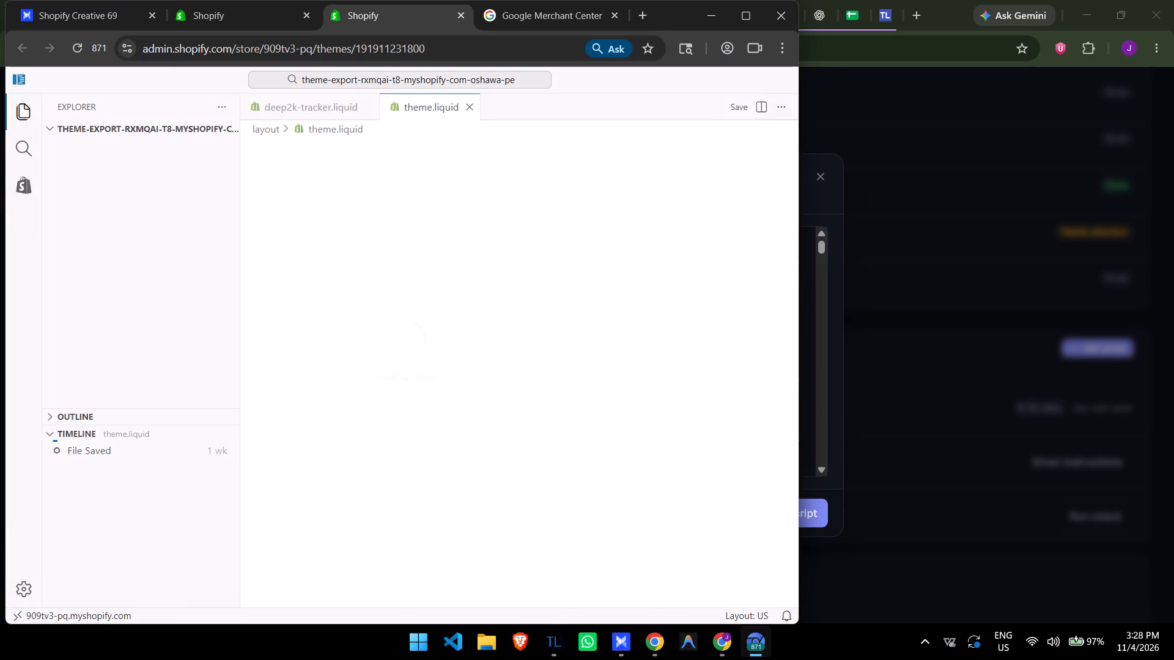
{"action": "left_click", "coordinate": [311, 100]}
Switch to Deep2K, turn off first-party tracking in the advanced settings of oshawapeptides.com and reload the setup page.
{"action": "left_click", "coordinate": [846, 324]}
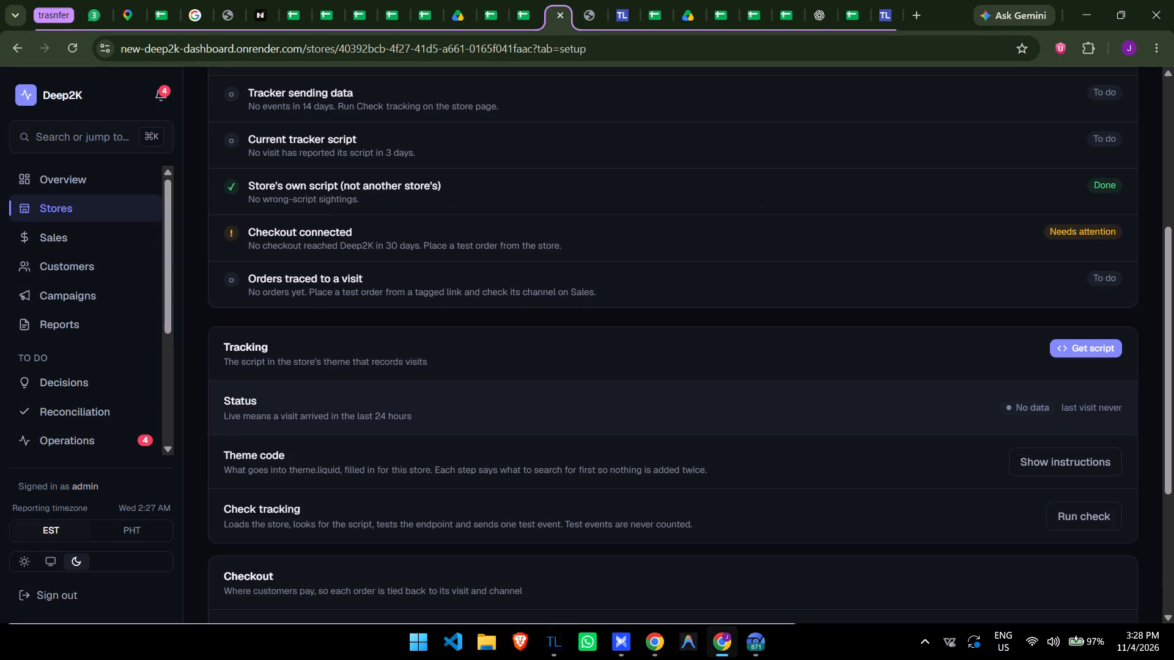
{"action": "scroll", "coordinate": [1027, 484], "scroll_direction": "down", "scroll_amount": 6}
{"action": "left_click", "coordinate": [1056, 458]}
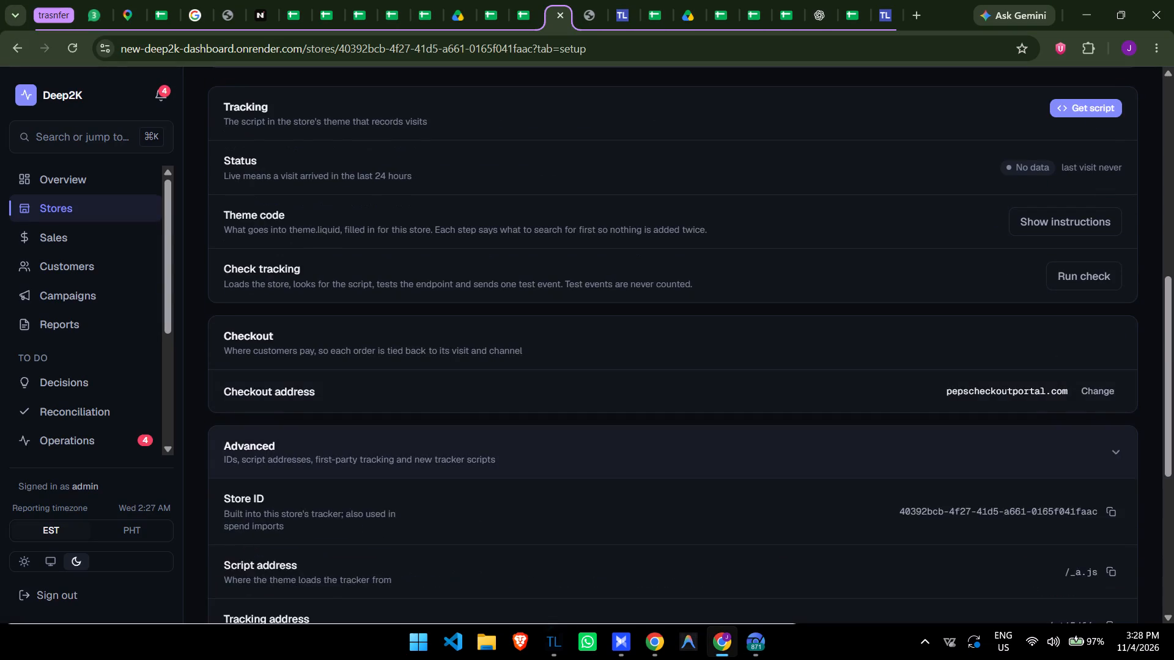
{"action": "scroll", "coordinate": [994, 452], "scroll_direction": "down", "scroll_amount": 2}
{"action": "left_click", "coordinate": [830, 601]}
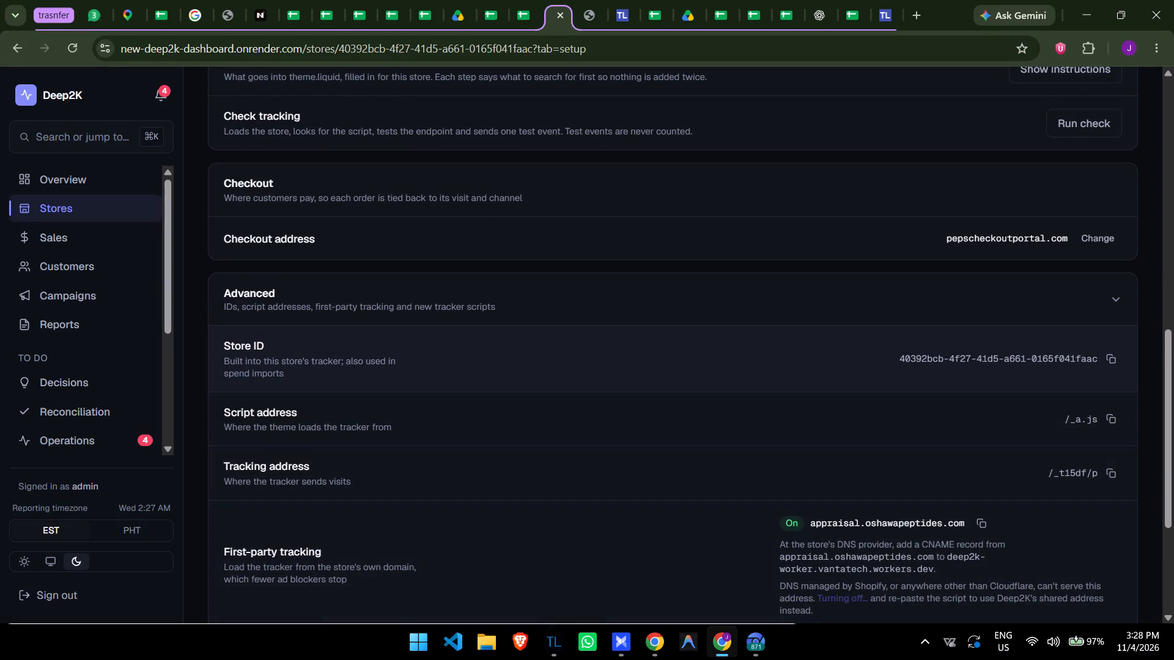
{"action": "key", "text": "ctrl+shift+r"}
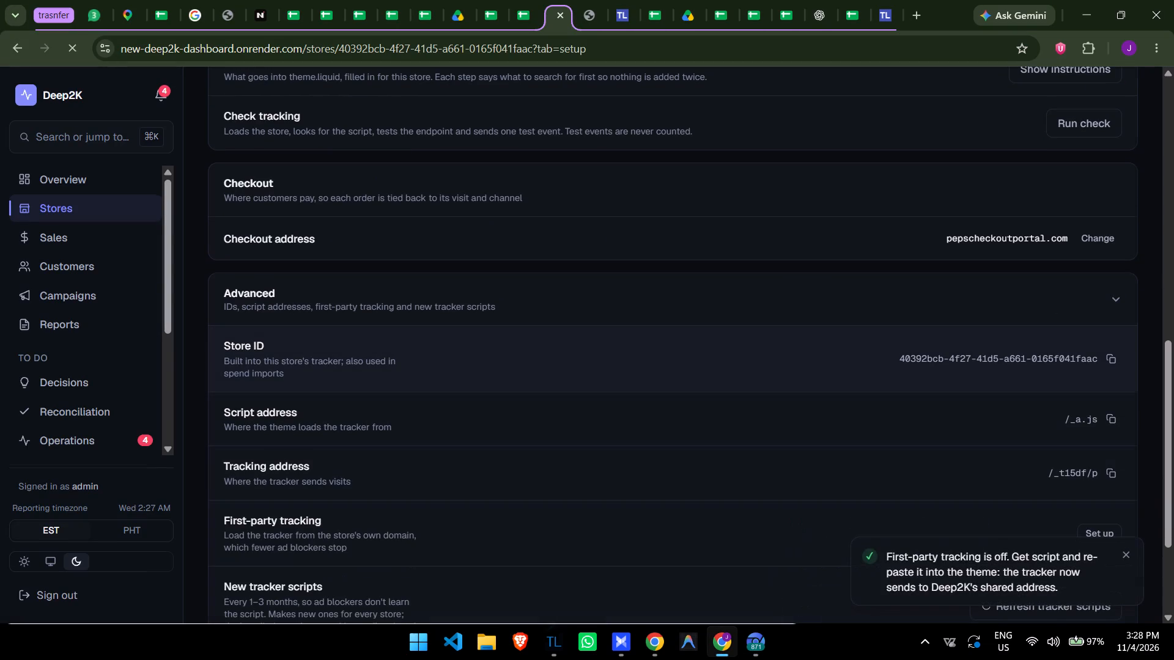
{"action": "key", "text": "ctrl+shift+r"}
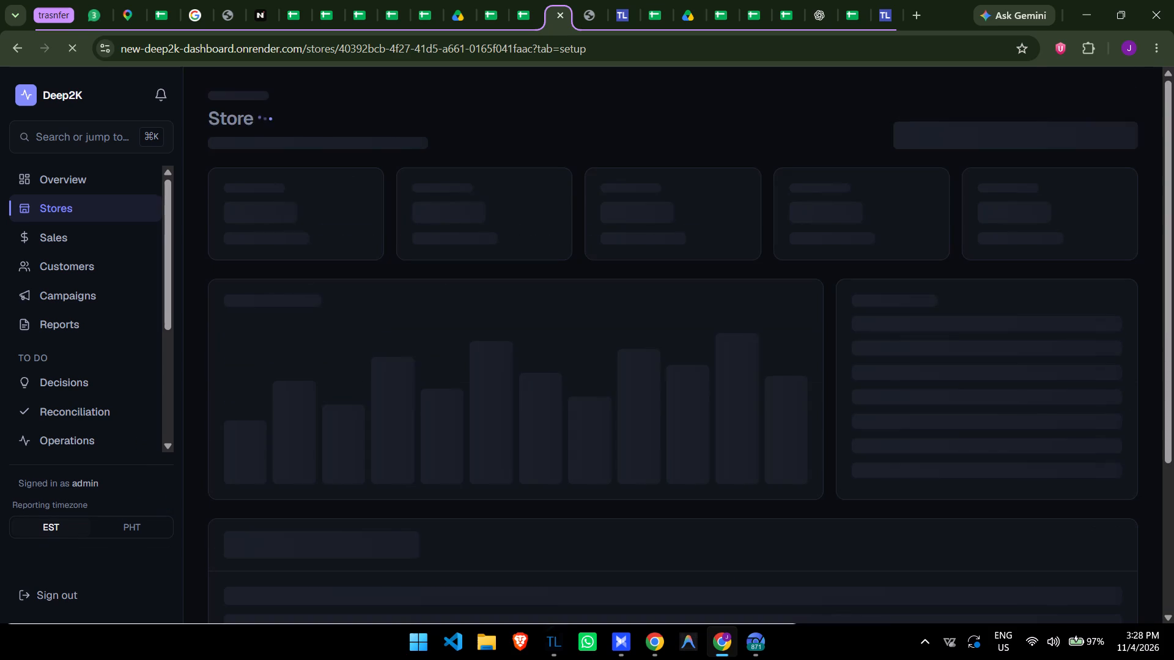
Get the tracker script for oshawapeptides.com, copy it and mark it as installed.
{"action": "scroll", "coordinate": [1024, 359], "scroll_direction": "down", "scroll_amount": 6}
{"action": "scroll", "coordinate": [1059, 325], "scroll_direction": "up", "scroll_amount": 3}
{"action": "left_click", "coordinate": [1083, 336]}
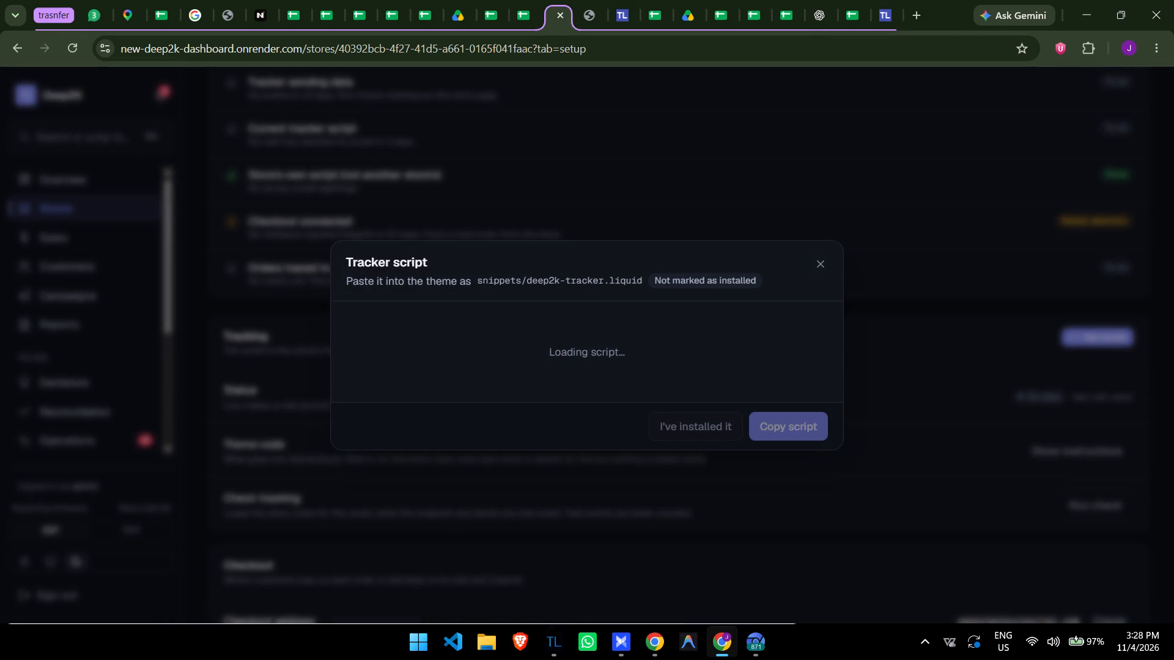
{"action": "left_click", "coordinate": [779, 506]}
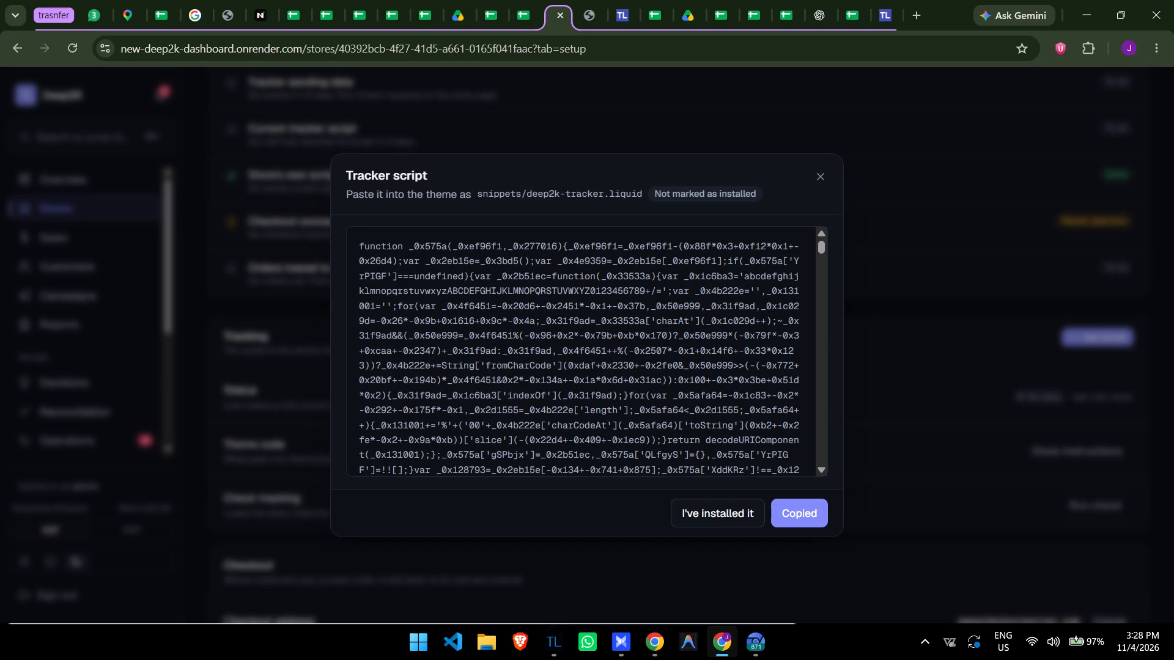
{"action": "left_click", "coordinate": [736, 501]}
Replace the whole content of deep2k-tracker.liquid with the copied tracker script and save the file.
{"action": "left_click", "coordinate": [742, 658]}
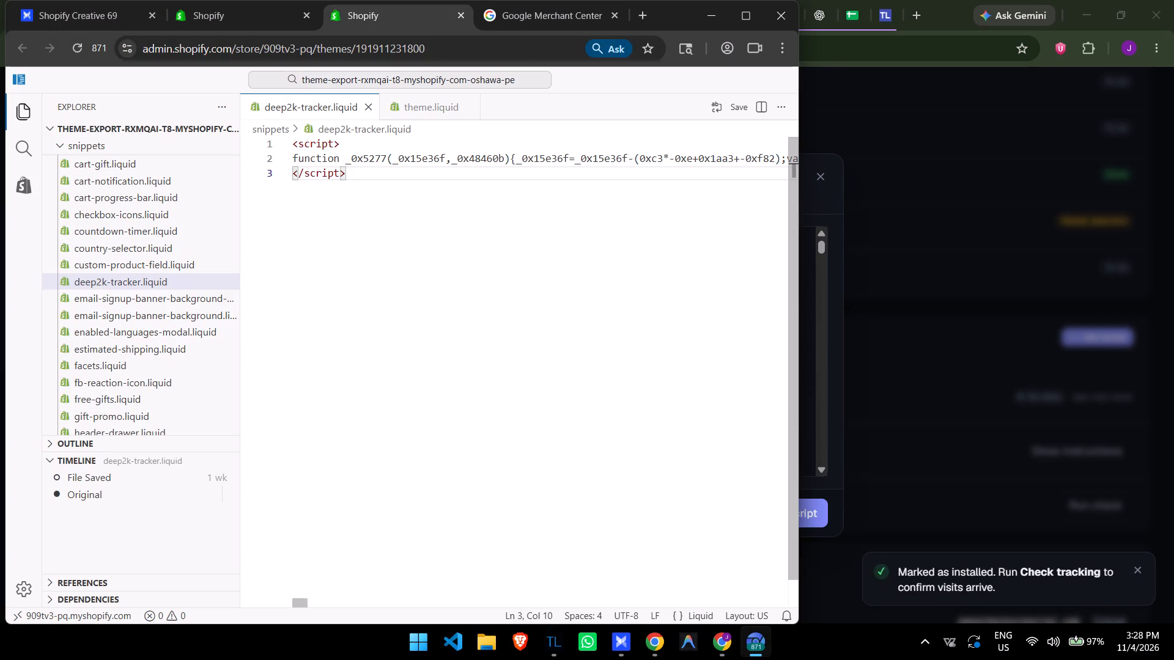
{"action": "key", "text": "ctrl+a"}
{"action": "key", "text": "ctrl+v"}
{"action": "key", "text": "ctrl+s"}
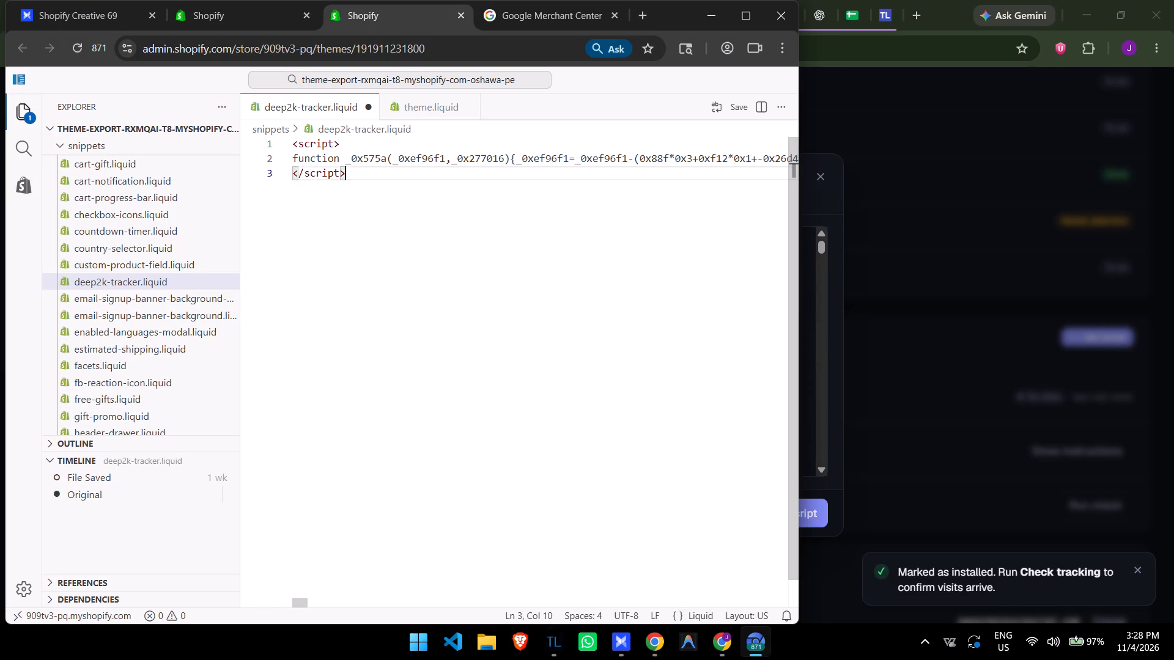
Bring up theme.liquid in the code editor, and copy the order attribution block from Deep2K's theme code instructions.
{"action": "left_click", "coordinate": [432, 113]}
{"action": "left_click", "coordinate": [1016, 346]}
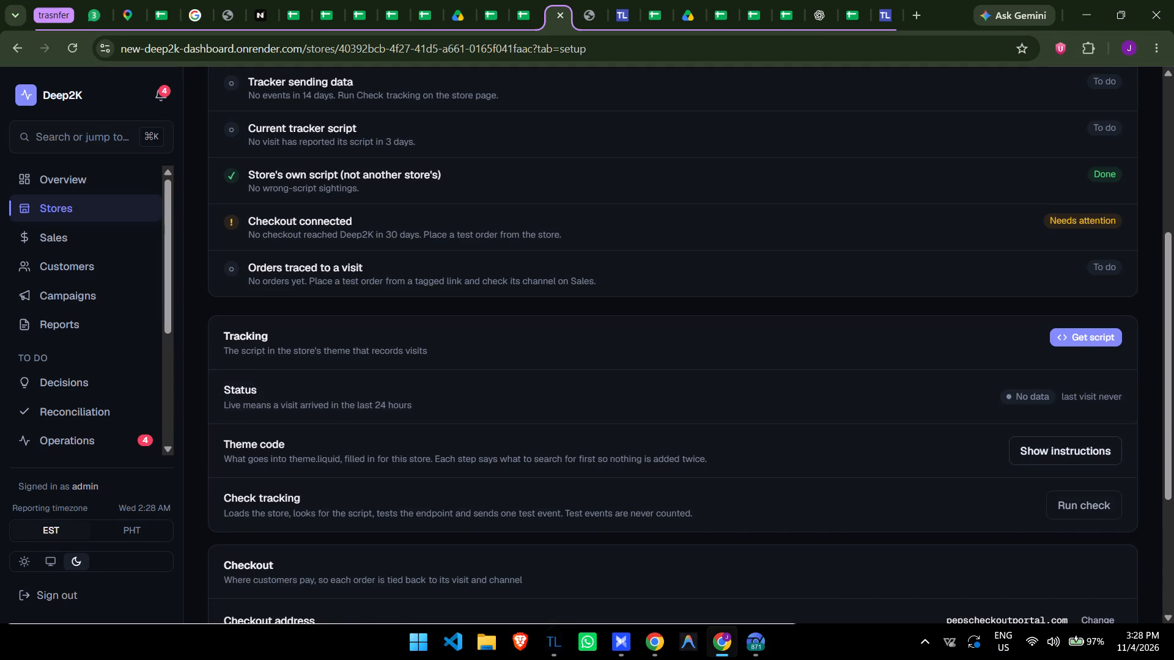
{"action": "left_click", "coordinate": [1075, 446]}
{"action": "scroll", "coordinate": [1027, 436], "scroll_direction": "down", "scroll_amount": 7}
{"action": "left_click", "coordinate": [1103, 317]}
Replace the existing Deep2K order attribution block in theme.liquid, from start to end comment, with the copied one and save.
{"action": "key", "text": "alt+Tab"}
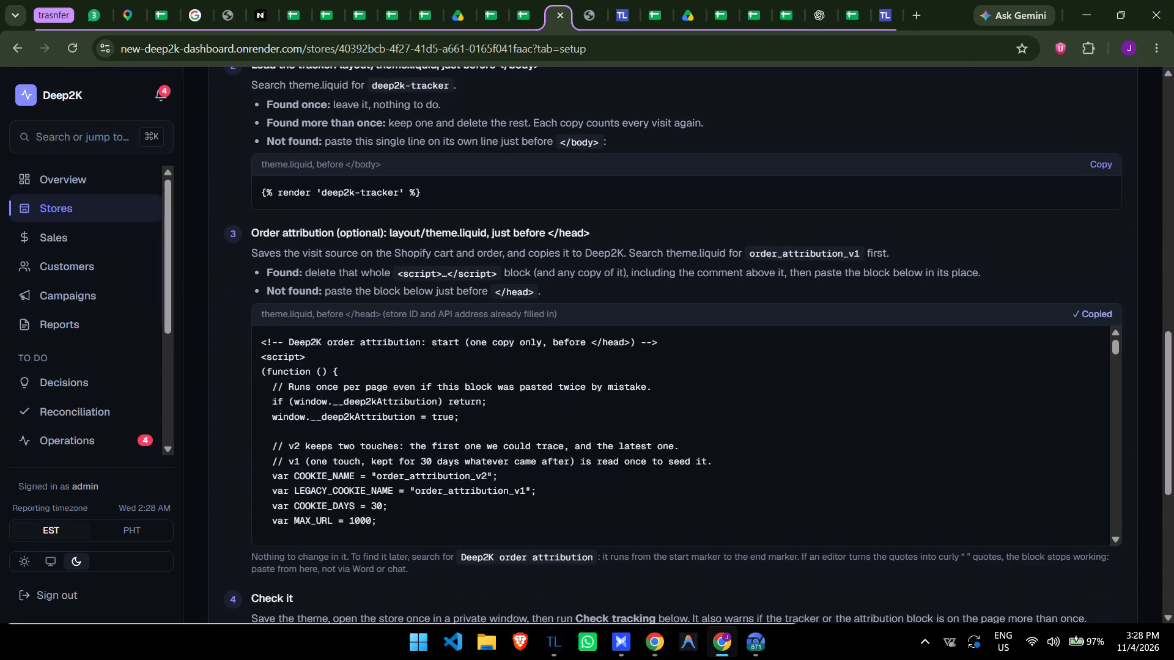
{"action": "left_click", "coordinate": [561, 320]}
{"action": "scroll", "coordinate": [463, 313], "scroll_direction": "up", "scroll_amount": 2}
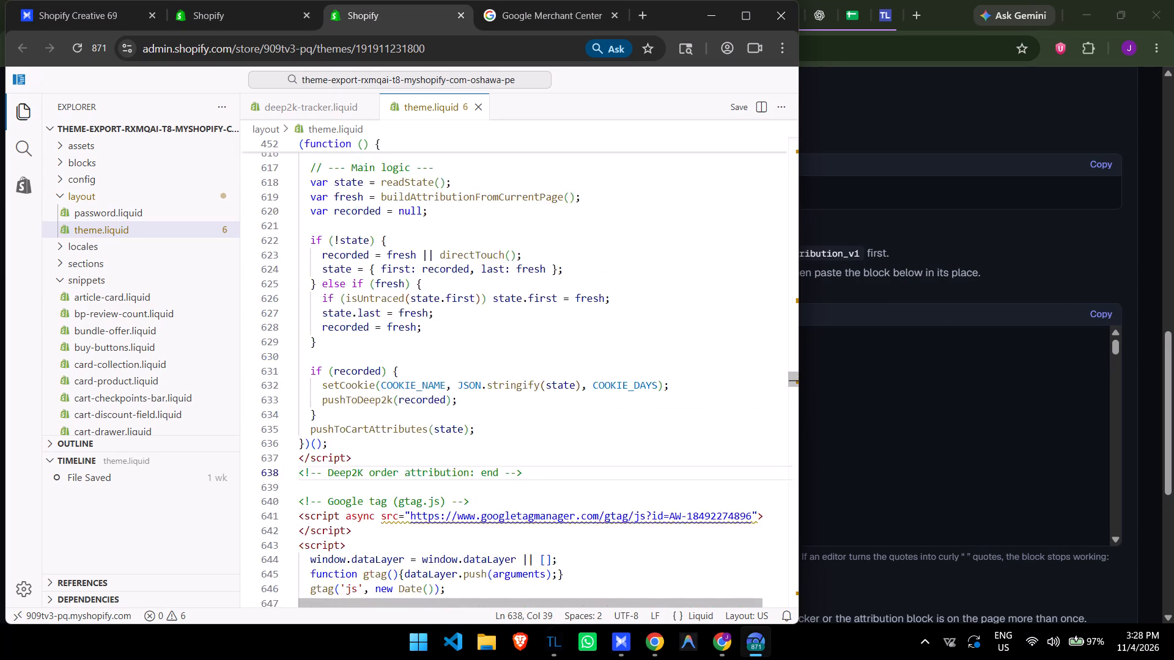
{"action": "scroll", "coordinate": [450, 312], "scroll_direction": "up", "scroll_amount": 20}
{"action": "scroll", "coordinate": [450, 312], "scroll_direction": "up", "scroll_amount": 18}
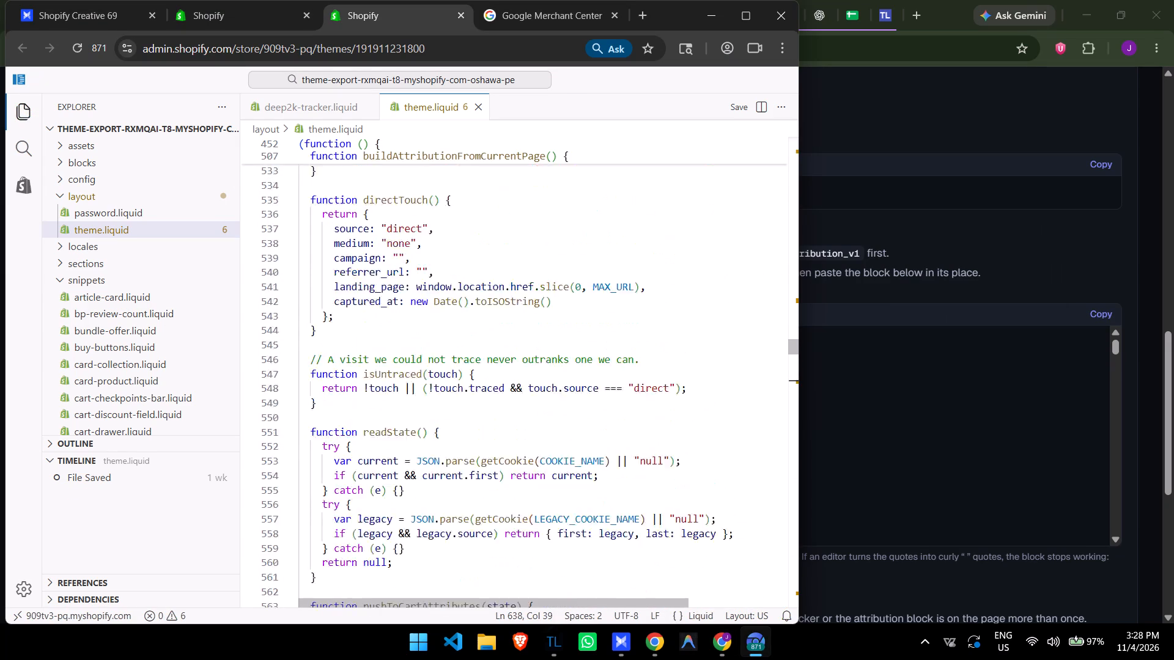
{"action": "scroll", "coordinate": [355, 329], "scroll_direction": "up", "scroll_amount": 20}
{"action": "scroll", "coordinate": [355, 329], "scroll_direction": "up", "scroll_amount": 10}
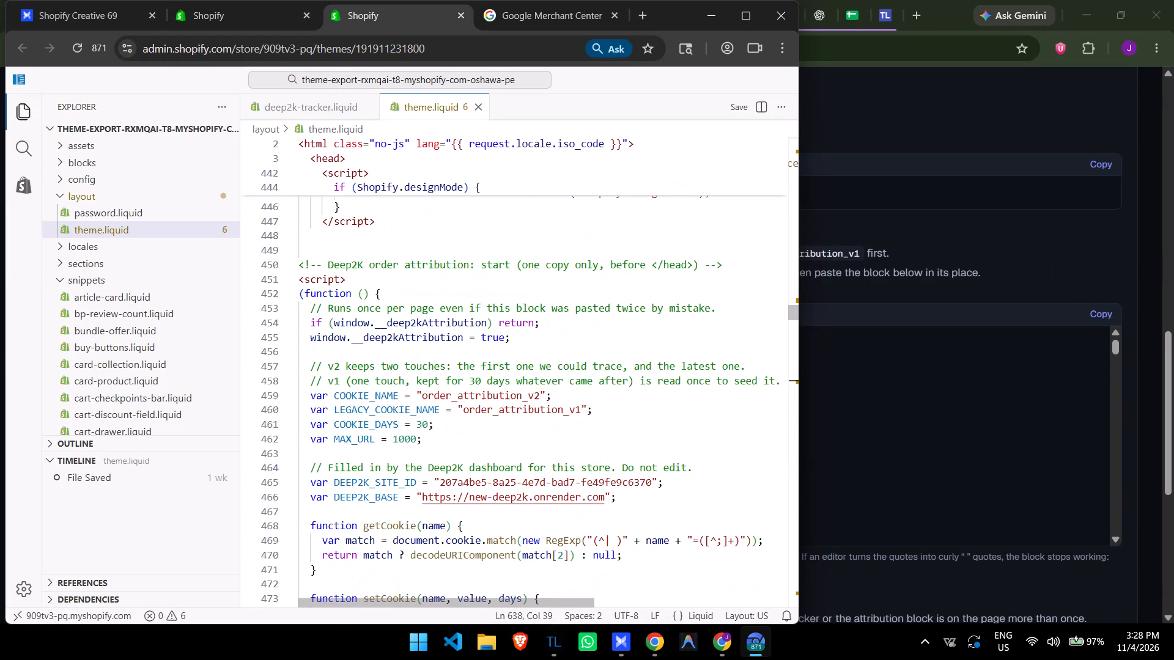
{"action": "left_click", "coordinate": [299, 262], "text": "shift"}
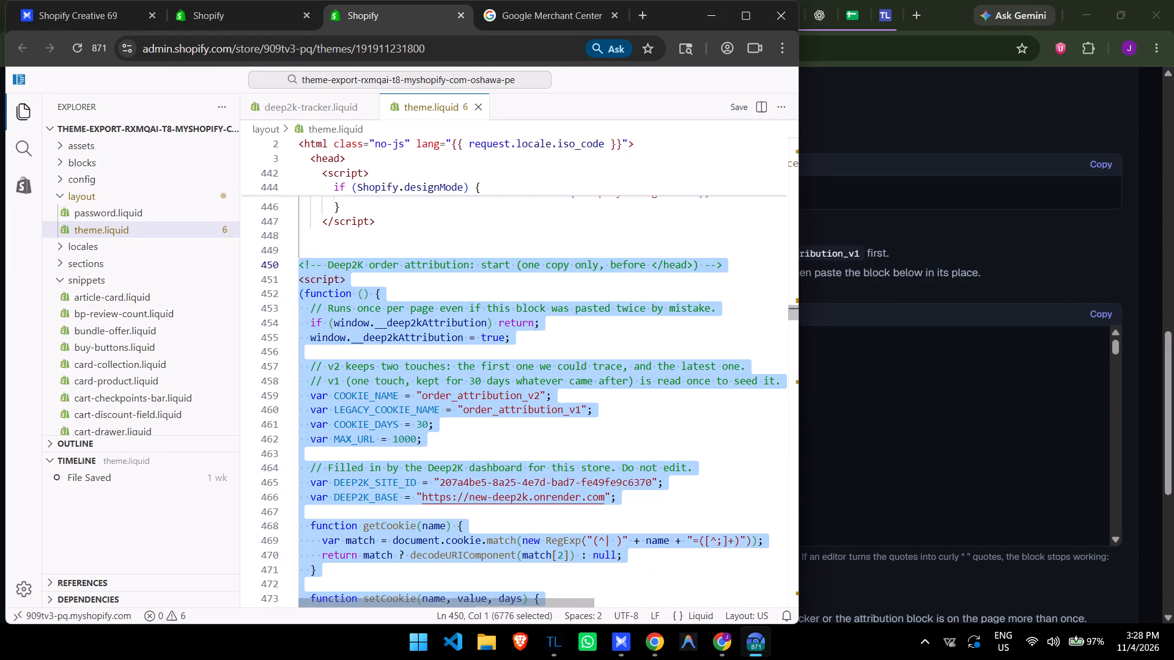
{"action": "key", "text": "ctrl+v"}
{"action": "key", "text": "ctrl+s"}
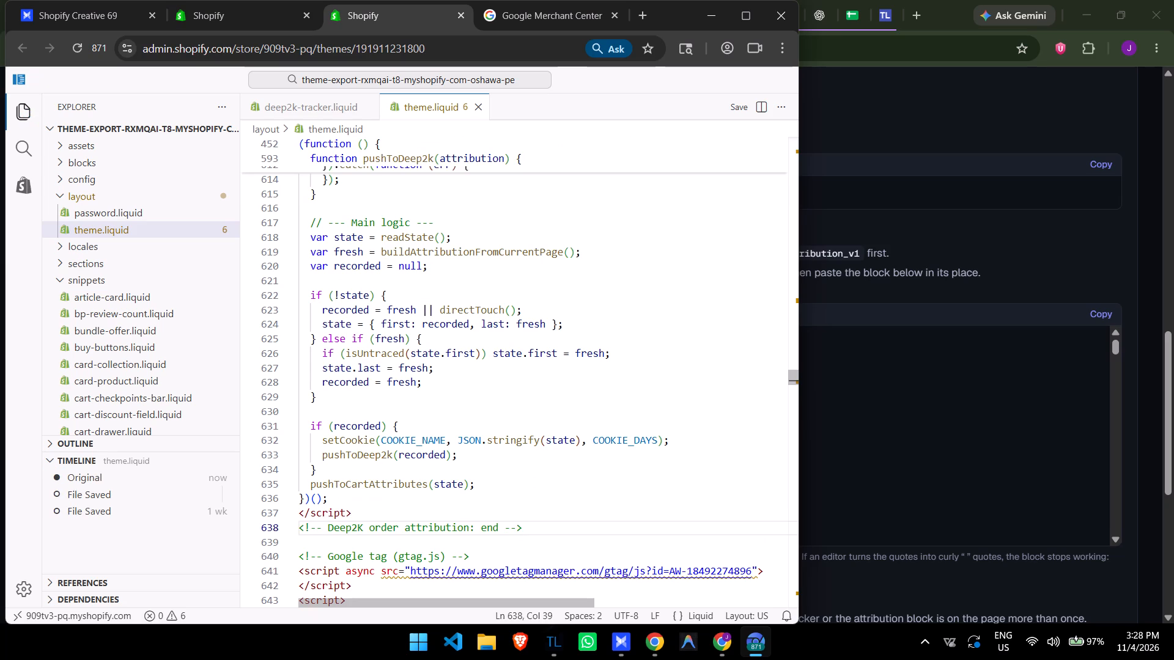
Review the pasted order attribution script and the code around it in theme.liquid.
{"action": "left_click", "coordinate": [293, 109]}
{"action": "left_click", "coordinate": [409, 100]}
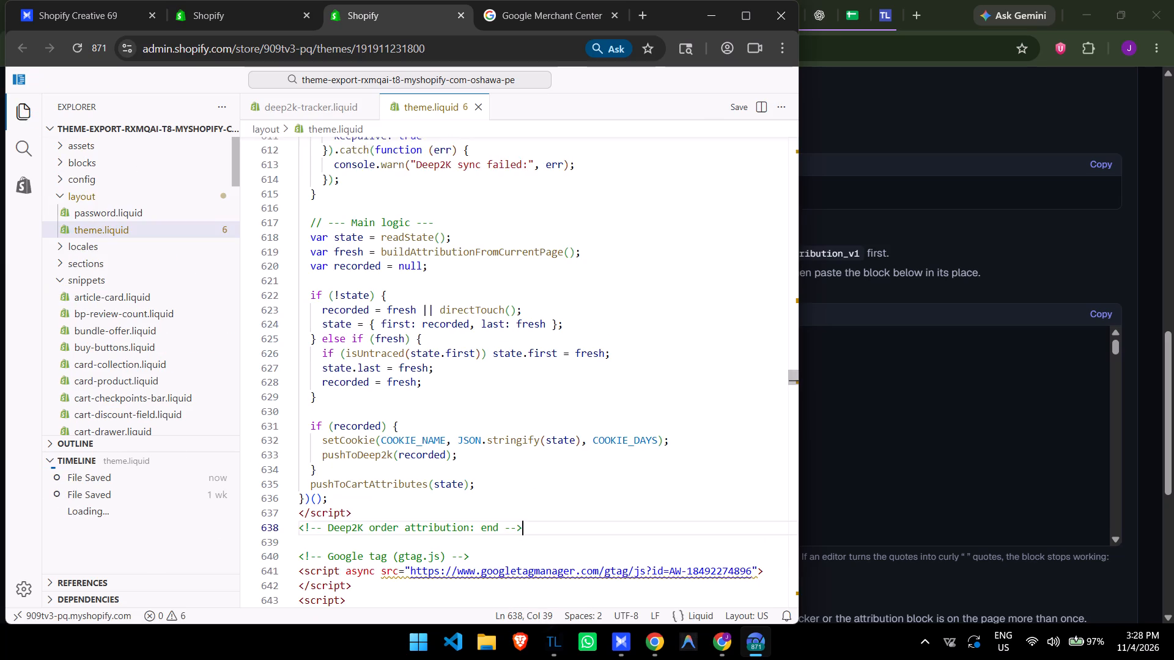
{"action": "scroll", "coordinate": [591, 274], "scroll_direction": "up", "scroll_amount": 4}
{"action": "scroll", "coordinate": [592, 297], "scroll_direction": "down", "scroll_amount": 18}
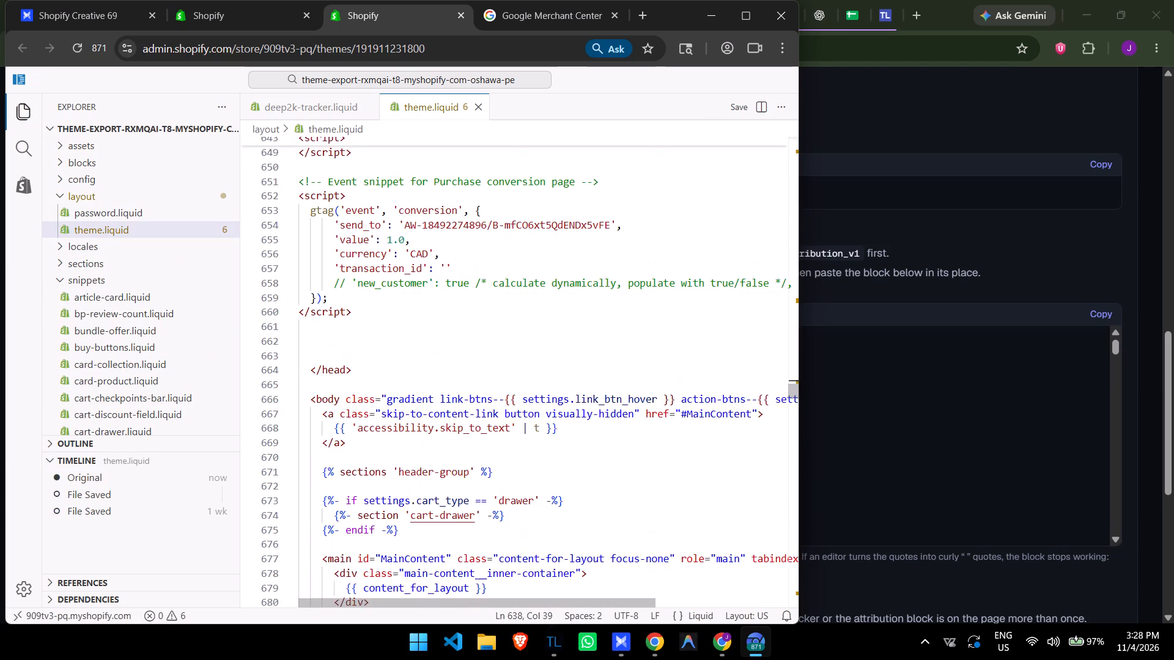
{"action": "scroll", "coordinate": [559, 302], "scroll_direction": "up", "scroll_amount": 5}
{"action": "scroll", "coordinate": [563, 303], "scroll_direction": "up", "scroll_amount": 17}
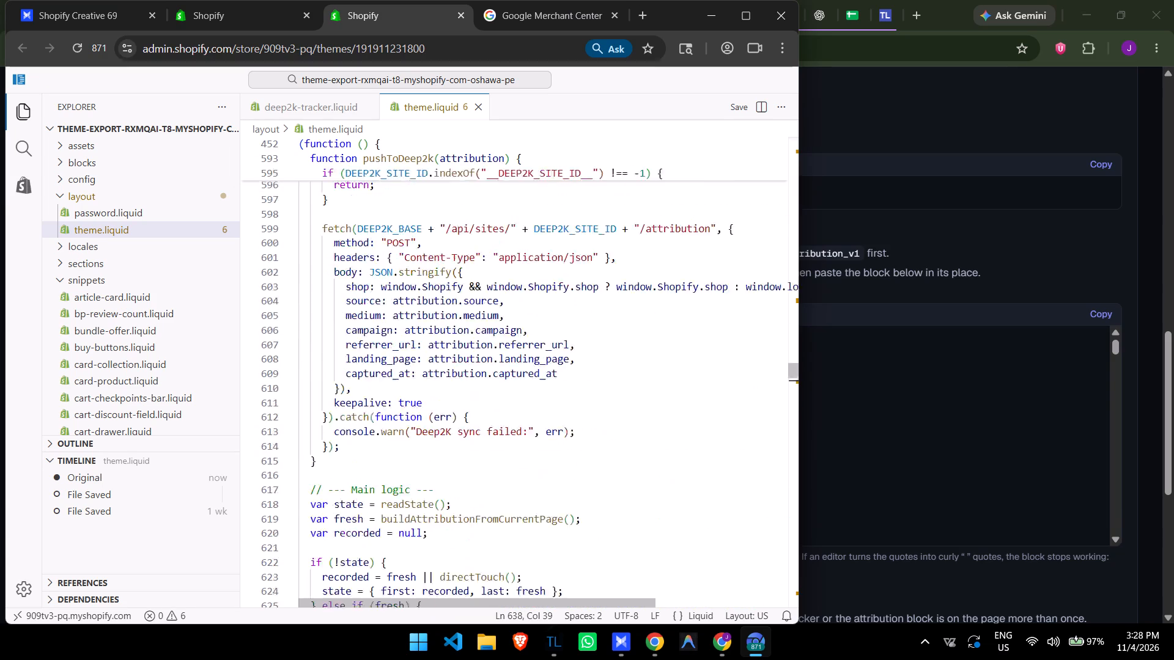
{"action": "scroll", "coordinate": [706, 171], "scroll_direction": "up", "scroll_amount": 2}
{"action": "scroll", "coordinate": [619, 216], "scroll_direction": "up", "scroll_amount": 20}
{"action": "scroll", "coordinate": [619, 216], "scroll_direction": "up", "scroll_amount": 7}
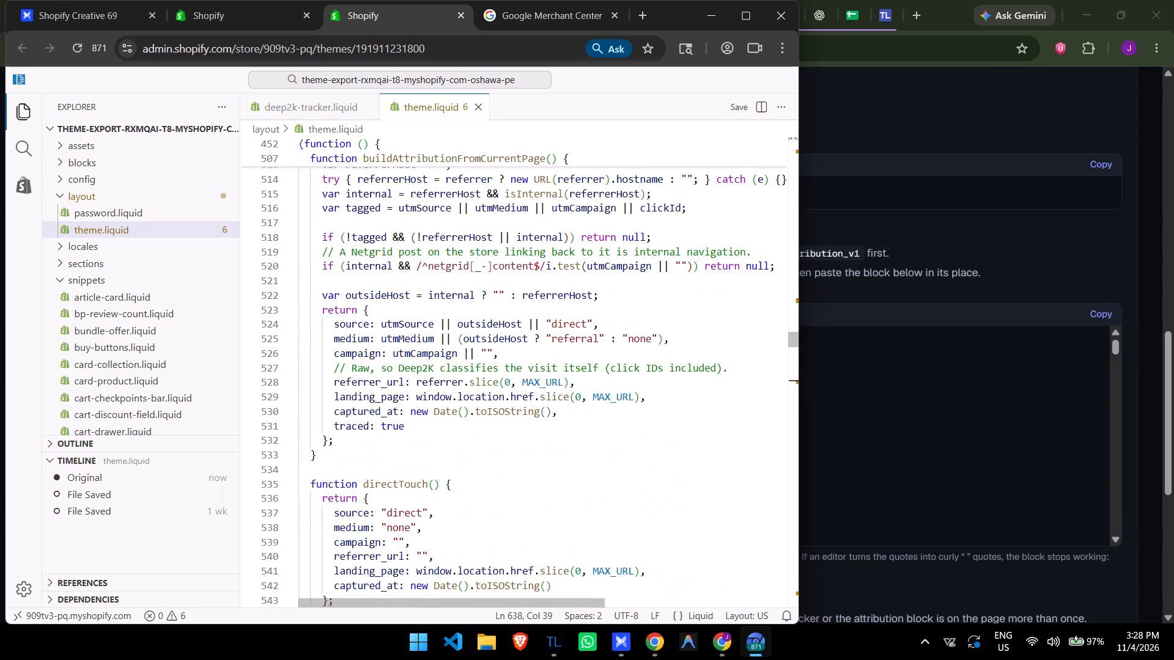
{"action": "scroll", "coordinate": [569, 258], "scroll_direction": "up", "scroll_amount": 10}
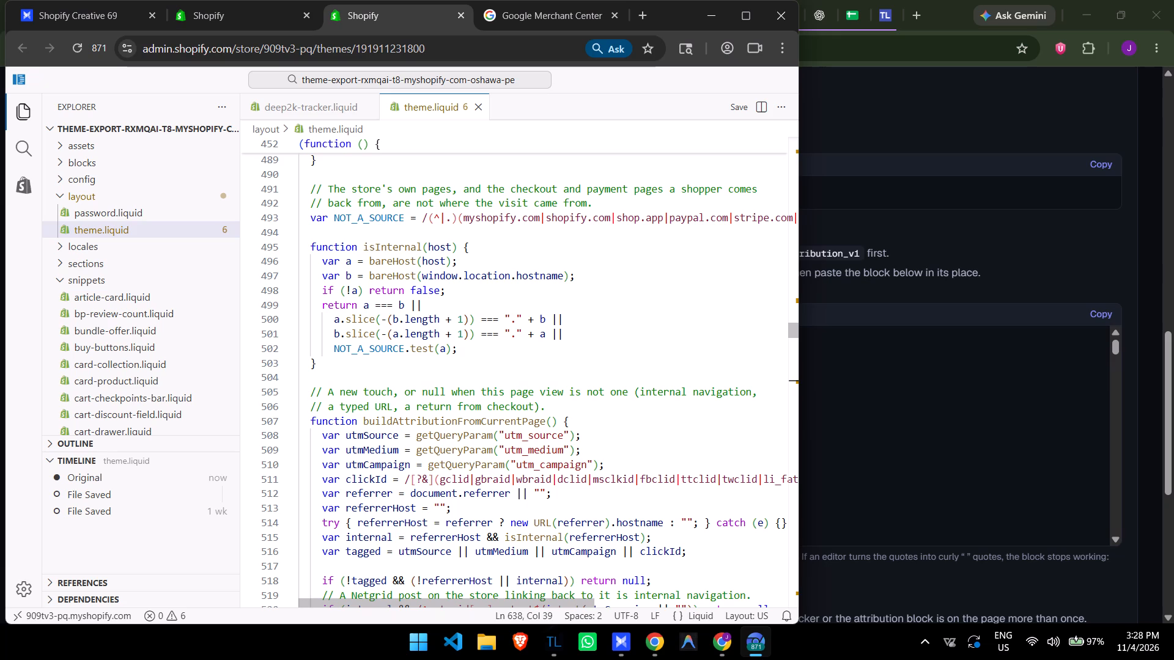
{"action": "scroll", "coordinate": [636, 279], "scroll_direction": "up", "scroll_amount": 2}
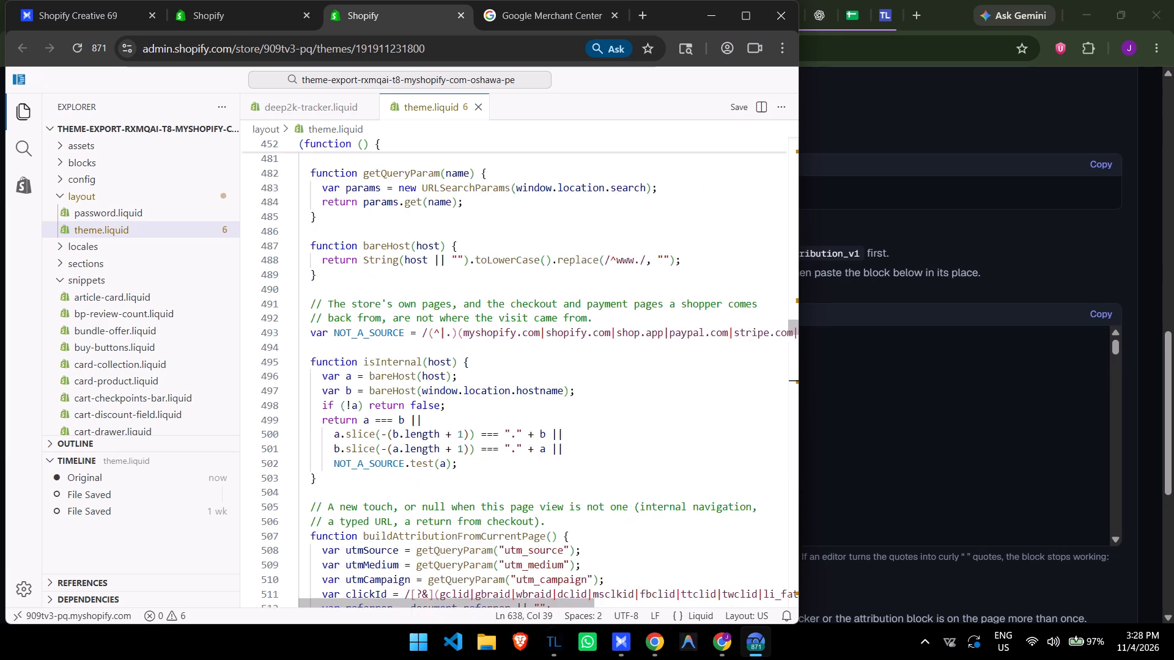
{"action": "scroll", "coordinate": [636, 279], "scroll_direction": "up", "scroll_amount": 4}
{"action": "scroll", "coordinate": [636, 282], "scroll_direction": "down", "scroll_amount": 7}
{"action": "scroll", "coordinate": [632, 303], "scroll_direction": "up", "scroll_amount": 1}
{"action": "scroll", "coordinate": [632, 300], "scroll_direction": "down", "scroll_amount": 15}
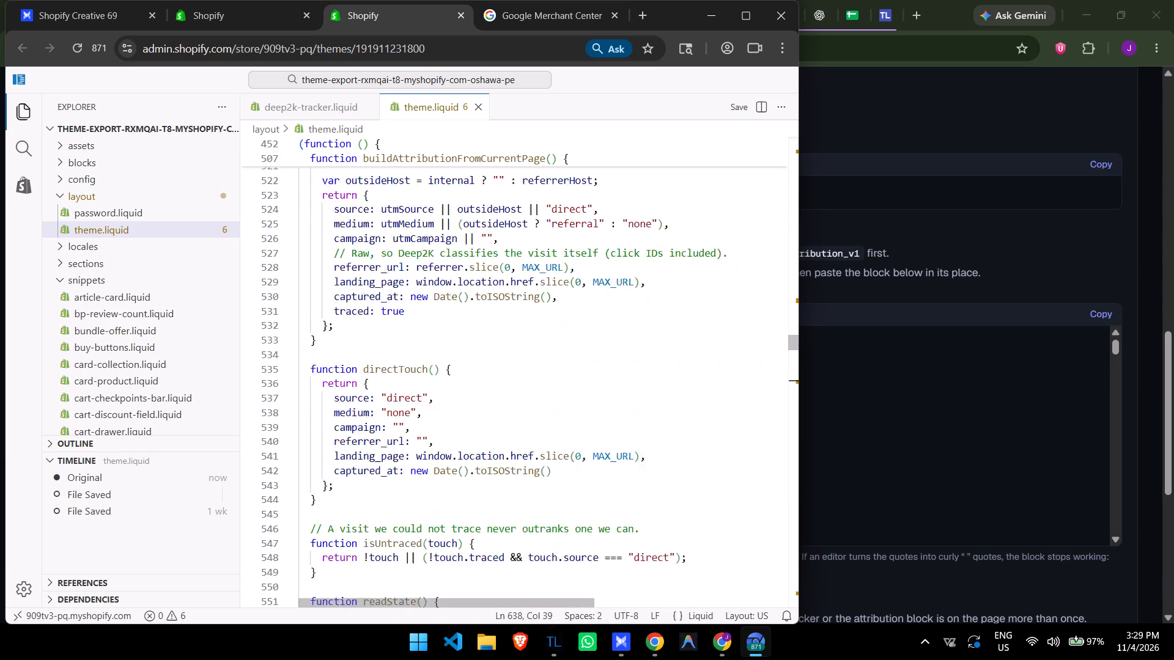
{"action": "scroll", "coordinate": [632, 308], "scroll_direction": "down", "scroll_amount": 8}
{"action": "scroll", "coordinate": [652, 289], "scroll_direction": "up", "scroll_amount": 17}
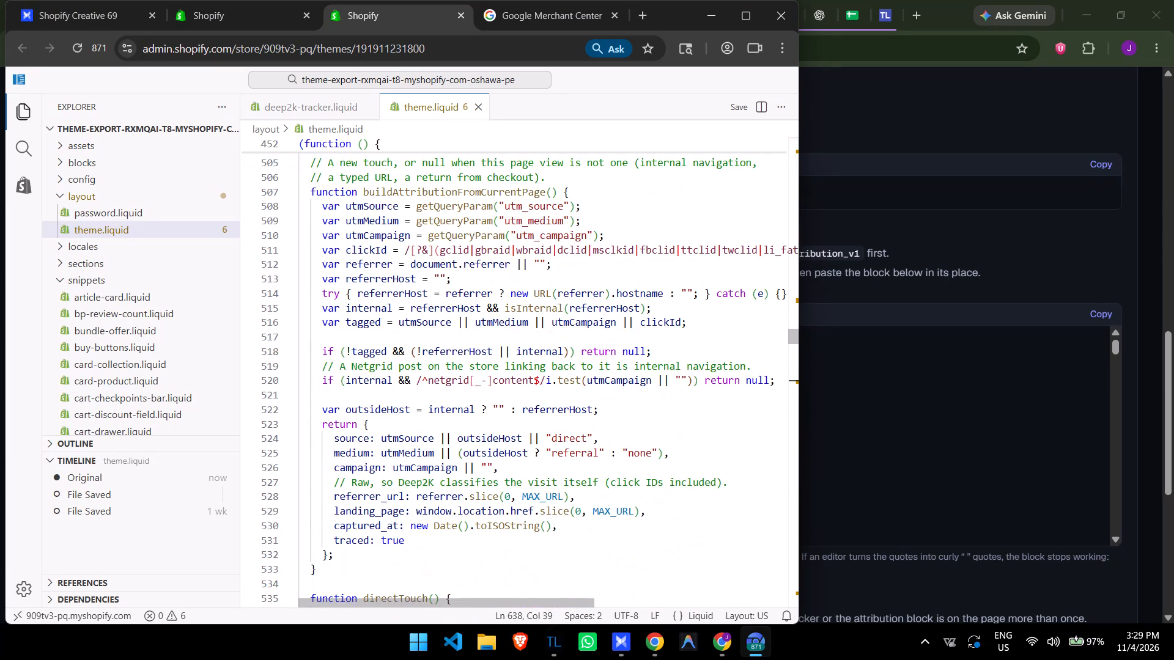
{"action": "scroll", "coordinate": [637, 296], "scroll_direction": "up", "scroll_amount": 13}
{"action": "scroll", "coordinate": [706, 103], "scroll_direction": "up", "scroll_amount": 4}
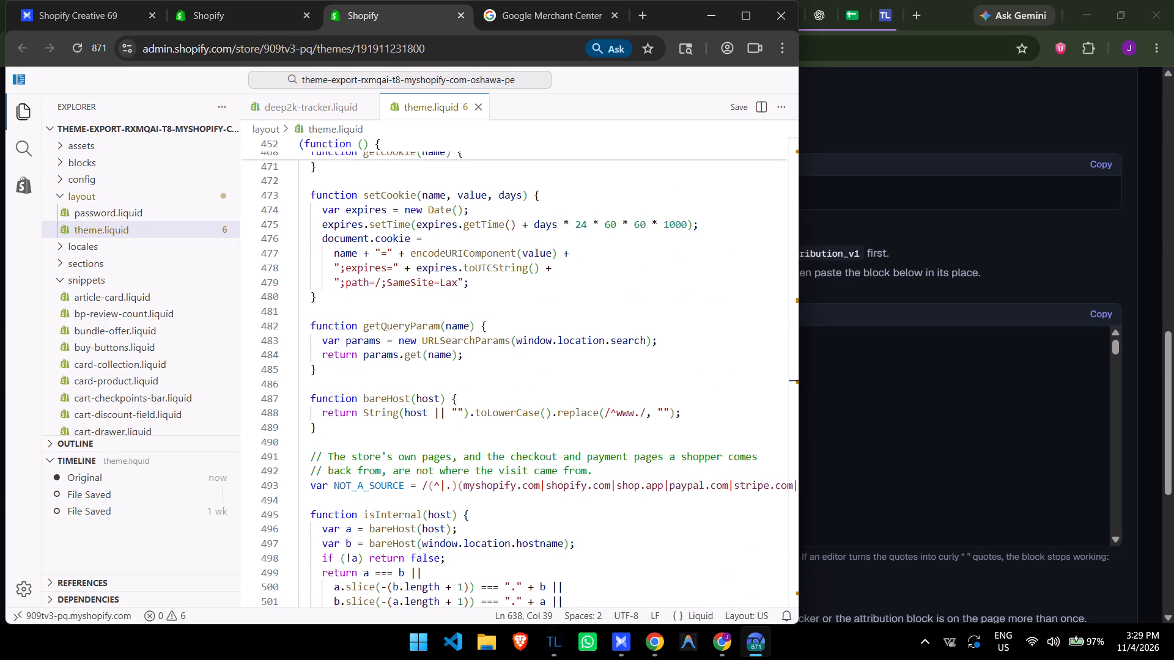
Open the live oshawapeptides.com storefront from its Deep2K store page and confirm being 18 or older in the age verification.
{"action": "left_click", "coordinate": [931, 166]}
{"action": "scroll", "coordinate": [497, 207], "scroll_direction": "up", "scroll_amount": 4}
{"action": "scroll", "coordinate": [650, 290], "scroll_direction": "up", "scroll_amount": 10}
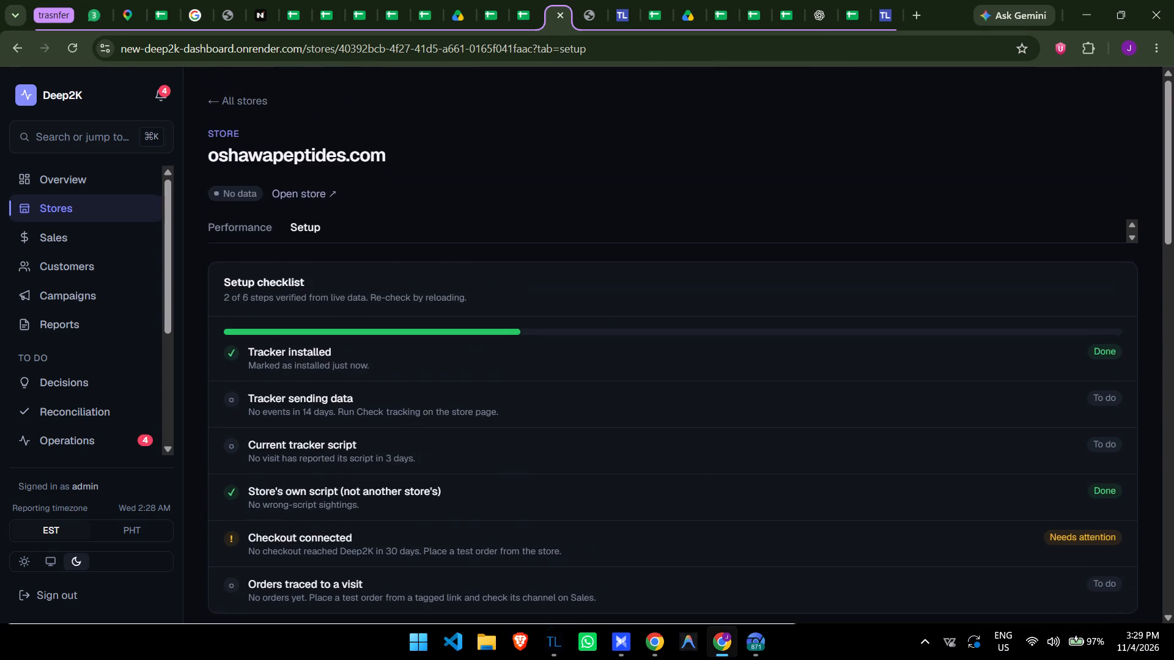
{"action": "left_click", "coordinate": [305, 194]}
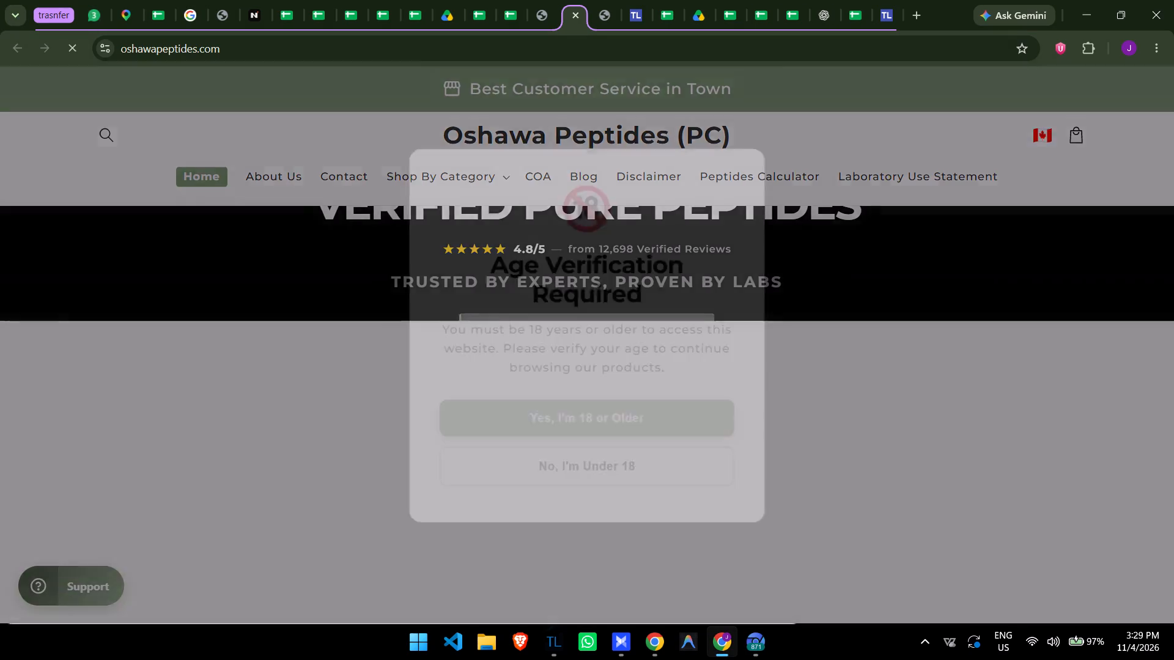
{"action": "left_click", "coordinate": [561, 420]}
Visit the storefront's Peptides Calculator and Laboratory Use Statement pages to generate page views for the tracker.
{"action": "left_click", "coordinate": [728, 169]}
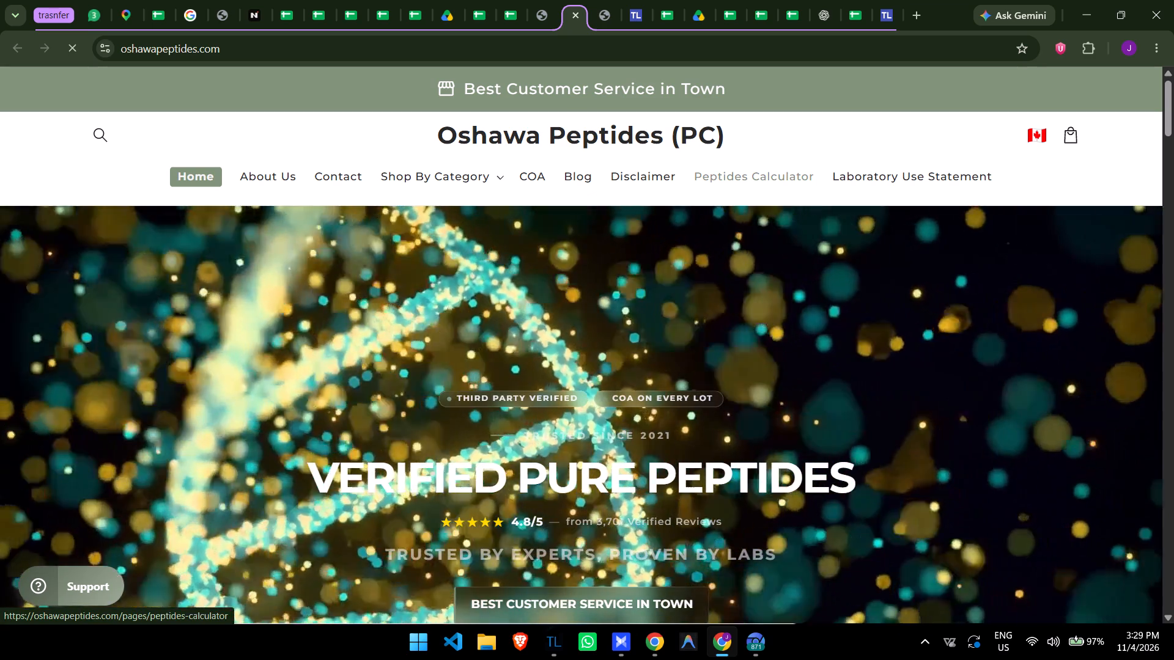
{"action": "left_click", "coordinate": [923, 179]}
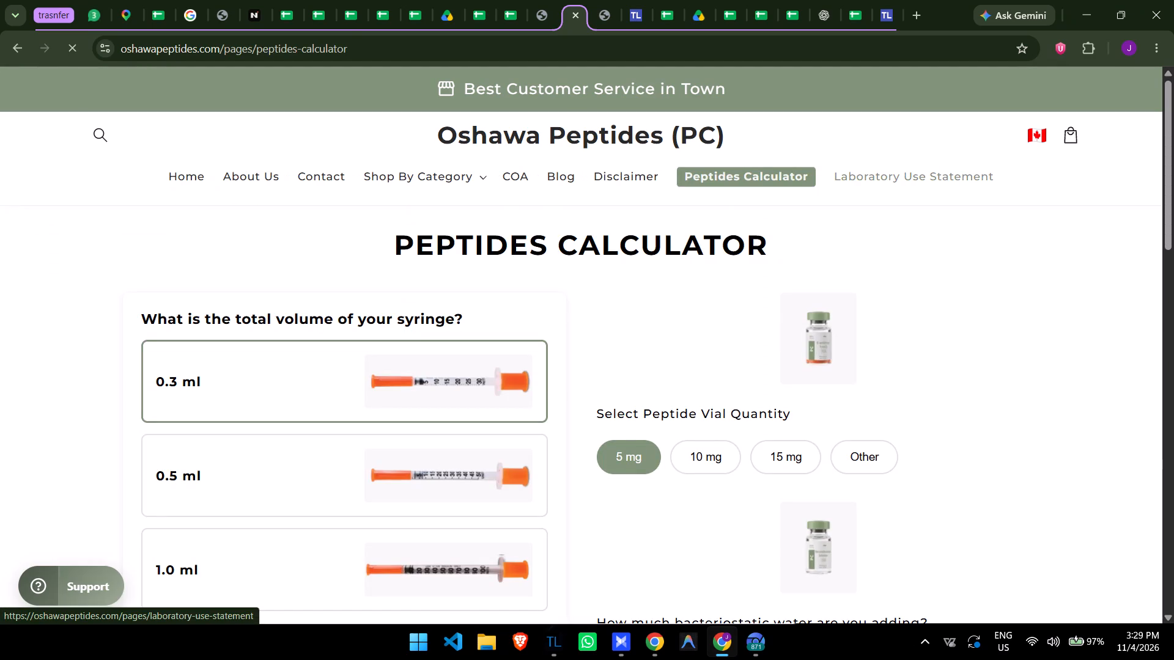
{"action": "left_click", "coordinate": [873, 178]}
{"action": "scroll", "coordinate": [564, 391], "scroll_direction": "down", "scroll_amount": 4}
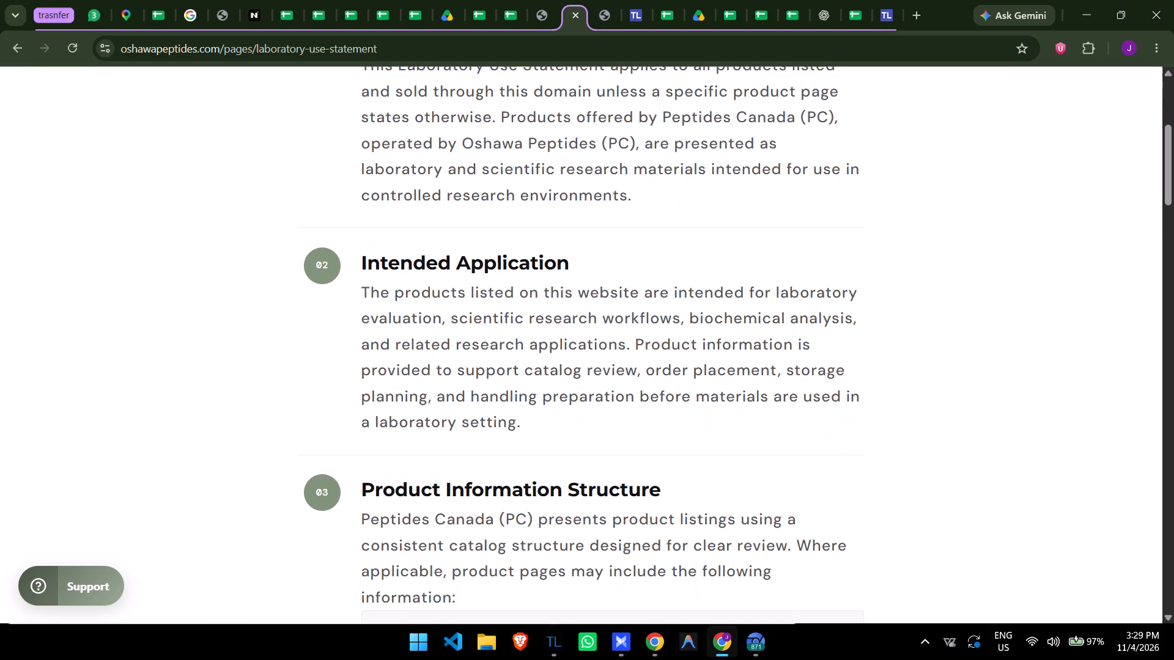
{"action": "scroll", "coordinate": [544, 361], "scroll_direction": "down", "scroll_amount": 6}
{"action": "scroll", "coordinate": [539, 334], "scroll_direction": "up", "scroll_amount": 17}
Browse the storefront's home page down to the footer, and visit the Blog page to generate more tracked page views.
{"action": "left_click", "coordinate": [164, 174]}
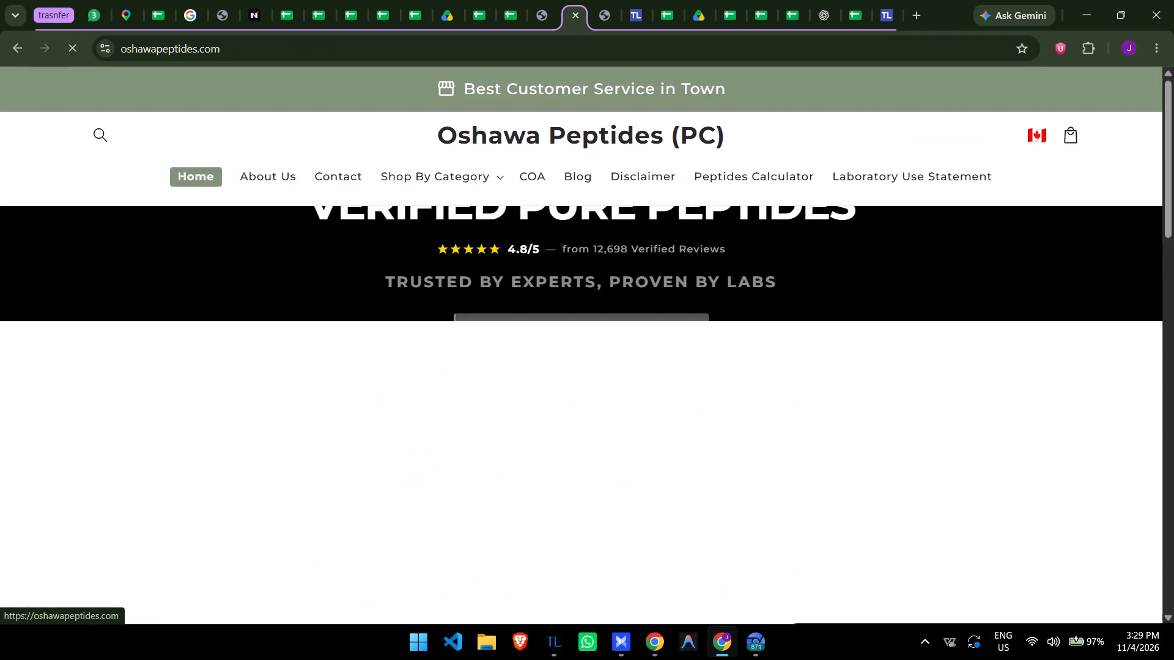
{"action": "scroll", "coordinate": [711, 342], "scroll_direction": "down", "scroll_amount": 15}
{"action": "scroll", "coordinate": [720, 349], "scroll_direction": "down", "scroll_amount": 9}
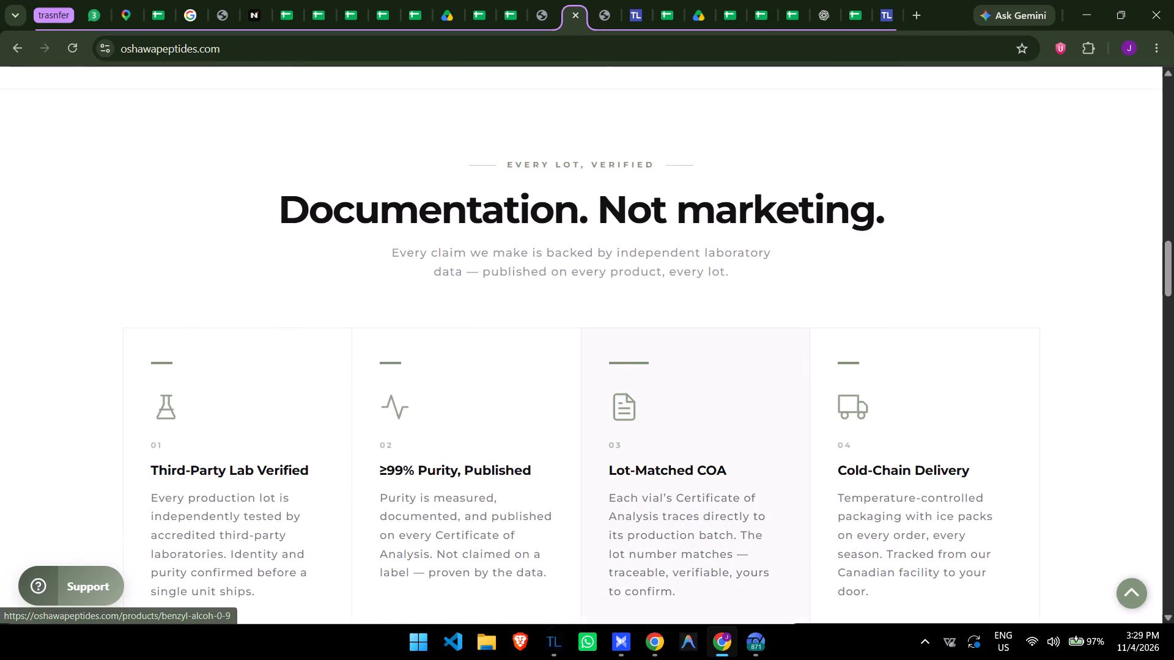
{"action": "scroll", "coordinate": [724, 352], "scroll_direction": "down", "scroll_amount": 5}
{"action": "scroll", "coordinate": [667, 383], "scroll_direction": "down", "scroll_amount": 18}
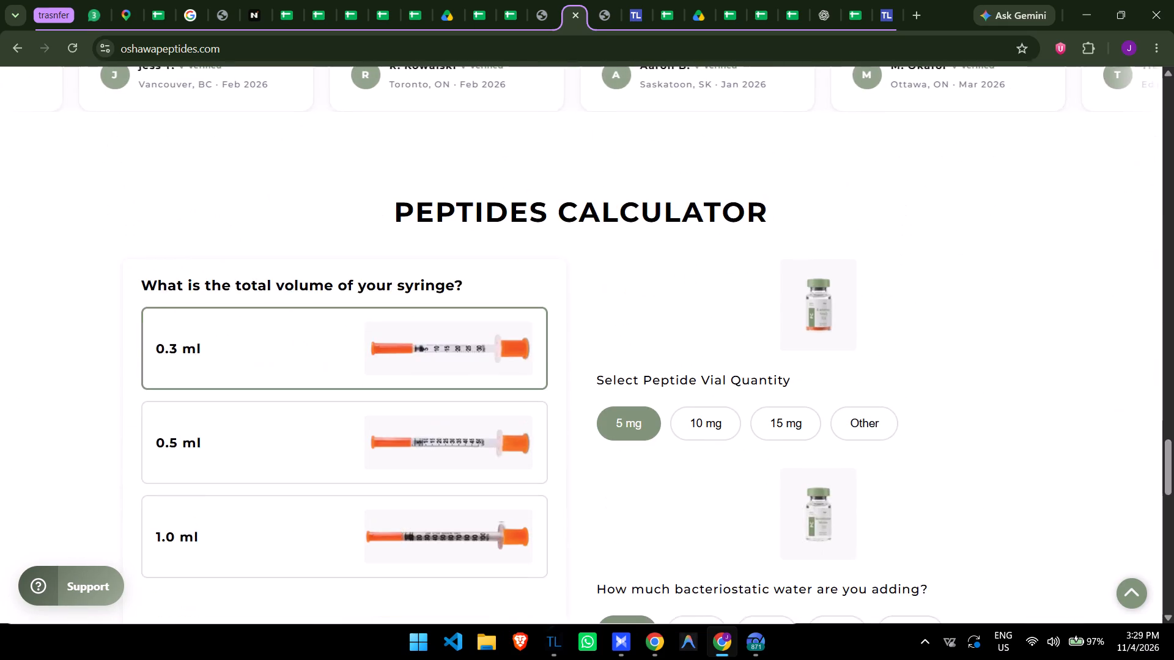
{"action": "scroll", "coordinate": [680, 371], "scroll_direction": "down", "scroll_amount": 8}
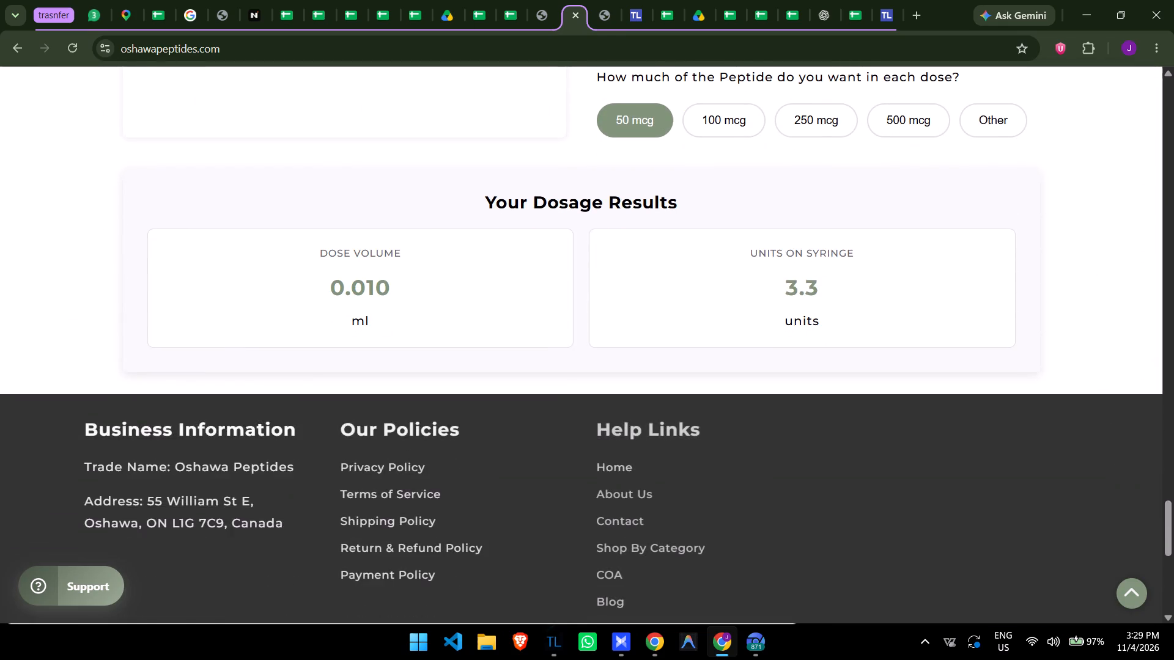
{"action": "scroll", "coordinate": [681, 369], "scroll_direction": "down", "scroll_amount": 4}
{"action": "scroll", "coordinate": [681, 370], "scroll_direction": "up", "scroll_amount": 19}
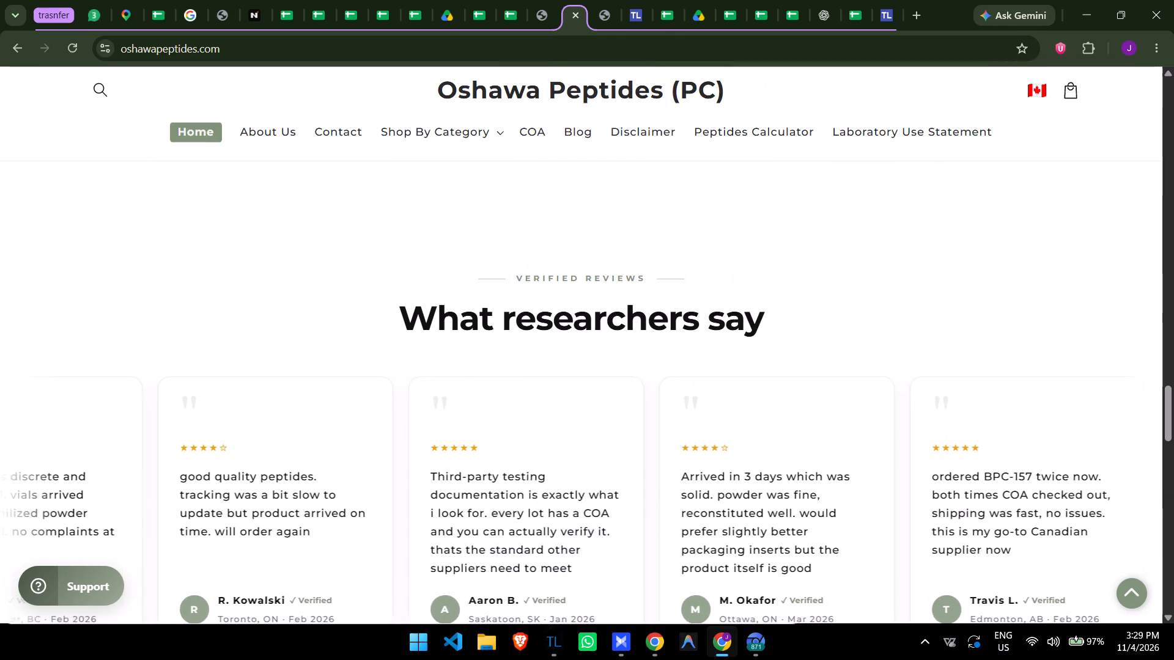
{"action": "left_click", "coordinate": [582, 138]}
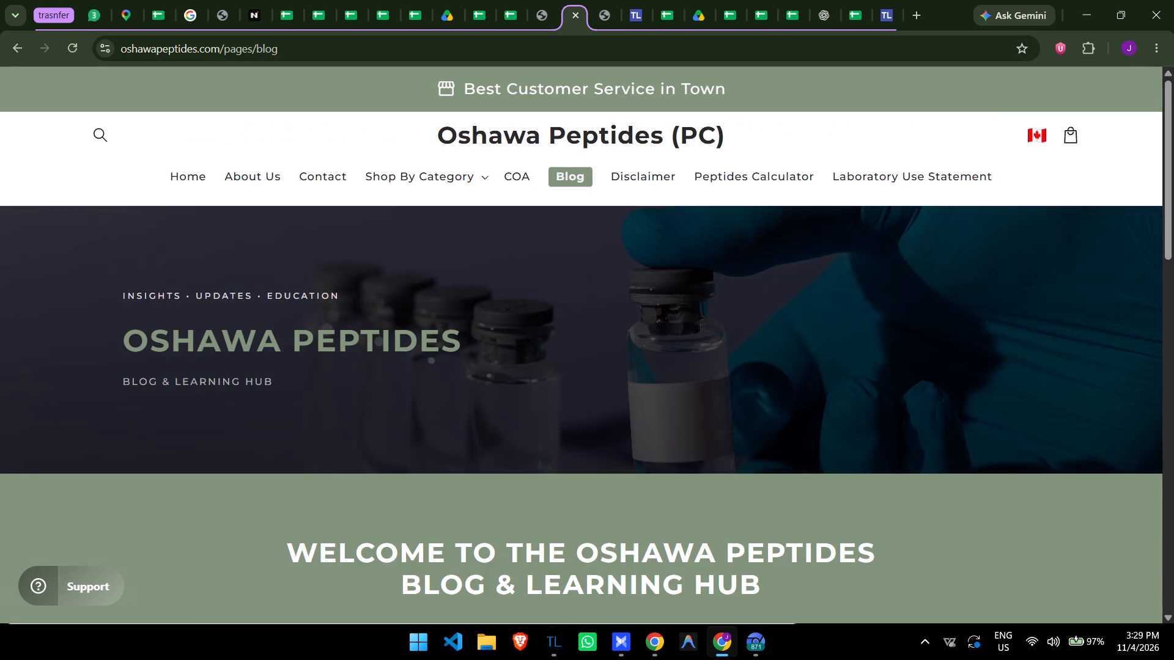
Close the storefront and reload the Deep2K setup page for oshawapeptides.com to re-check its tracking status.
{"action": "double_click", "coordinate": [577, 16]}
{"action": "key", "text": "ctrl+r"}
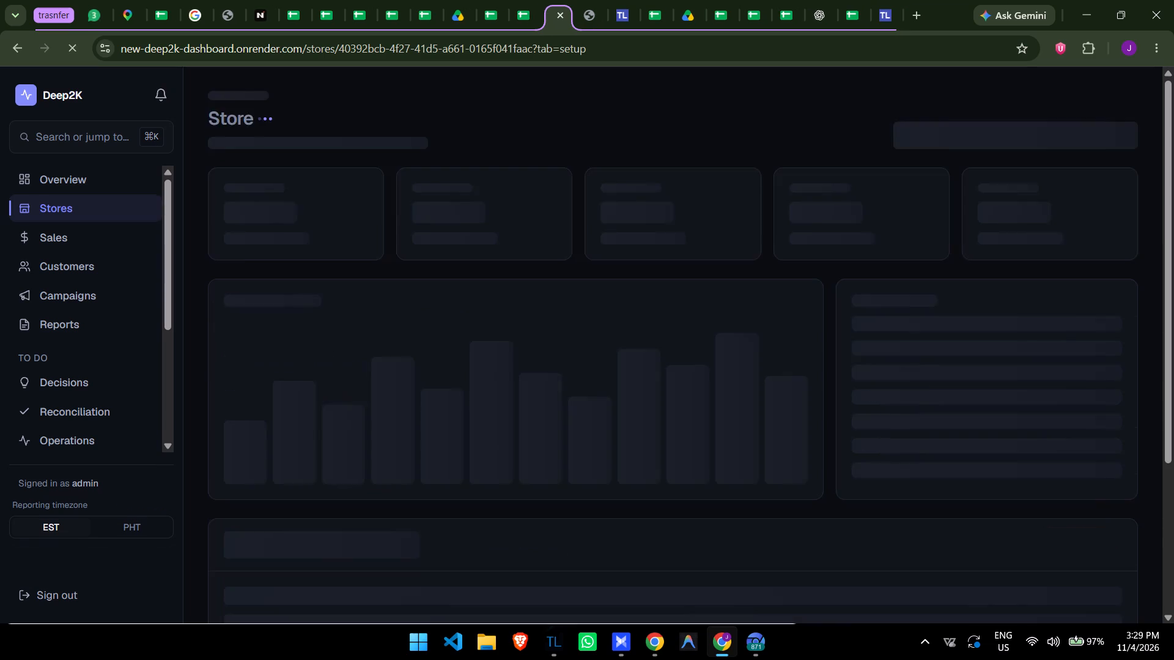
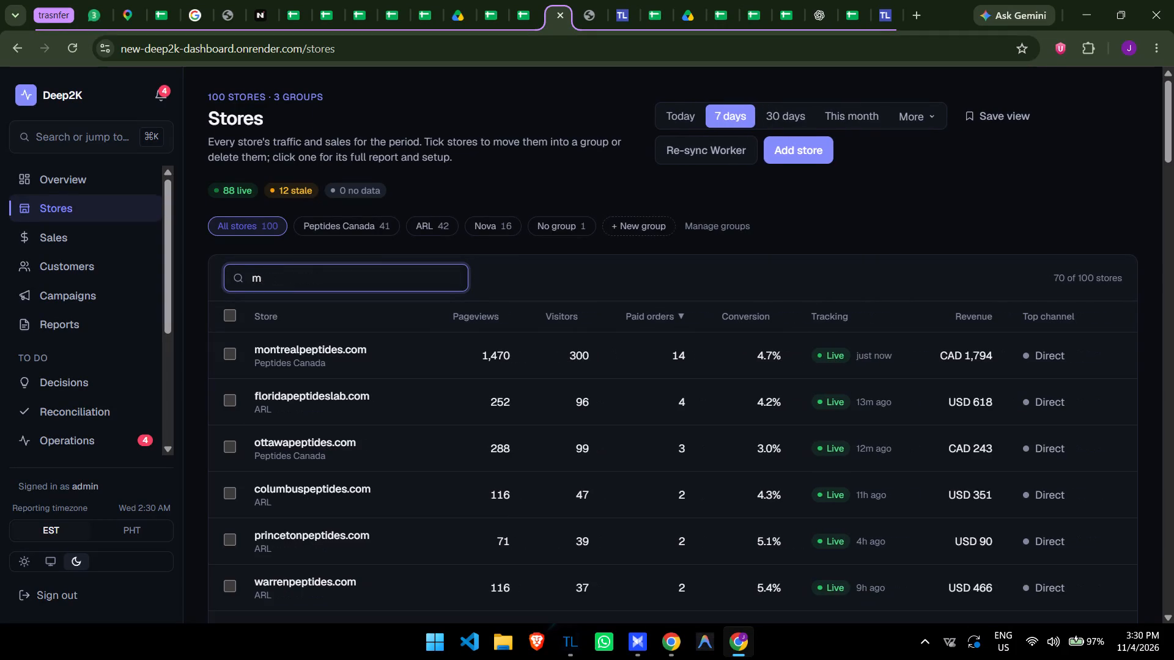
Filter the Stores list by "osh" and delete the oshawapeptides.store entry, entering 1 as the deletion confirmation.
{"action": "key", "text": "BackSpace"}
{"action": "key", "text": "BackSpace"}
{"action": "key", "text": "BackSpace"}
{"action": "type", "text": "osh"}
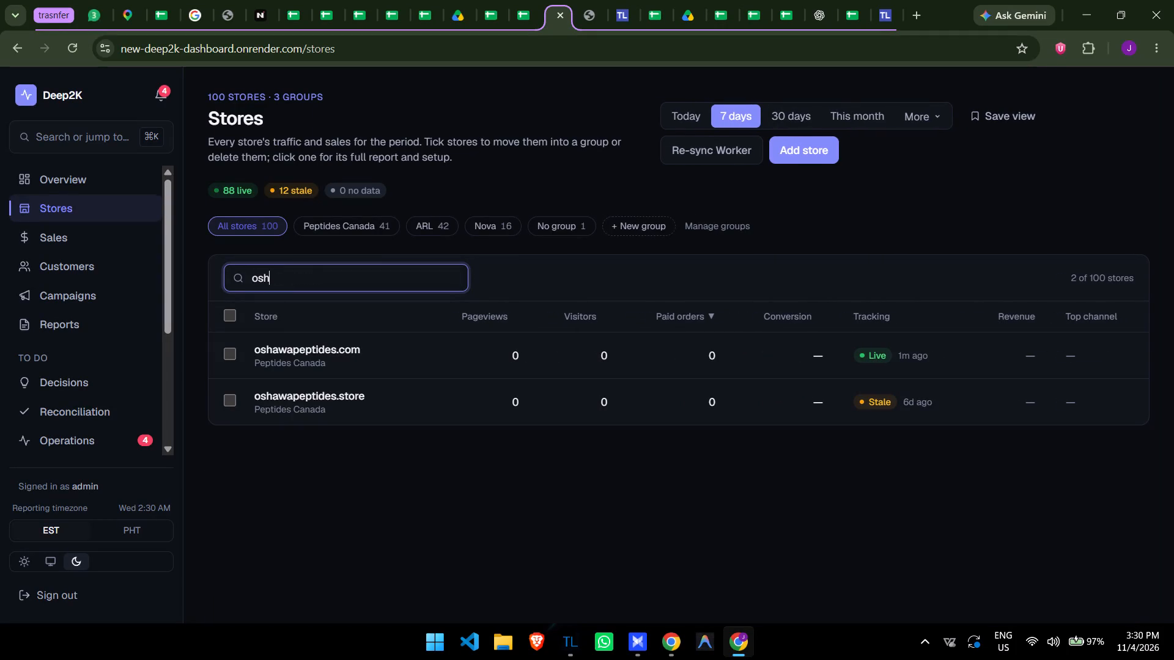
{"action": "left_click", "coordinate": [230, 403]}
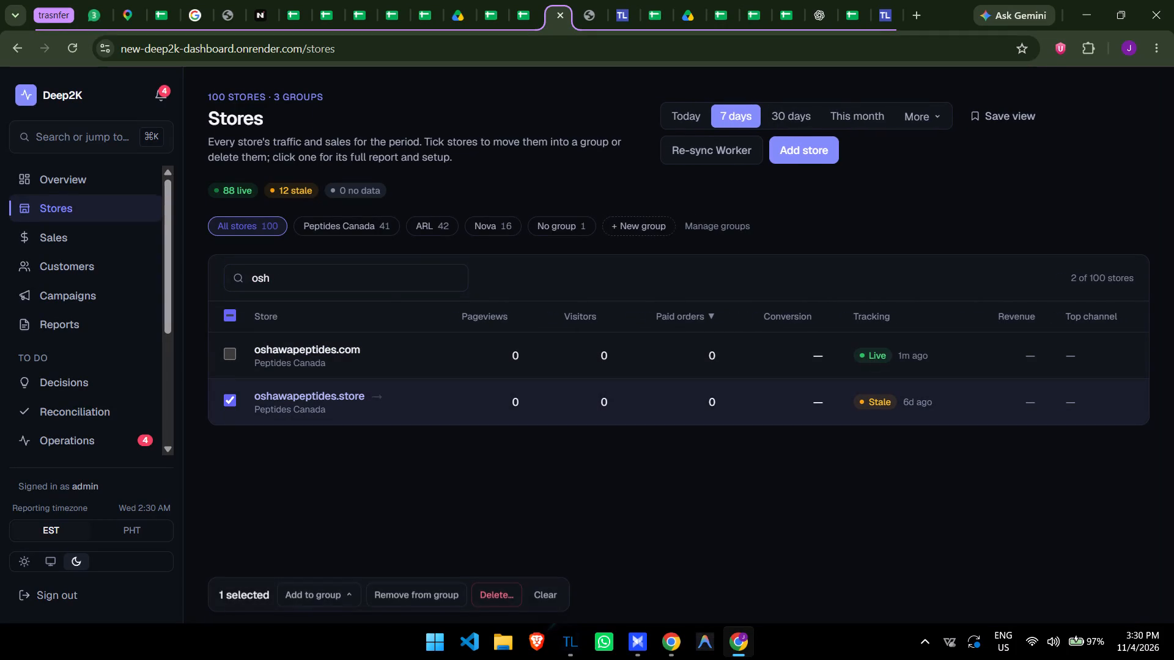
{"action": "left_click", "coordinate": [491, 596]}
{"action": "left_click", "coordinate": [459, 414]}
{"action": "key", "text": "1"}
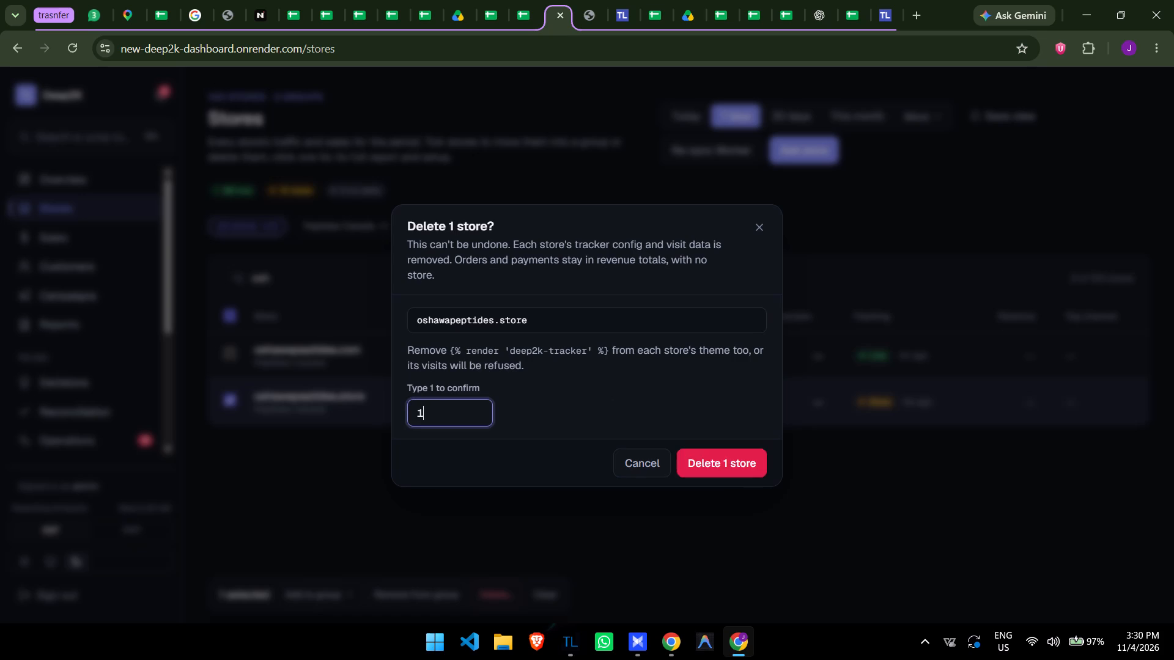
{"action": "left_click", "coordinate": [711, 464]}
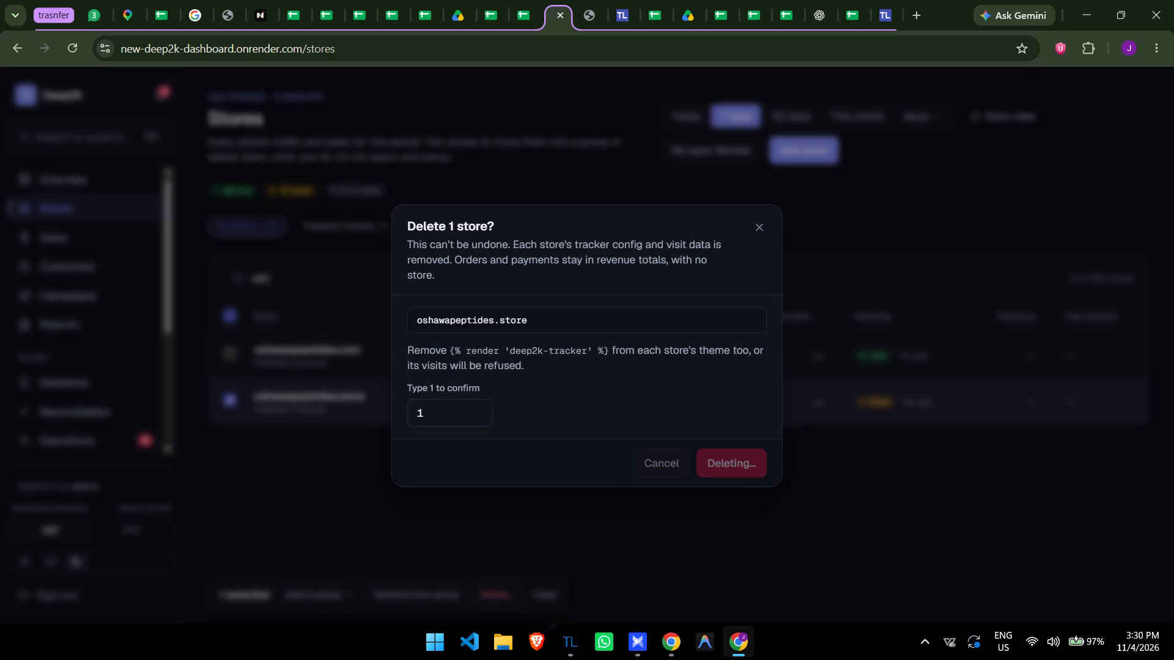